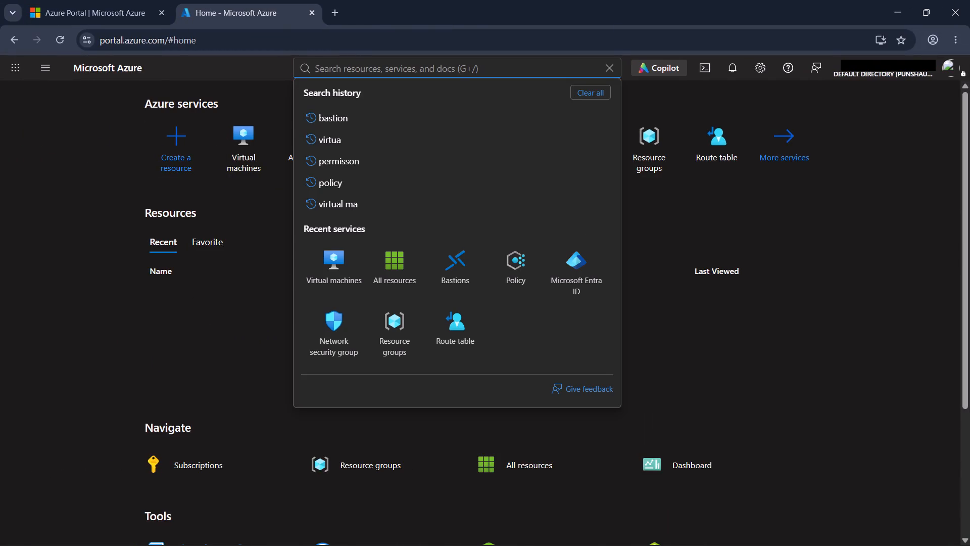
{"action": "type", "text": "vnet"}
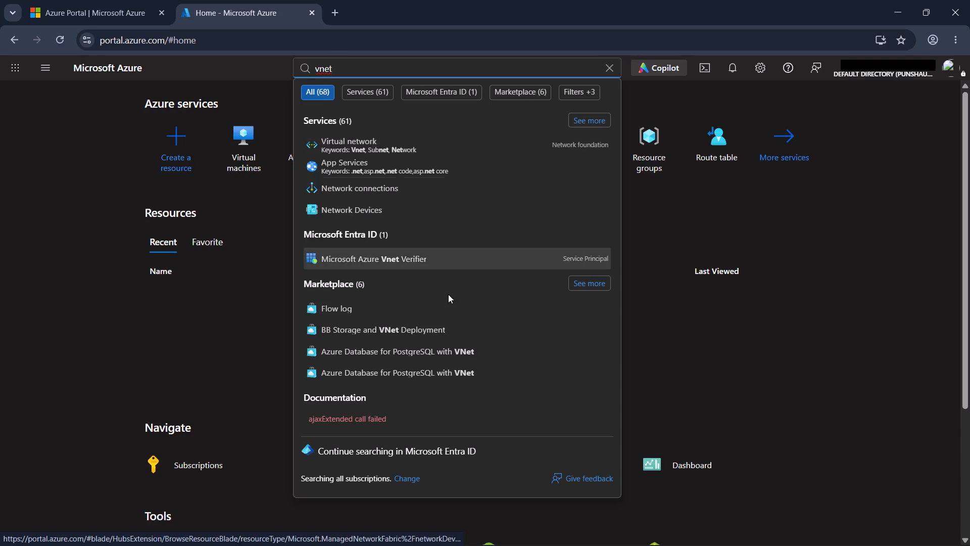
{"action": "left_click", "coordinate": [359, 148]}
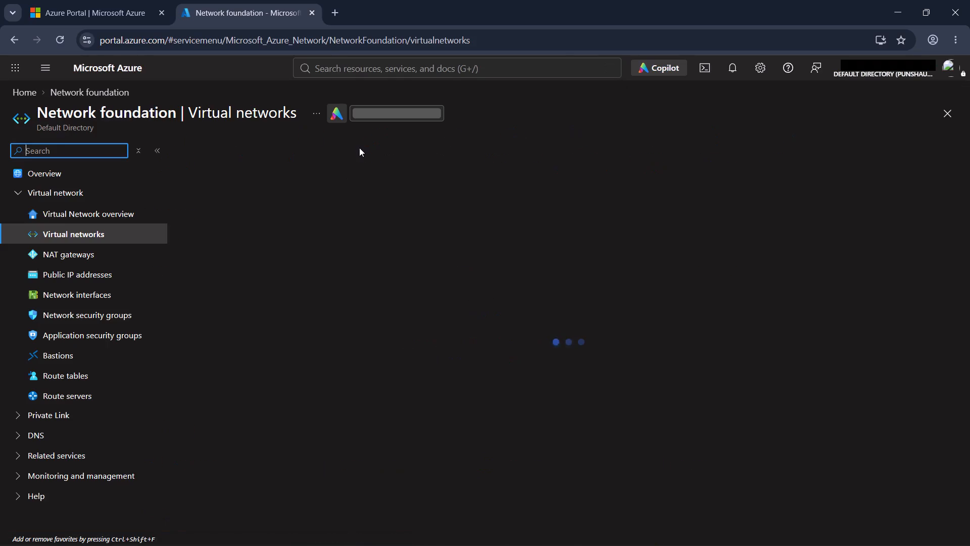
Start creating a virtual network named CA_Vnet in a new resource group named CA_RG.
{"action": "left_click", "coordinate": [215, 155]}
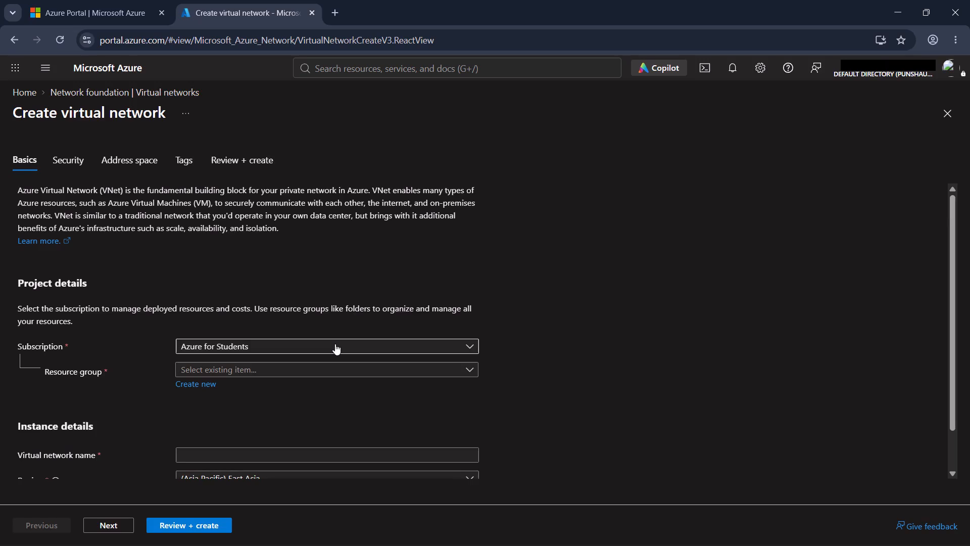
{"action": "left_click", "coordinate": [316, 366]}
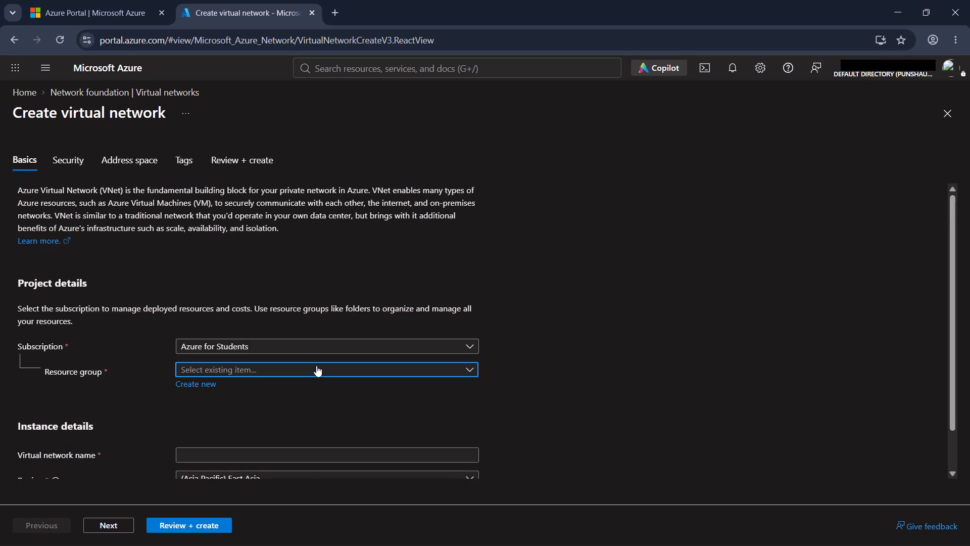
{"action": "left_click", "coordinate": [316, 366]}
{"action": "left_click", "coordinate": [203, 386]}
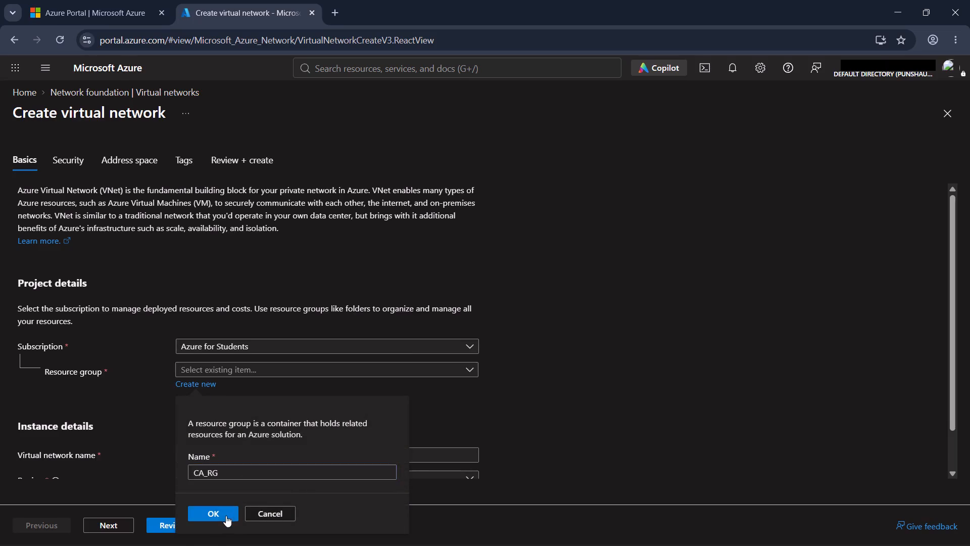
{"action": "scroll", "coordinate": [292, 406], "scroll_direction": "down", "scroll_amount": 3}
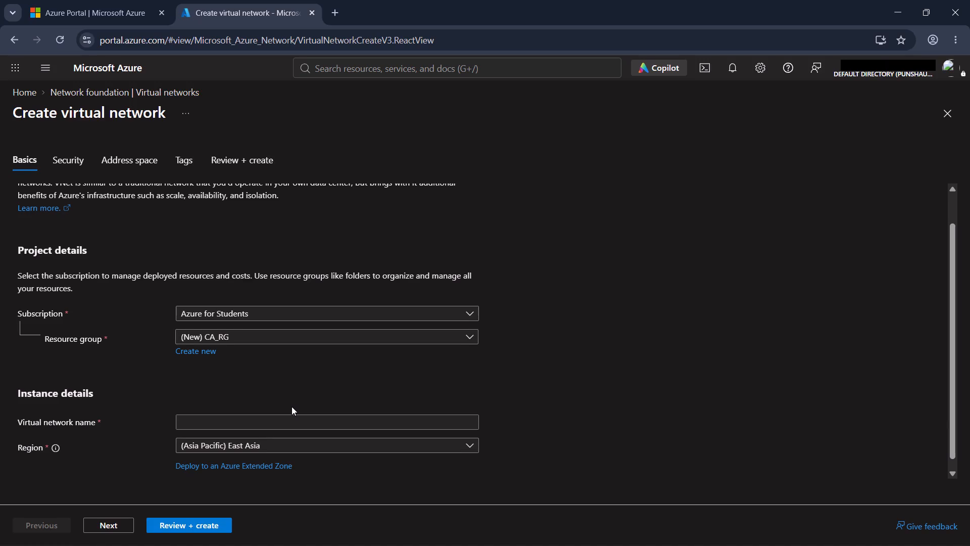
{"action": "left_click", "coordinate": [284, 415]}
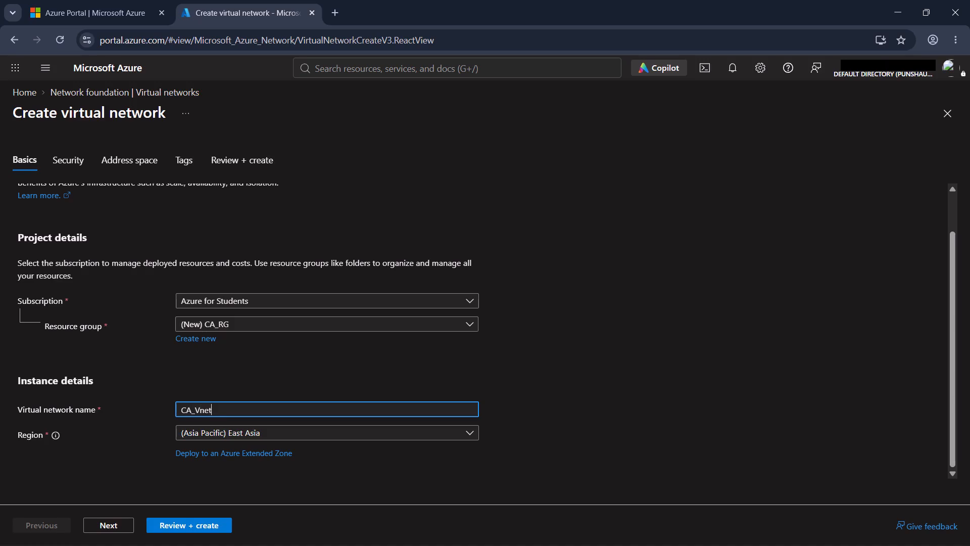
Capture a screenshot of the Create virtual network form with its project and instance details in view.
{"action": "scroll", "coordinate": [373, 382], "scroll_direction": "down", "scroll_amount": 5}
{"action": "scroll", "coordinate": [348, 379], "scroll_direction": "up", "scroll_amount": 1}
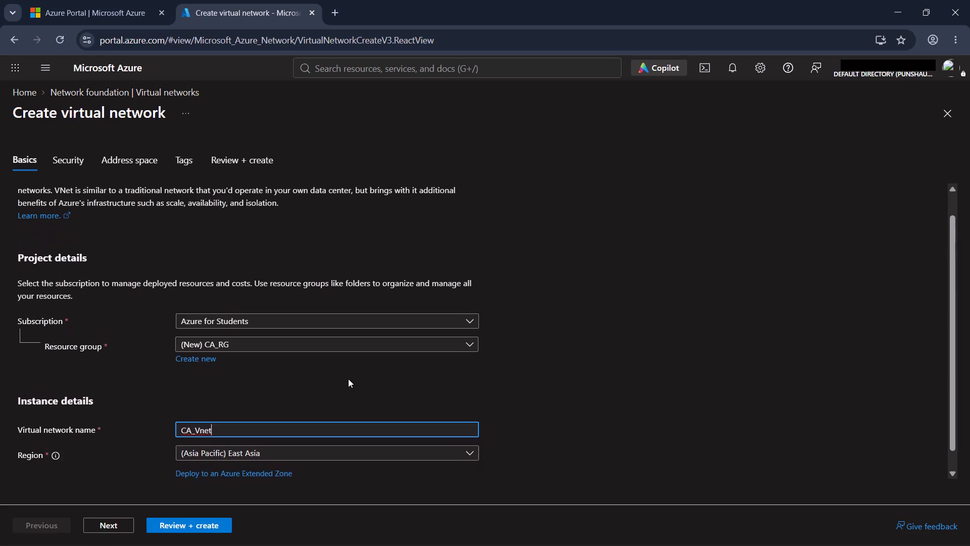
{"action": "key", "text": "shift+super+s"}
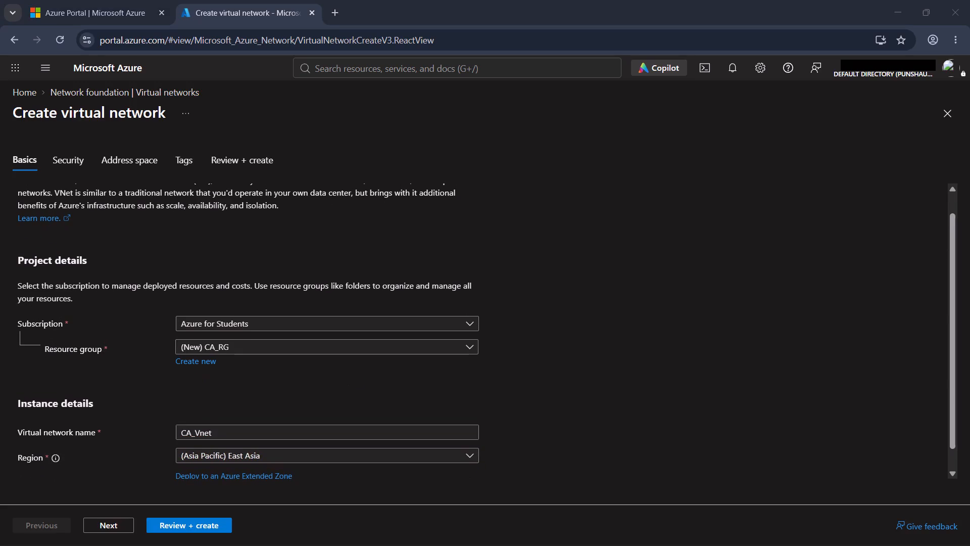
{"action": "left_click_drag", "start_coordinate": [0, 26], "coordinate": [636, 411]}
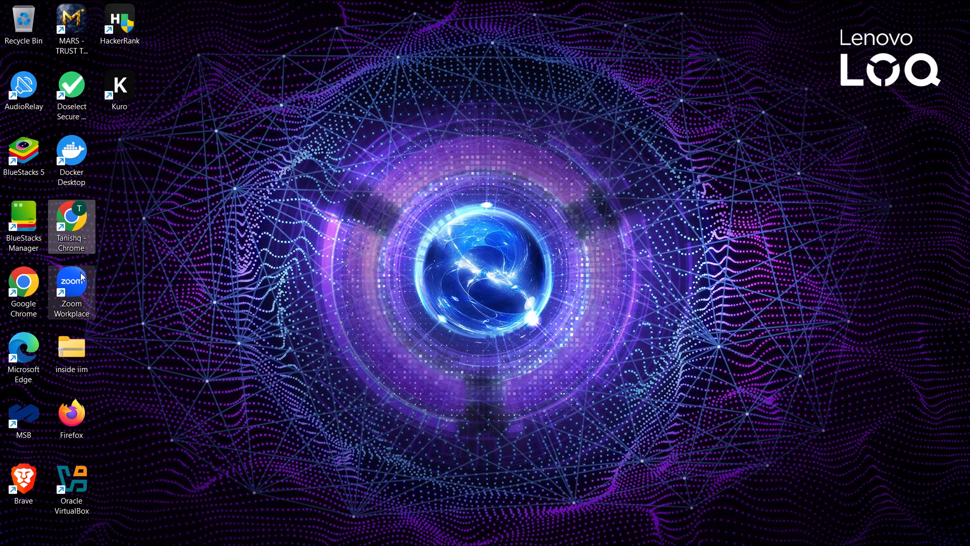
Launch Microsoft Word and create a blank document.
{"action": "left_click", "coordinate": [359, 532]}
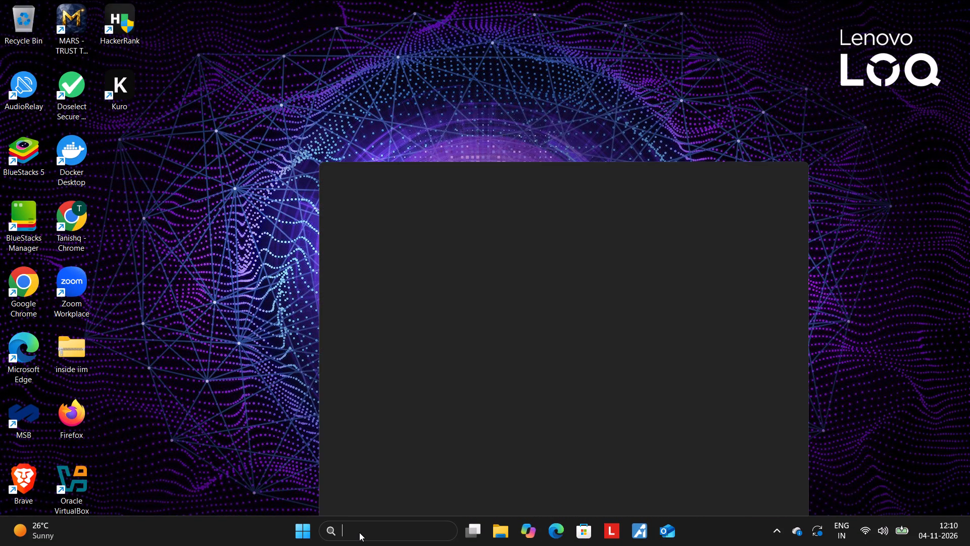
{"action": "type", "text": "ms"}
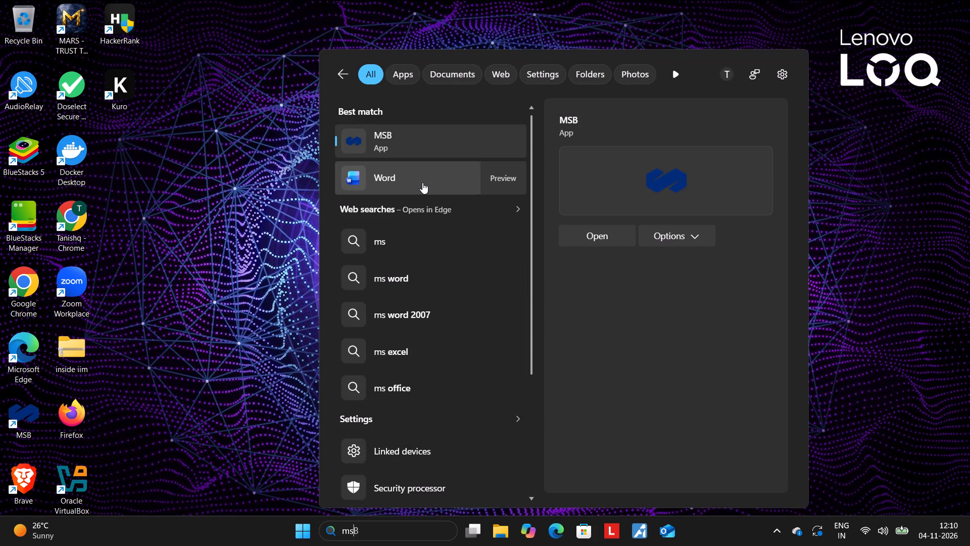
{"action": "left_click", "coordinate": [422, 183]}
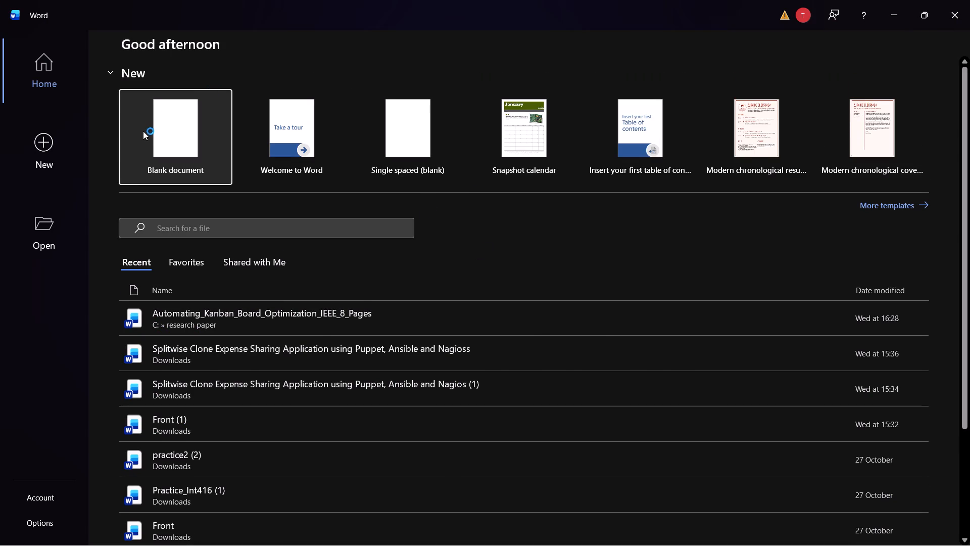
{"action": "left_click", "coordinate": [143, 131]}
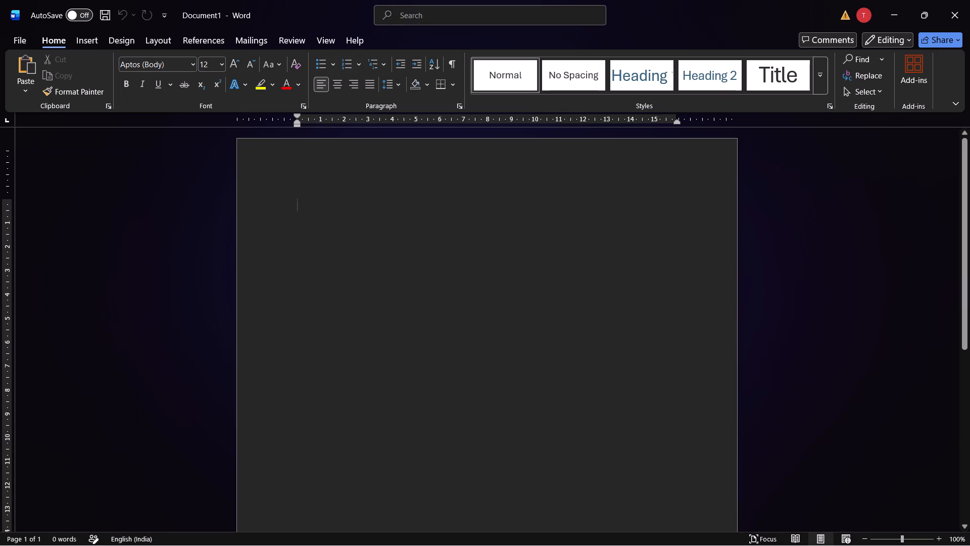
Set the font size to 16 for the blank document's text.
{"action": "left_click", "coordinate": [222, 64]}
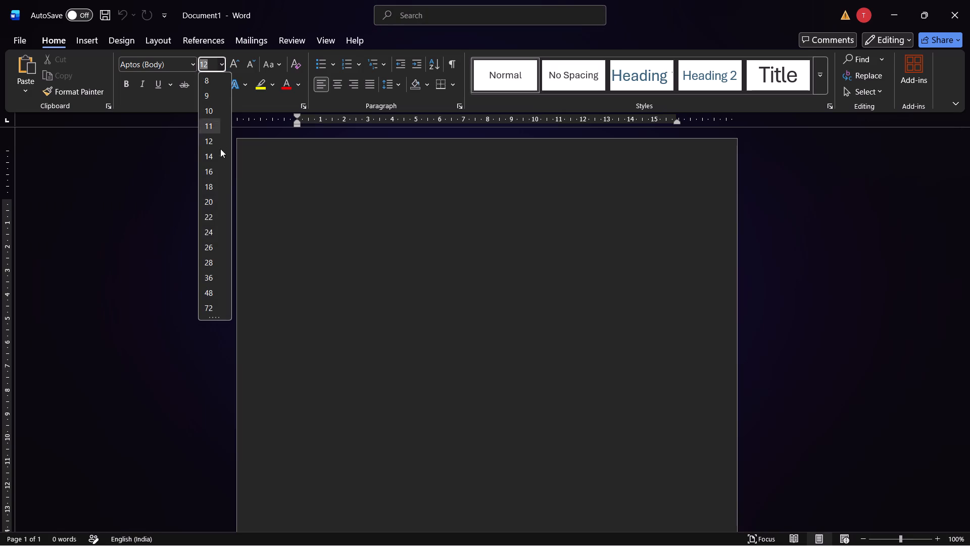
{"action": "left_click", "coordinate": [214, 172]}
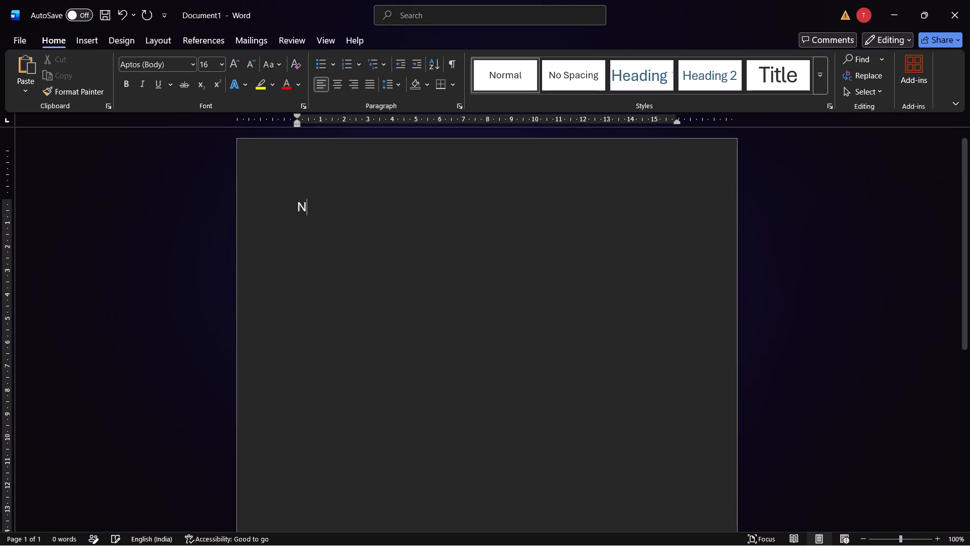
Write a first line labelled "Name:" followed by the document author's name.
{"action": "key", "text": "BackSpace"}
{"action": "key", "text": "e"}
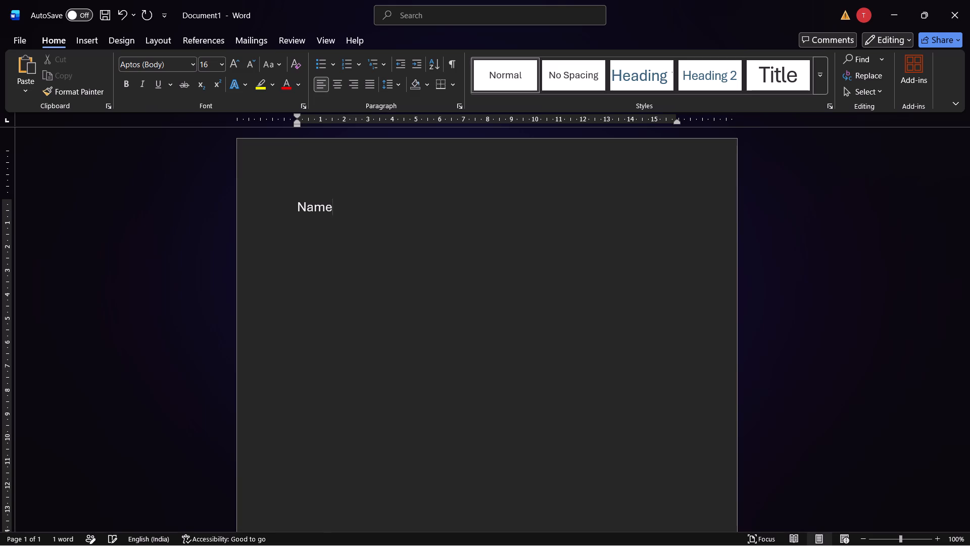
{"action": "type", "text": ":"}
{"action": "key", "text": "space"}
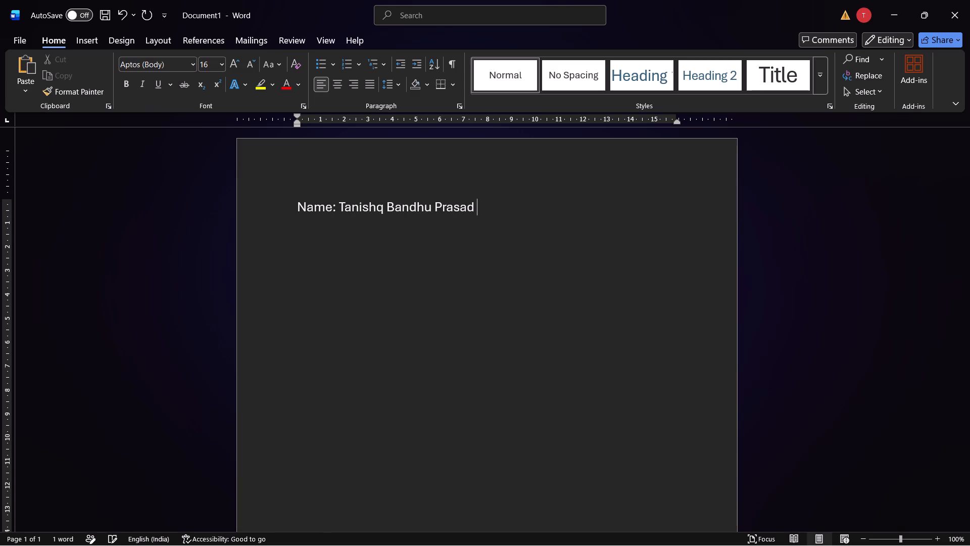
Add lines labelled "Roll no:" and "Reg no:" with the author's numbers, followed by a blank line.
{"action": "key", "text": "Return"}
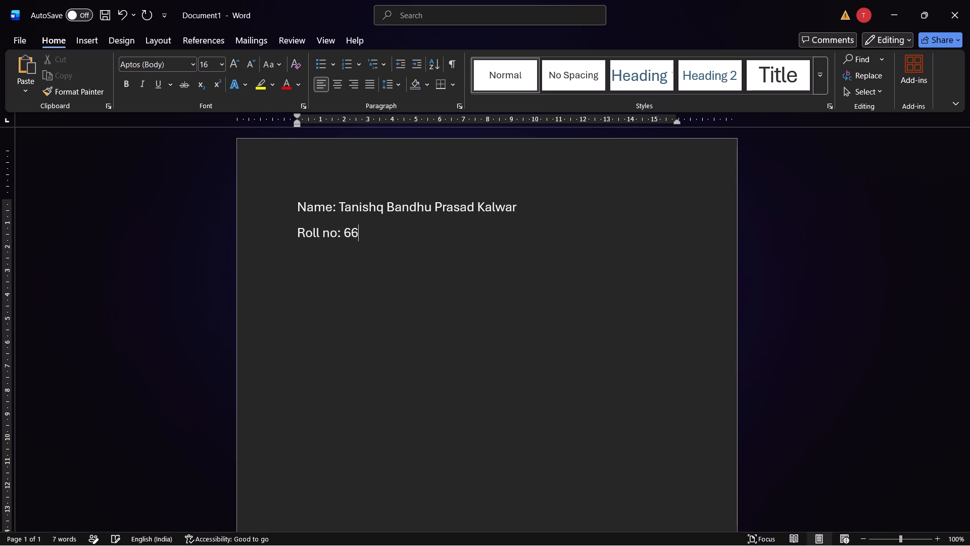
{"action": "key", "text": "Return"}
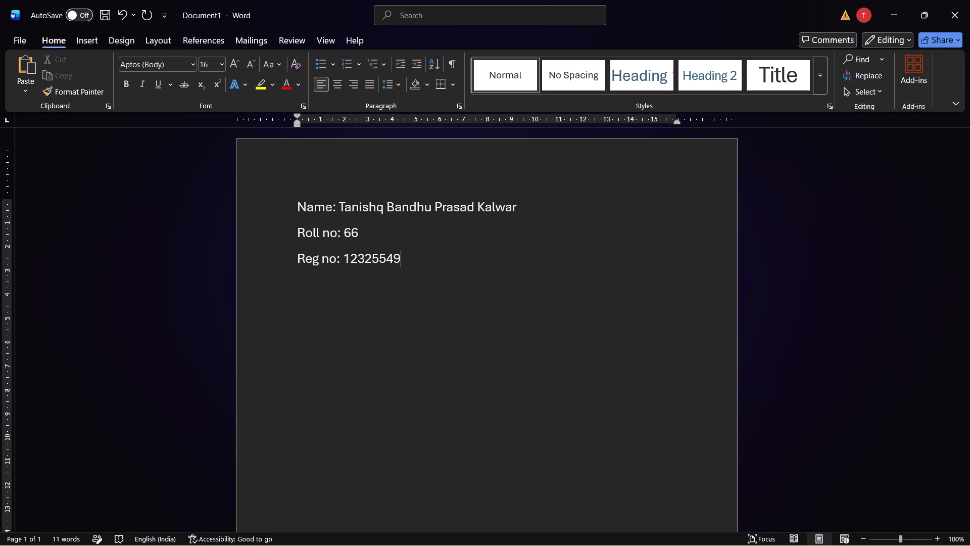
{"action": "key", "text": "Return"}
{"action": "key", "text": "Return"}
Write the section heading "Azure firewall and UDR" as list item 1), with empty lines below it.
{"action": "key", "text": "a"}
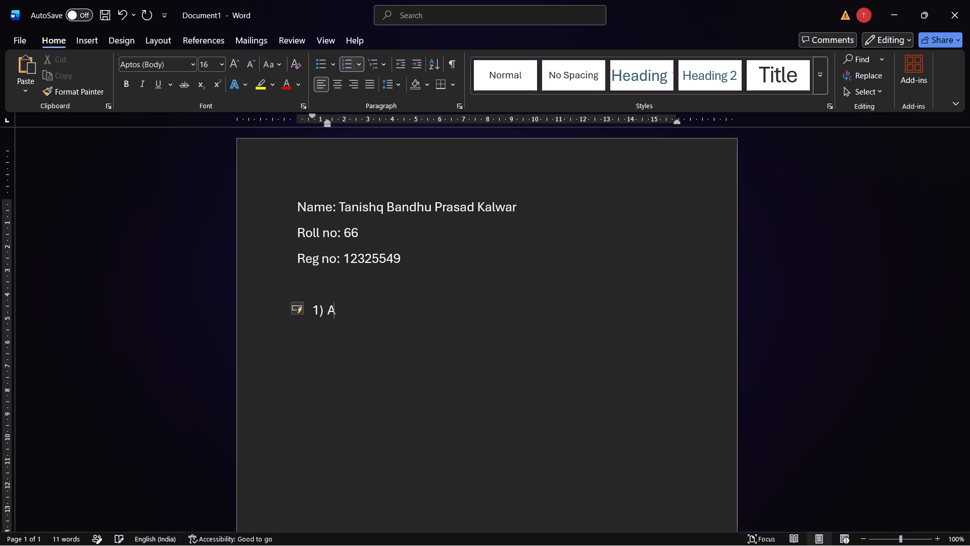
{"action": "key", "text": "z"}
{"action": "key", "text": "BackSpace"}
{"action": "type", "text": "zure firewall and"}
{"action": "key", "text": "space"}
{"action": "key", "text": "u"}
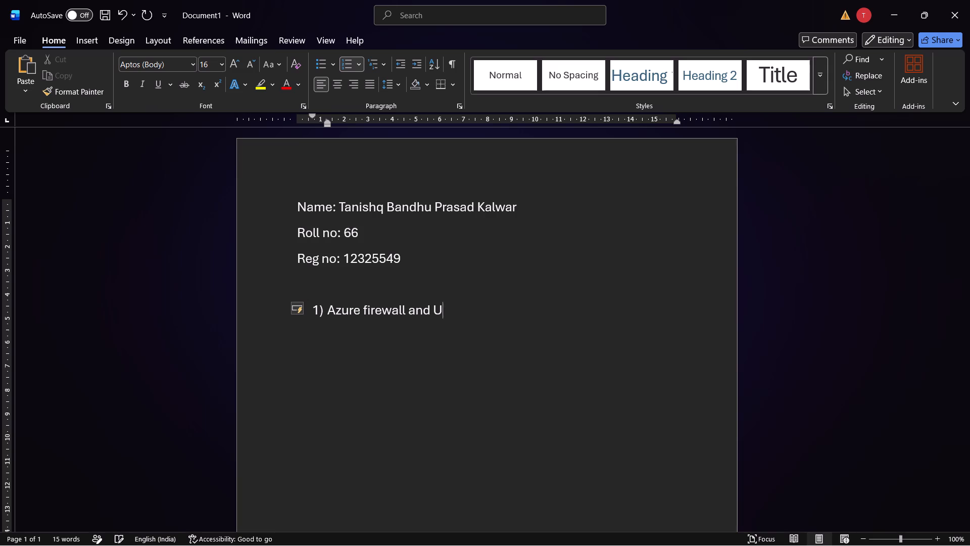
{"action": "type", "text": "DR"}
{"action": "key", "text": "Return"}
{"action": "key", "text": "BackSpace"}
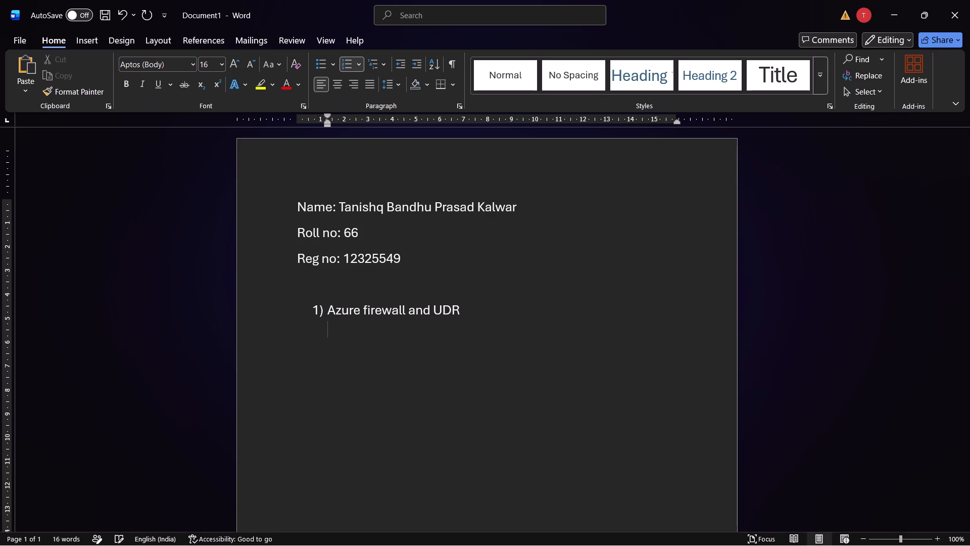
{"action": "key", "text": "Return"}
{"action": "key", "text": "Return"}
Replace the heading's automatic list numbering with plain text so it reads "1)Azure firewall and UDR:", and start a new line below.
{"action": "left_click", "coordinate": [312, 307]}
{"action": "key", "text": "BackSpace"}
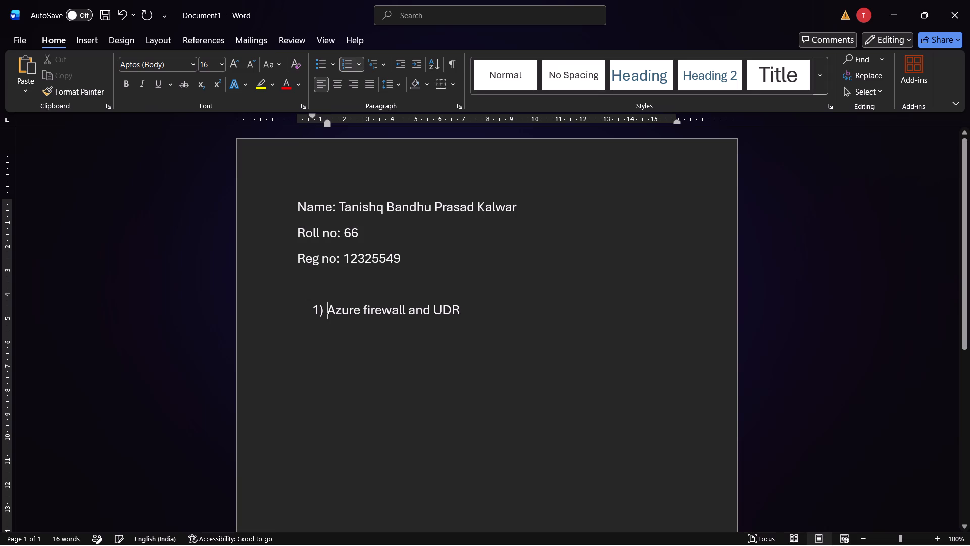
{"action": "key", "text": "BackSpace"}
{"action": "key", "text": "1"}
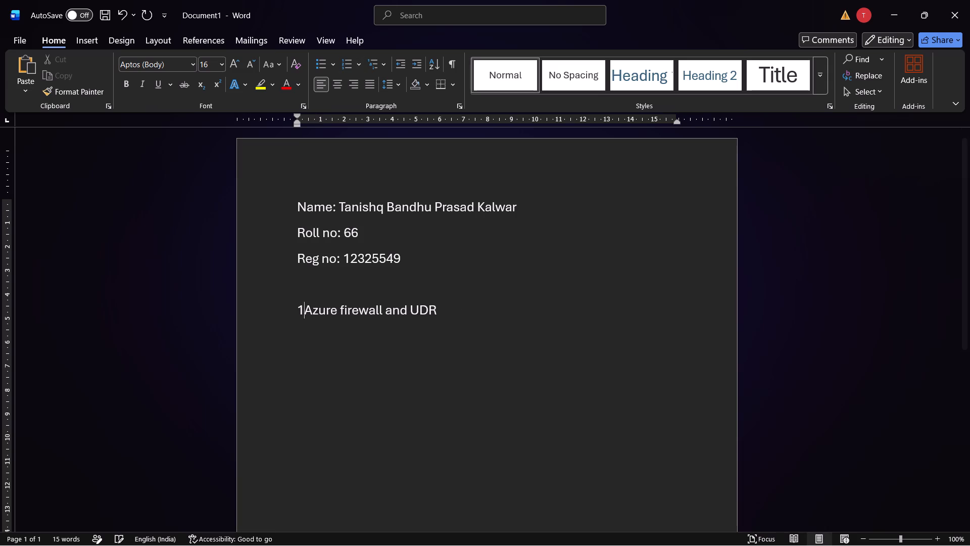
{"action": "key", "text": "shift+parenright"}
{"action": "key", "text": "space"}
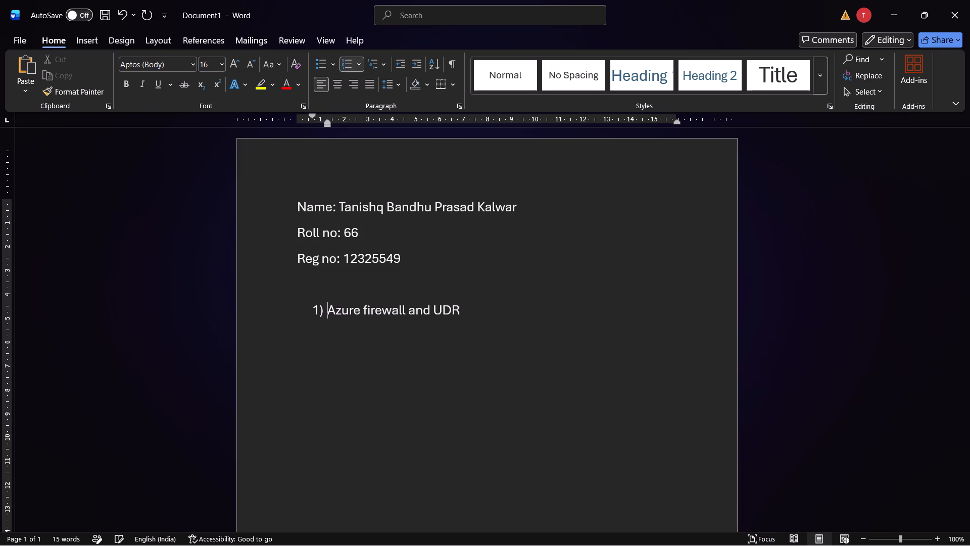
{"action": "key", "text": "BackSpace"}
{"action": "key", "text": "BackSpace"}
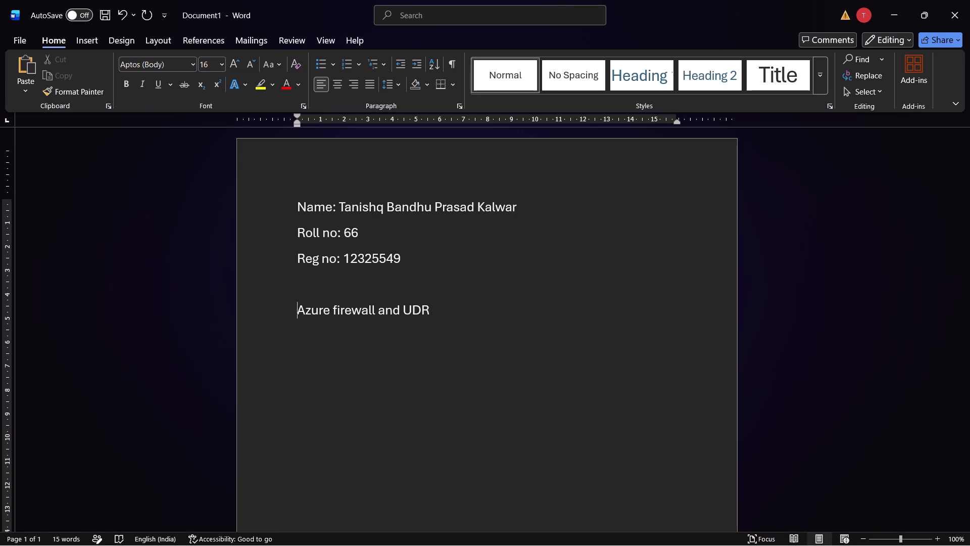
{"action": "type", "text": "1)"}
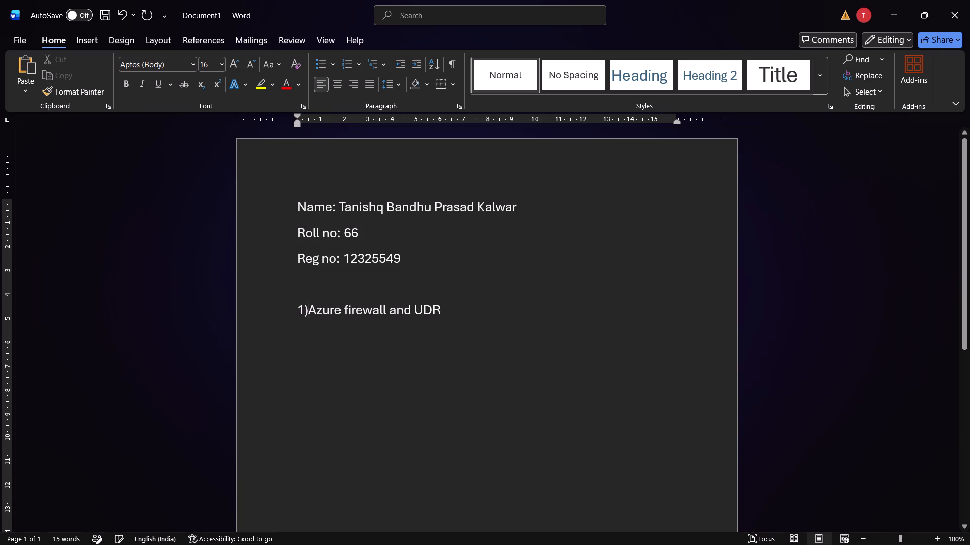
{"action": "left_click", "coordinate": [470, 311]}
{"action": "key", "text": "shift+colon"}
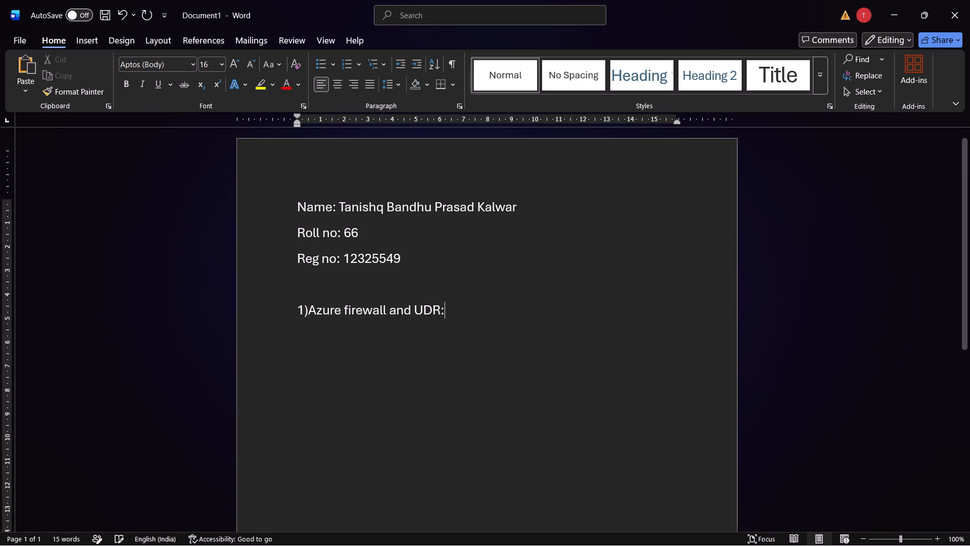
{"action": "key", "text": "Return"}
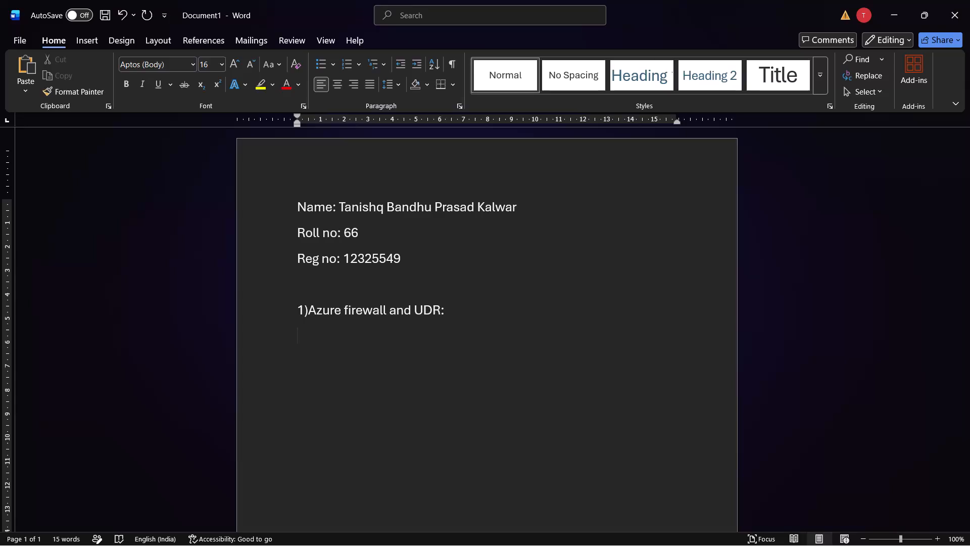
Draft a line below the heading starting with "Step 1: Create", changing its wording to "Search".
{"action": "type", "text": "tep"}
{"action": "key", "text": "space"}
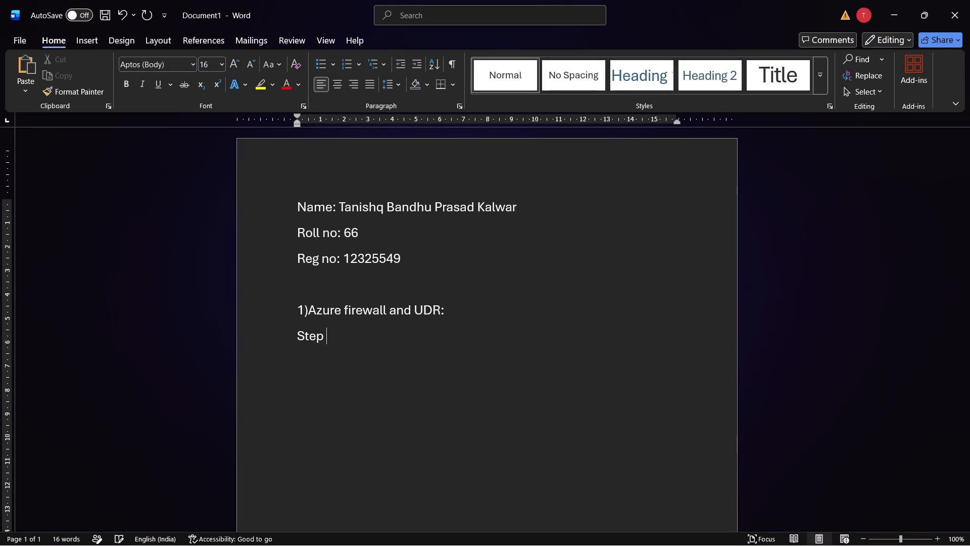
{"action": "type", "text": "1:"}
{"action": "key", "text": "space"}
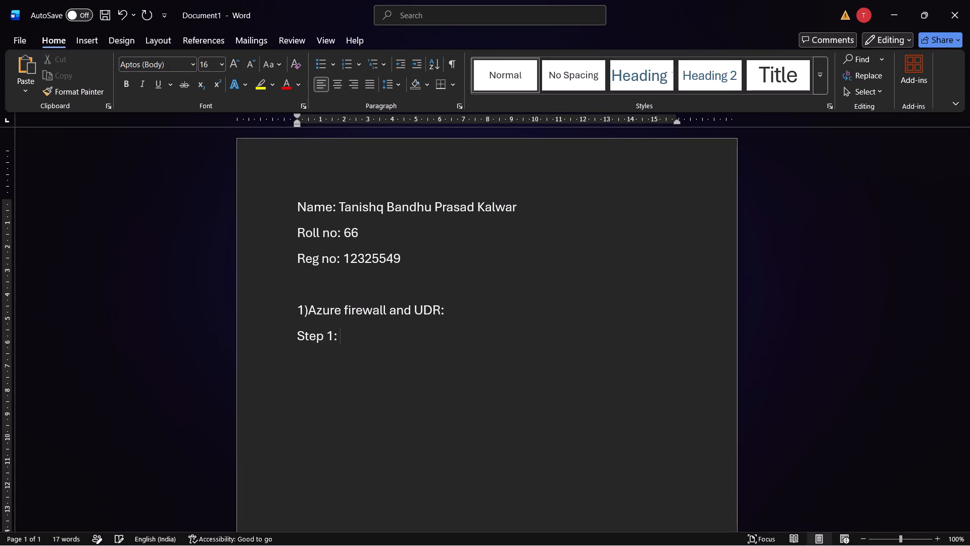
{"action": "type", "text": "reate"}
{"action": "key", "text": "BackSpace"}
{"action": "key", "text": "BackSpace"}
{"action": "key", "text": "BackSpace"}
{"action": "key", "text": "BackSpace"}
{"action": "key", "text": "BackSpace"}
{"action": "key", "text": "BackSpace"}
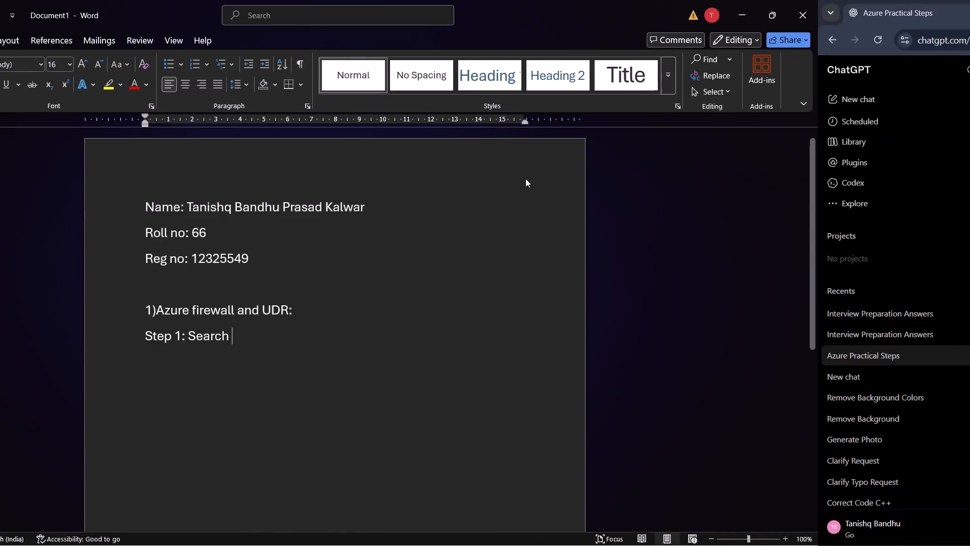
Switch to the ChatGPT steps and copy the heading "Step 1: Create a Virtual Network (VNet)".
{"action": "scroll", "coordinate": [499, 241], "scroll_direction": "up", "scroll_amount": 14}
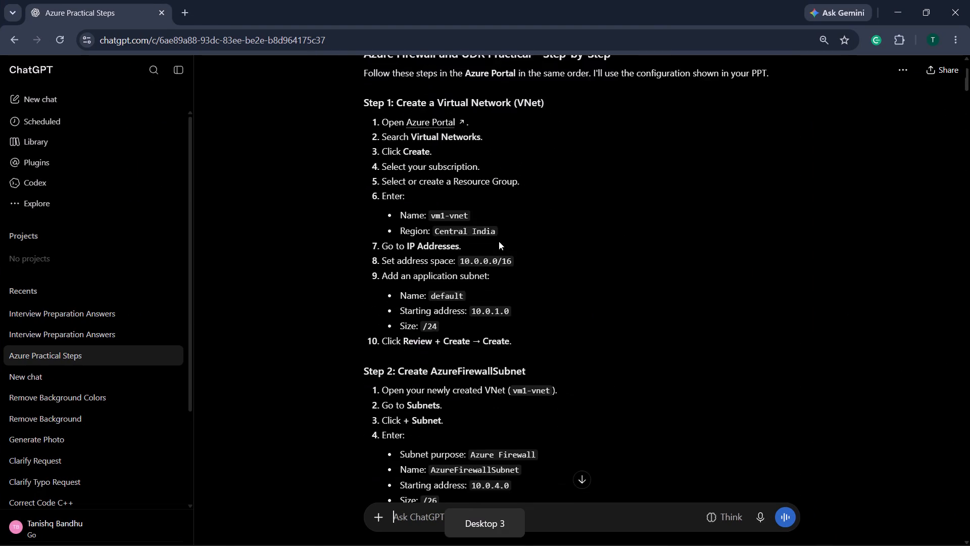
{"action": "scroll", "coordinate": [499, 241], "scroll_direction": "down", "scroll_amount": 3}
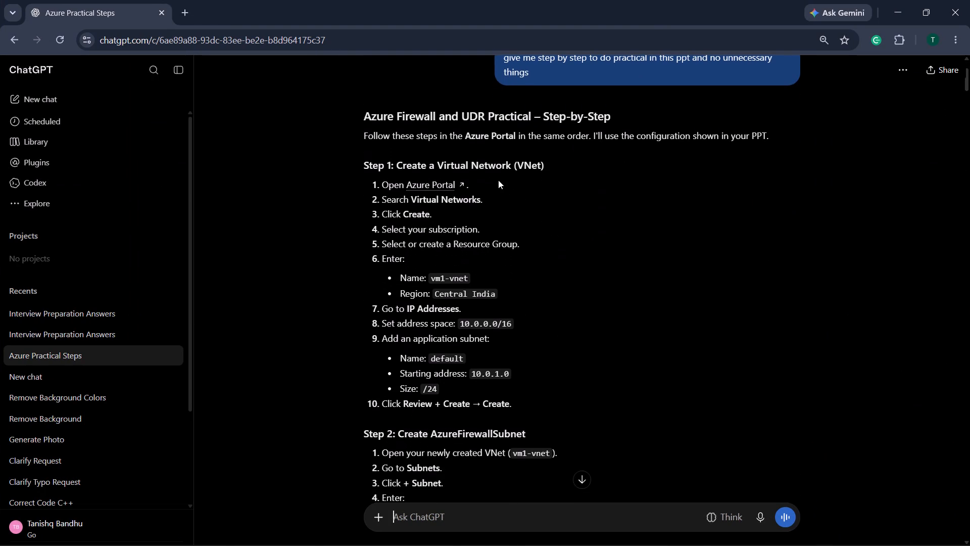
{"action": "left_click_drag", "start_coordinate": [363, 165], "coordinate": [411, 174]}
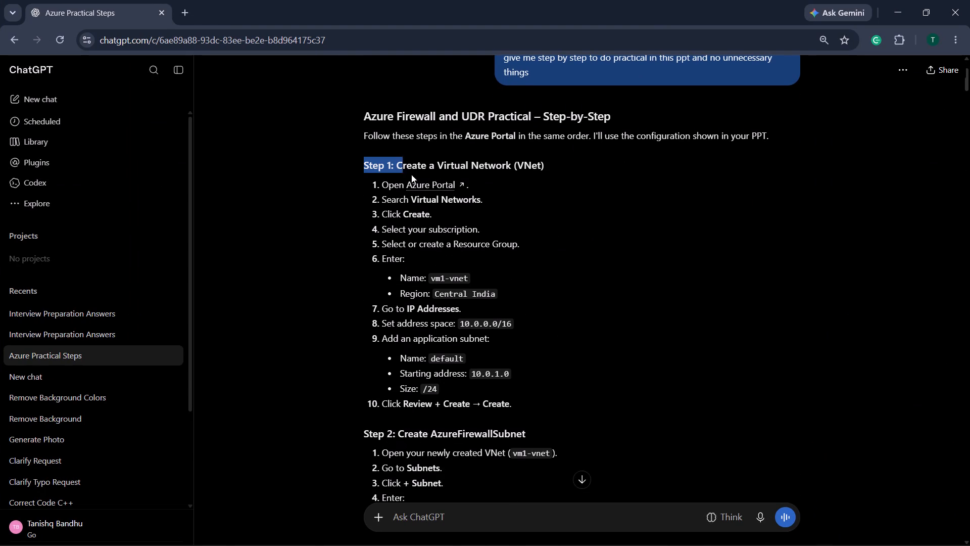
{"action": "left_click_drag", "start_coordinate": [411, 174], "coordinate": [541, 174]}
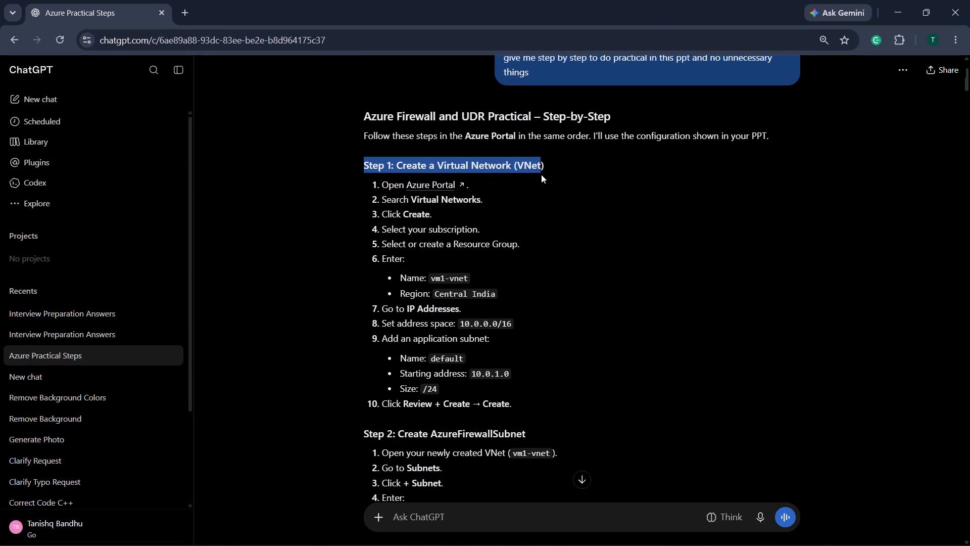
{"action": "left_click_drag", "start_coordinate": [541, 174], "coordinate": [549, 171]}
{"action": "key", "text": "ctrl+c"}
Replace the drafted Step 1 line in the Word document with the copied heading "Step 1: Create a Virtual Network (VNet)", without a duplicate "S".
{"action": "key", "text": "BackSpace"}
{"action": "key", "text": "BackSpace"}
{"action": "key", "text": "BackSpace"}
{"action": "key", "text": "BackSpace"}
{"action": "key", "text": "BackSpace"}
{"action": "key", "text": "BackSpace"}
{"action": "key", "text": "BackSpace"}
{"action": "key", "text": "BackSpace"}
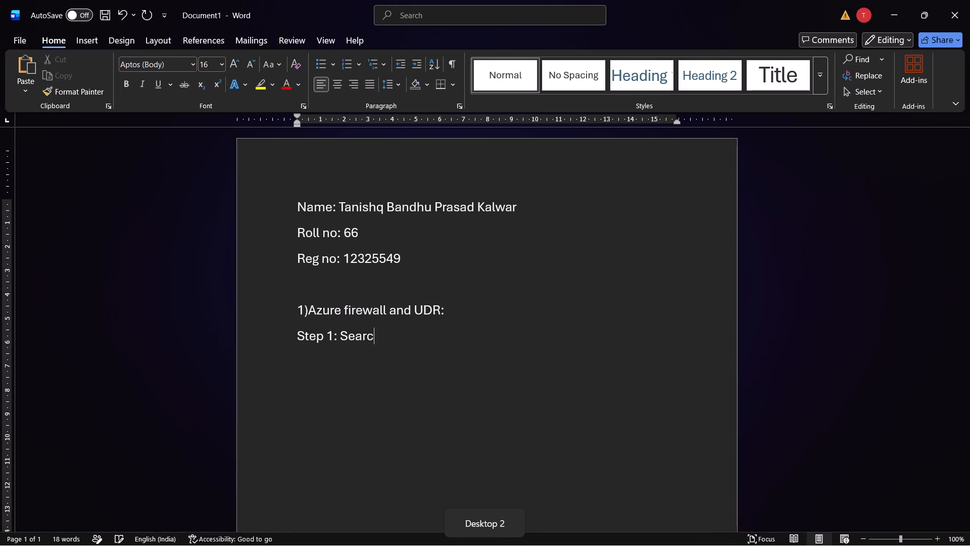
{"action": "key", "text": "BackSpace"}
{"action": "key", "text": "BackSpace"}
{"action": "key", "text": "BackSpace"}
{"action": "key", "text": "BackSpace"}
{"action": "key", "text": "BackSpace"}
{"action": "key", "text": "BackSpace"}
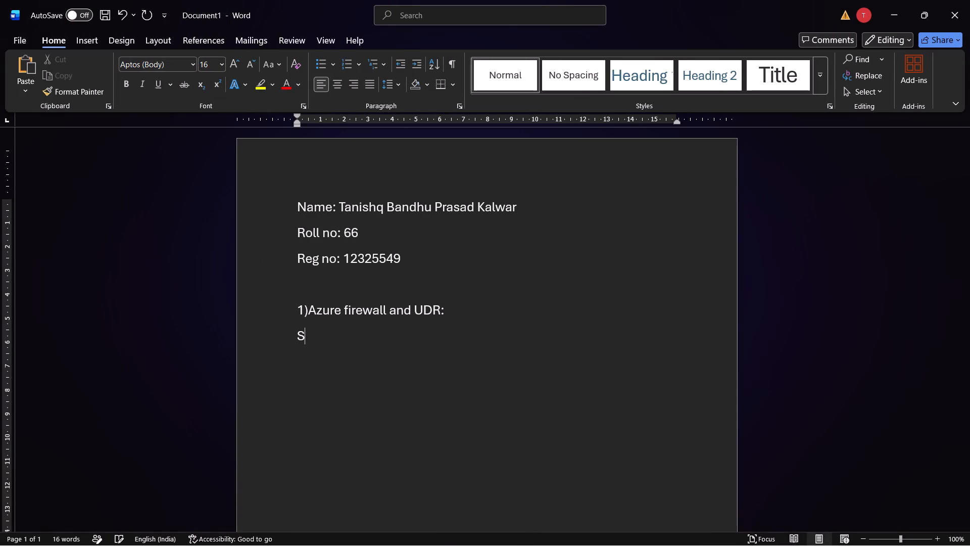
{"action": "key", "text": "ctrl+v"}
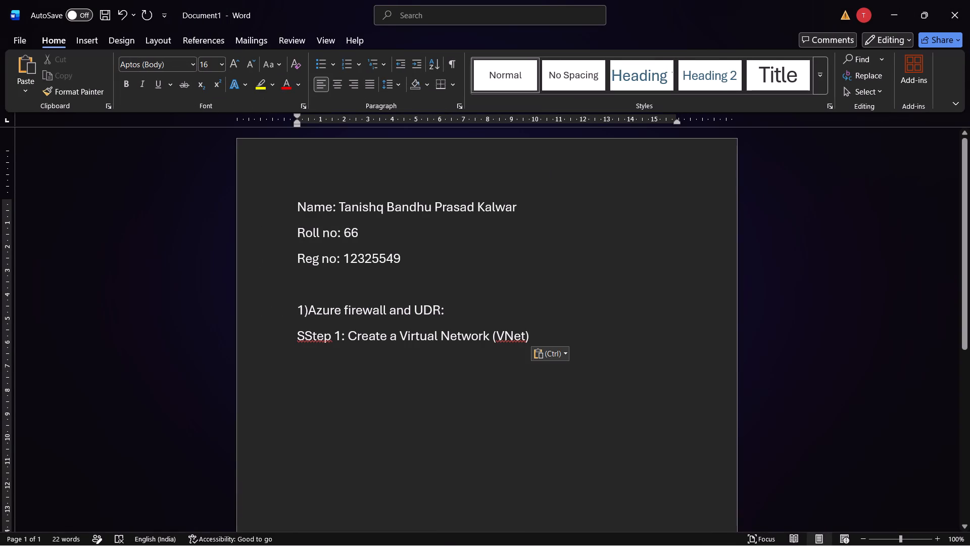
{"action": "left_click", "coordinate": [309, 337]}
{"action": "key", "text": "Left"}
{"action": "key", "text": "BackSpace"}
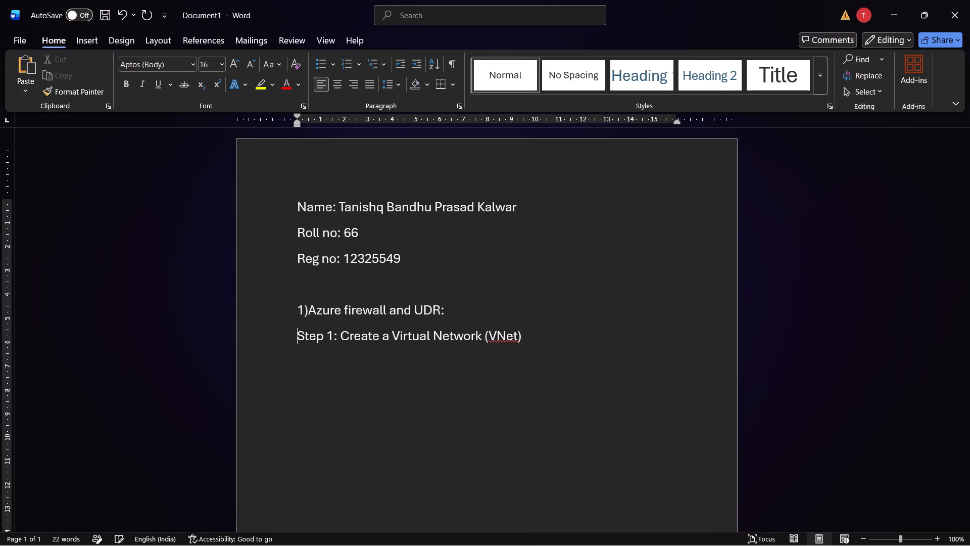
{"action": "left_click", "coordinate": [543, 336]}
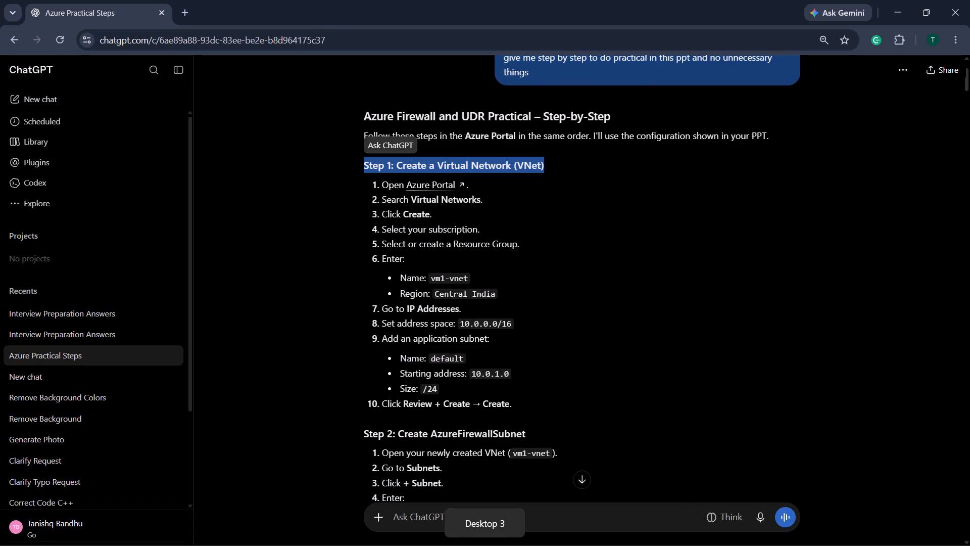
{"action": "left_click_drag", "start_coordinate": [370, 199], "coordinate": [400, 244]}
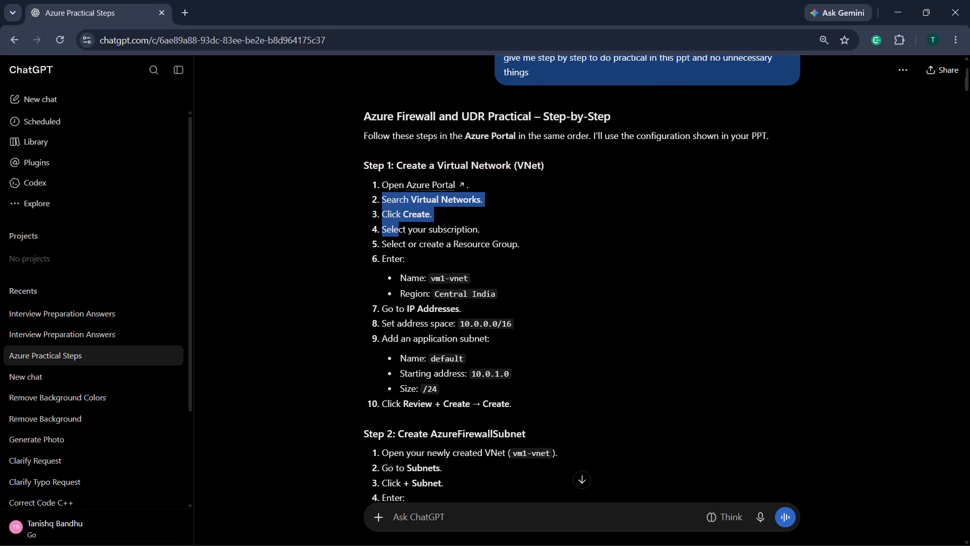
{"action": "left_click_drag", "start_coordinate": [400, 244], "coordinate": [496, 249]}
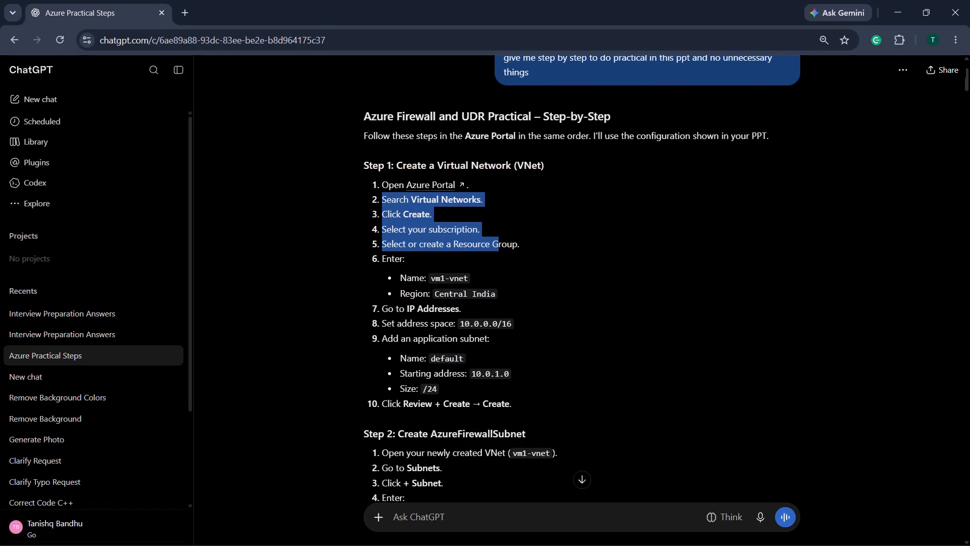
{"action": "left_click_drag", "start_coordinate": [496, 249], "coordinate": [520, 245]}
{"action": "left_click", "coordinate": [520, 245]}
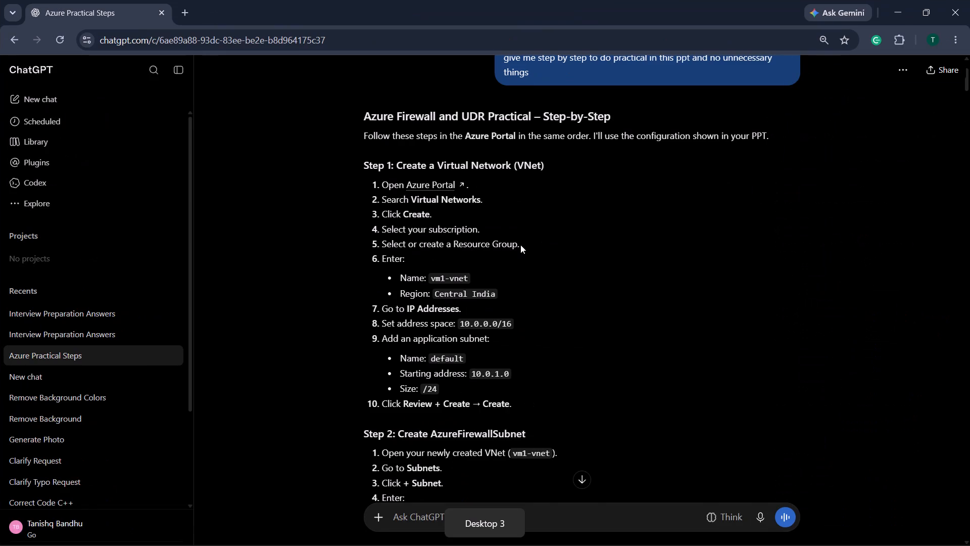
Copy ChatGPT's Step 1 instructions from "Search Virtual Networks." through "Click Review + Create → Create." into the Word document below the Step 1 heading.
{"action": "key", "text": "Return"}
{"action": "left_click_drag", "start_coordinate": [382, 201], "coordinate": [424, 309]}
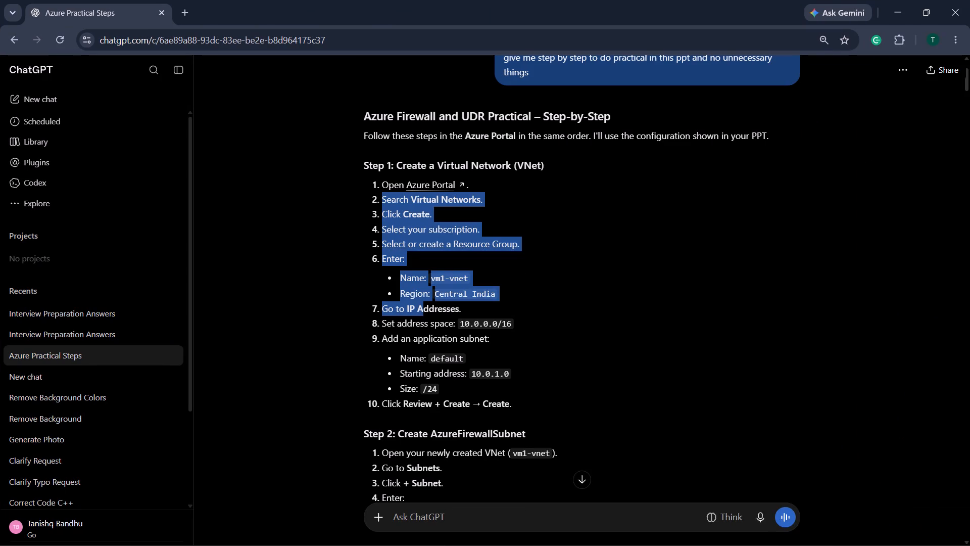
{"action": "left_click_drag", "start_coordinate": [424, 309], "coordinate": [546, 376]}
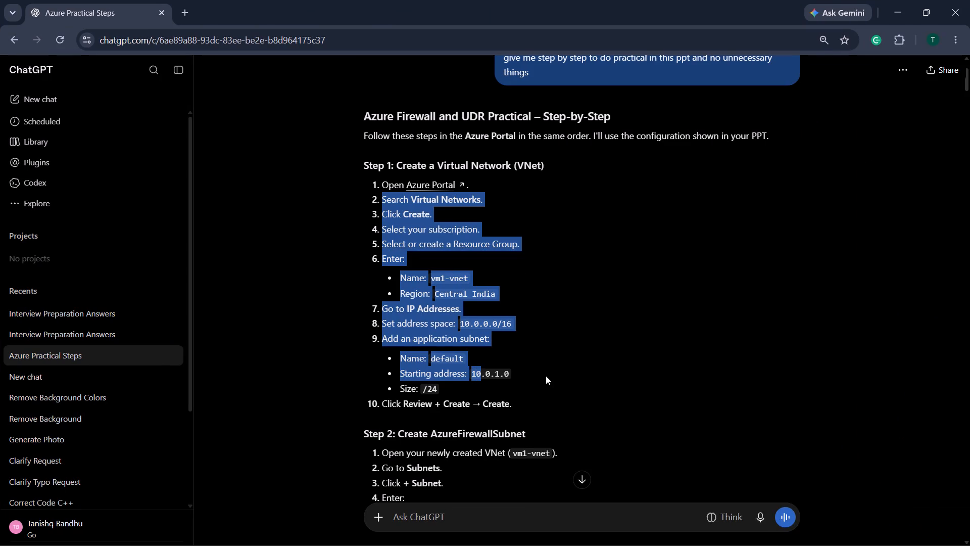
{"action": "left_click_drag", "start_coordinate": [546, 376], "coordinate": [519, 407]}
{"action": "key", "text": "ctrl+c"}
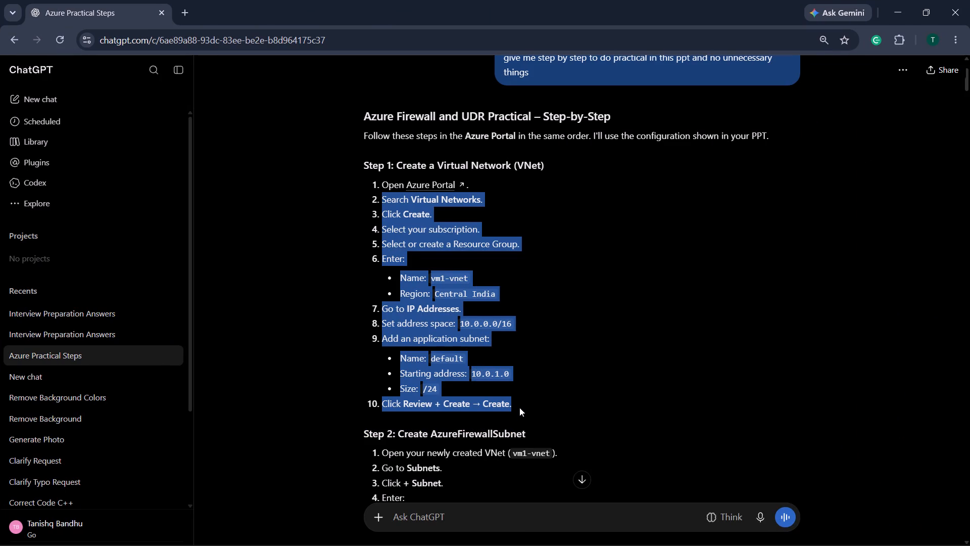
{"action": "key", "text": "ctrl+v"}
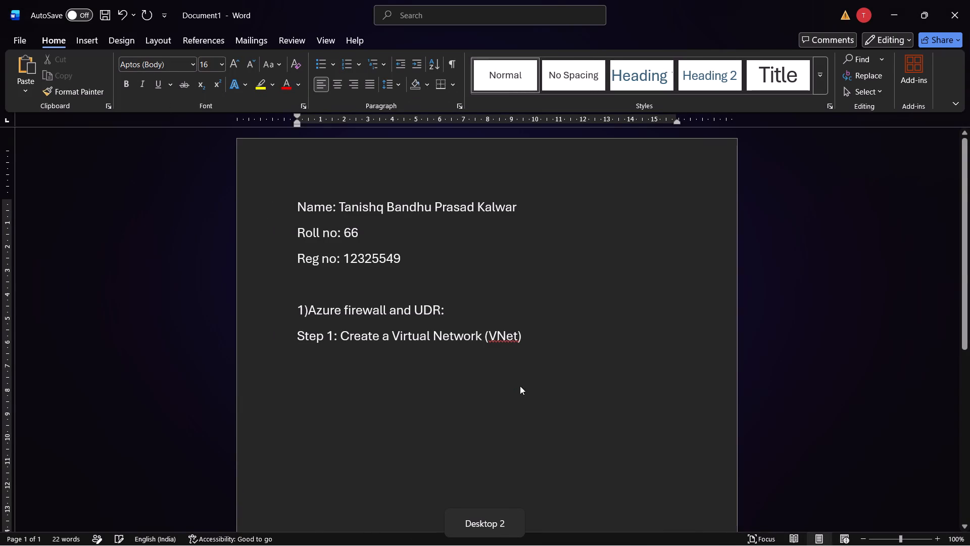
Replace the placeholder symbols before "Search Virtual Networks." and "Click Create." with the numbering "i)" and "ii)".
{"action": "scroll", "coordinate": [520, 386], "scroll_direction": "up", "scroll_amount": 2}
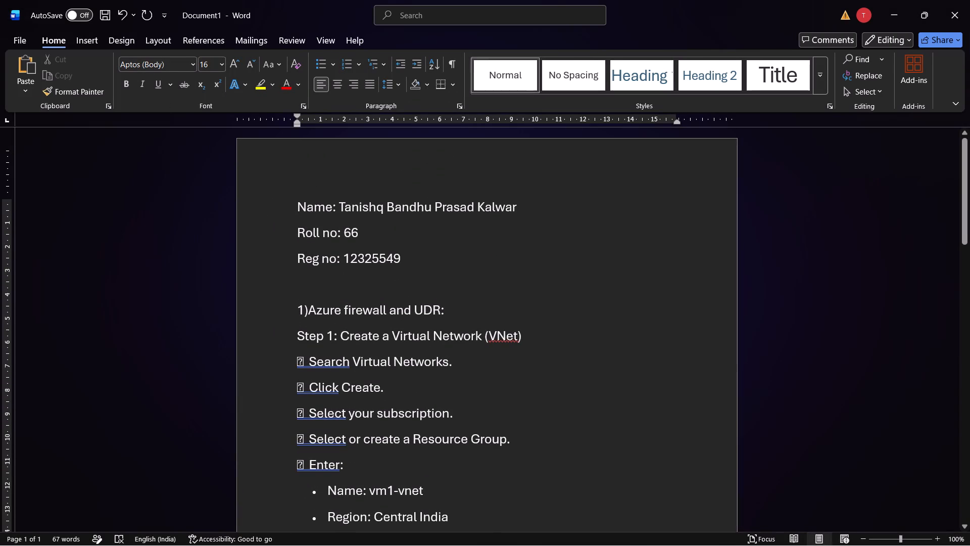
{"action": "left_click", "coordinate": [302, 355]}
{"action": "key", "text": "BackSpace"}
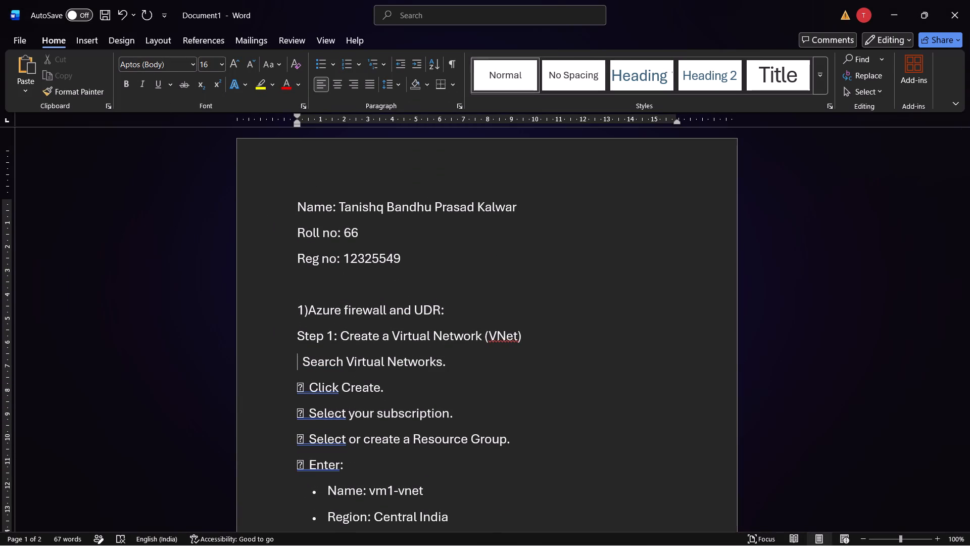
{"action": "type", "text": "i)"}
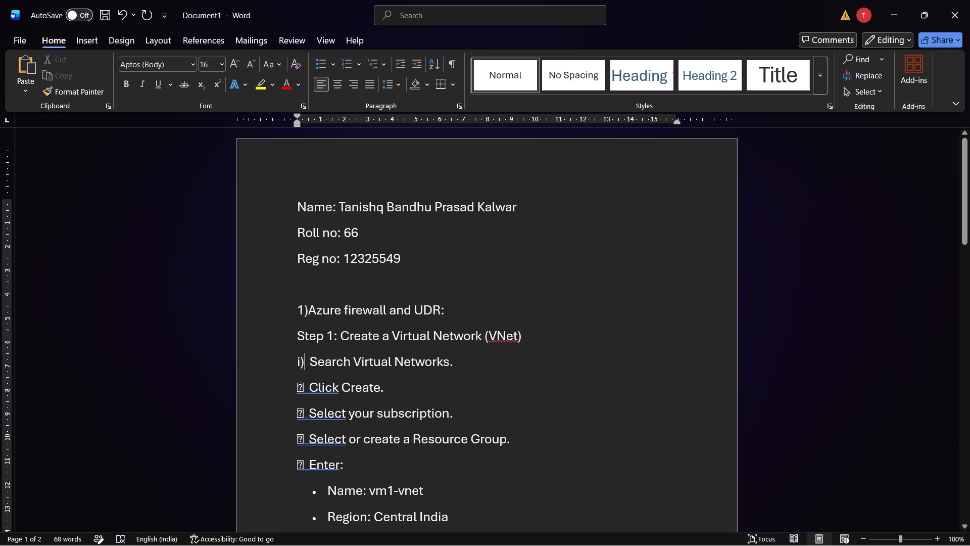
{"action": "left_click", "coordinate": [304, 388]}
{"action": "left_click", "coordinate": [304, 388]}
{"action": "key", "text": "BackSpace"}
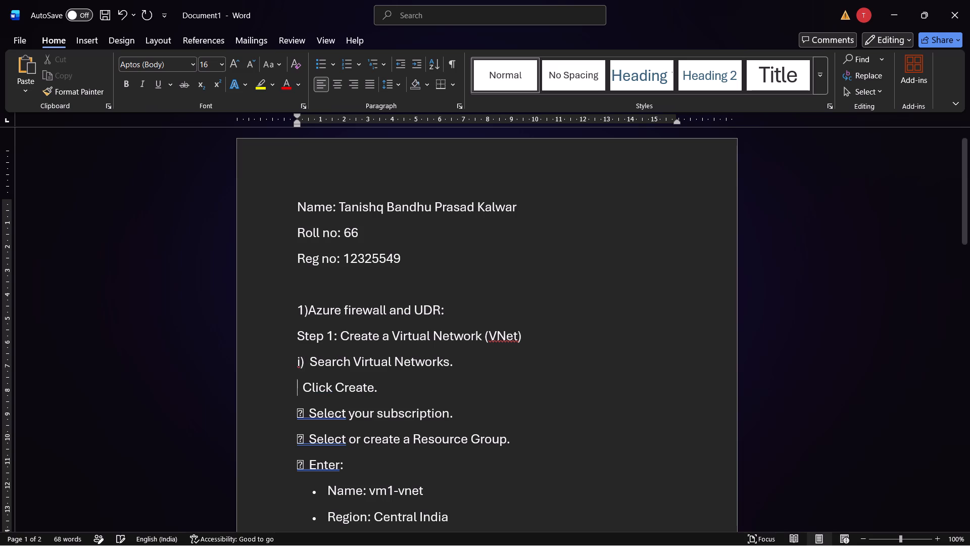
{"action": "type", "text": "ii)"}
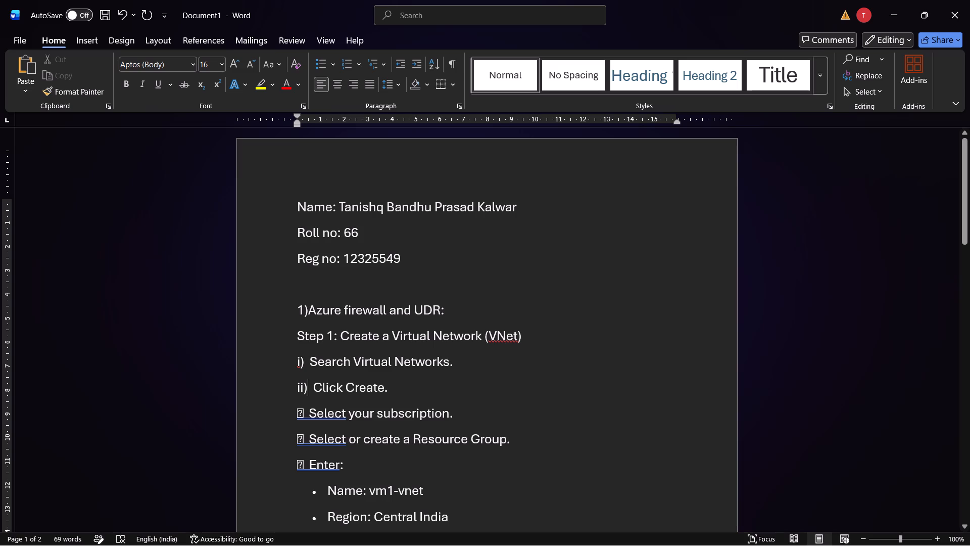
Replace the placeholder symbols before "Select your subscription." and "Select or create a Resource Group." with "iii)" and "iv)".
{"action": "key", "text": "Down"}
{"action": "key", "text": "BackSpace"}
{"action": "key", "text": "BackSpace"}
{"action": "key", "text": "BackSpace"}
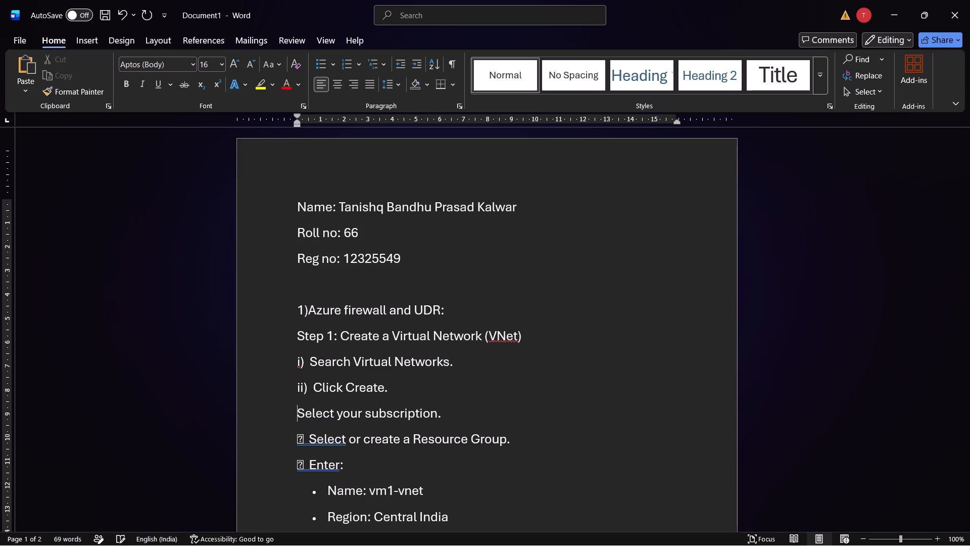
{"action": "type", "text": "iii"}
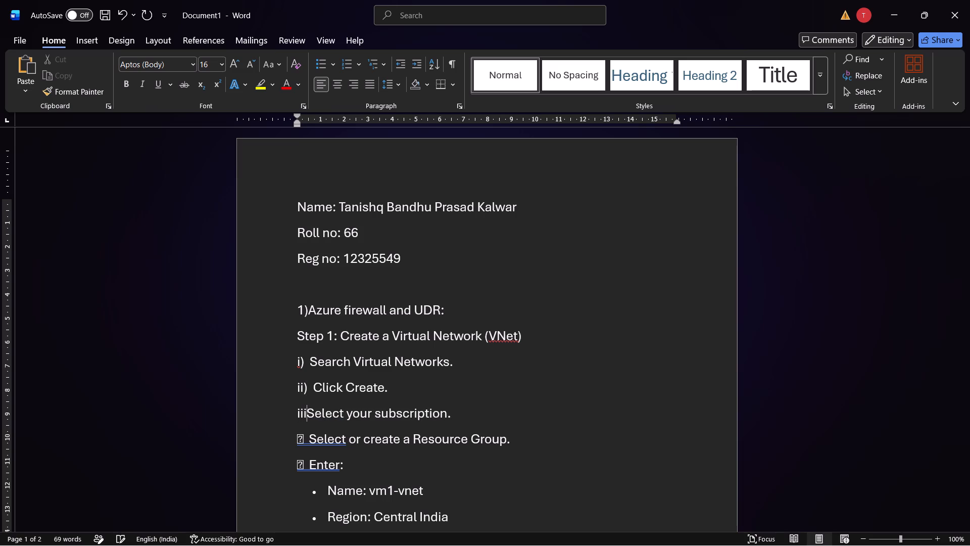
{"action": "type", "text": ")"}
{"action": "key", "text": "space"}
{"action": "key", "text": "Down"}
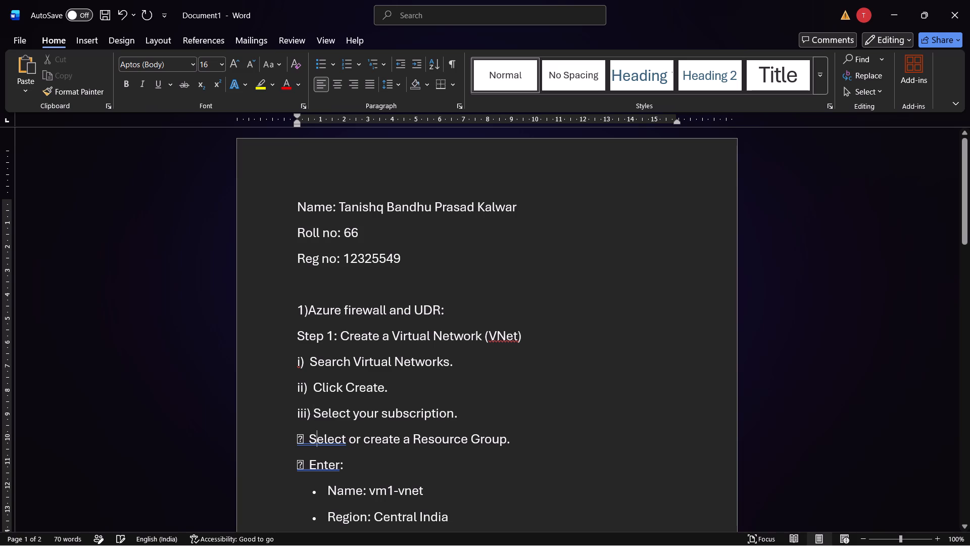
{"action": "key", "text": "Left"}
{"action": "key", "text": "Left"}
{"action": "key", "text": "BackSpace"}
{"action": "key", "text": "BackSpace"}
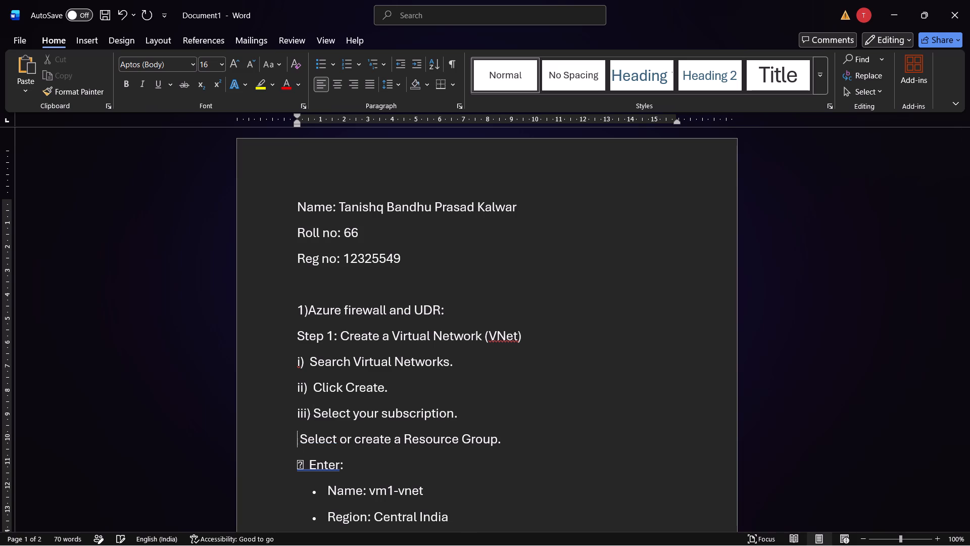
{"action": "type", "text": "iv)"}
{"action": "key", "text": "space"}
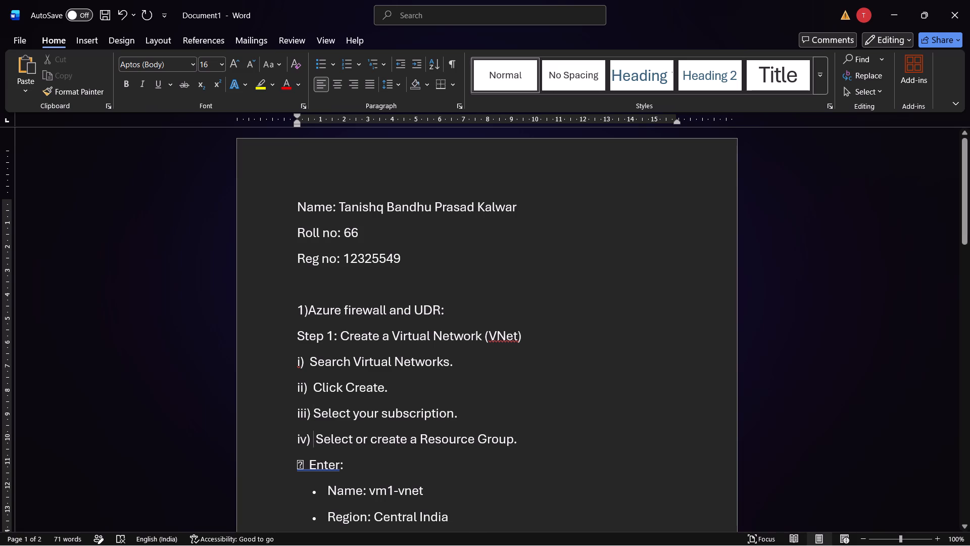
Remove the extra space between "iv)" and "Select or create a Resource Group.".
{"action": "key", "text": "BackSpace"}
Delete the remaining pasted Step 1 instructions, from "Enter:" through "Click Review + Create → Create.".
{"action": "scroll", "coordinate": [316, 433], "scroll_direction": "down", "scroll_amount": 5}
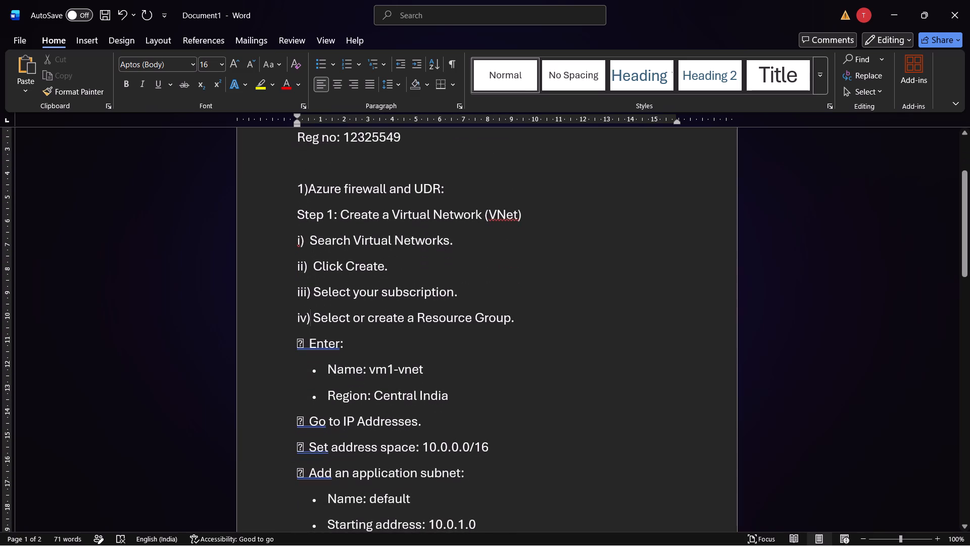
{"action": "left_click", "coordinate": [304, 345]}
{"action": "left_click_drag", "start_coordinate": [290, 351], "coordinate": [329, 477]}
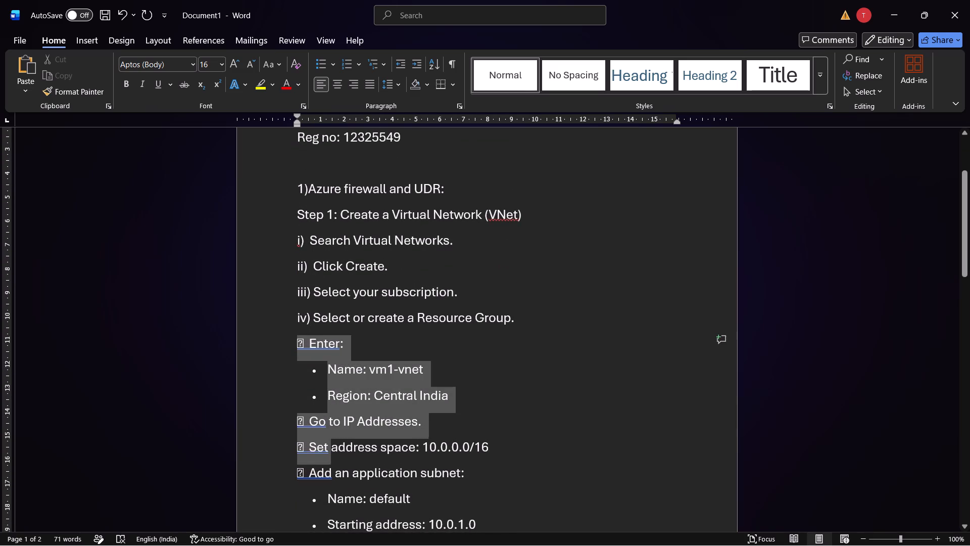
{"action": "left_click_drag", "start_coordinate": [329, 477], "coordinate": [468, 349]}
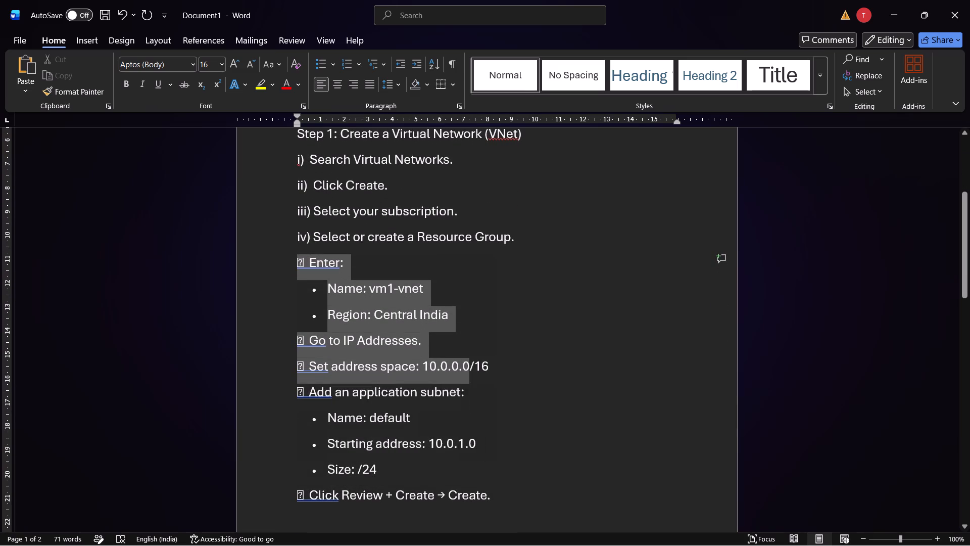
{"action": "left_click_drag", "start_coordinate": [468, 349], "coordinate": [493, 497]}
{"action": "key", "text": "BackSpace"}
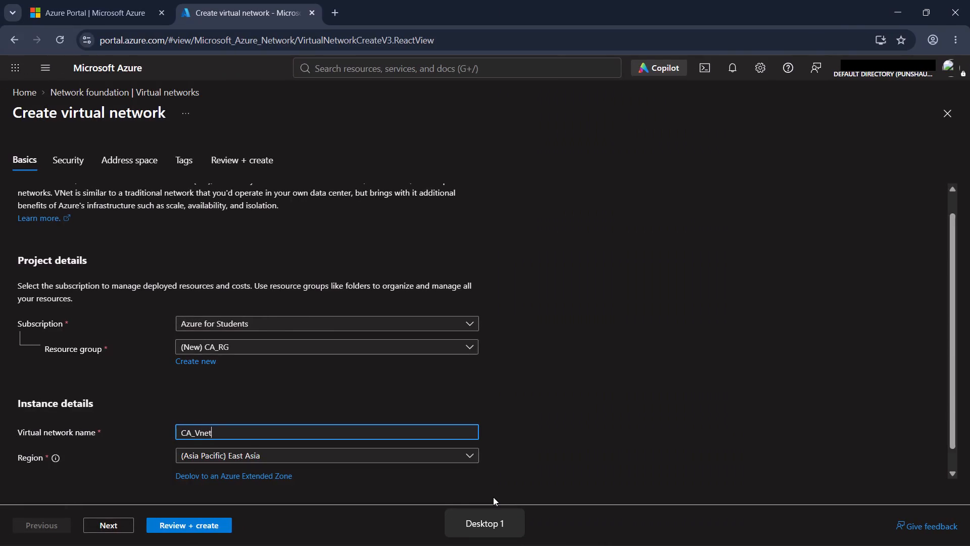
Switch to the Azure portal in Chrome and open the Address space settings of the virtual network being created.
{"action": "scroll", "coordinate": [418, 387], "scroll_direction": "down", "scroll_amount": 2}
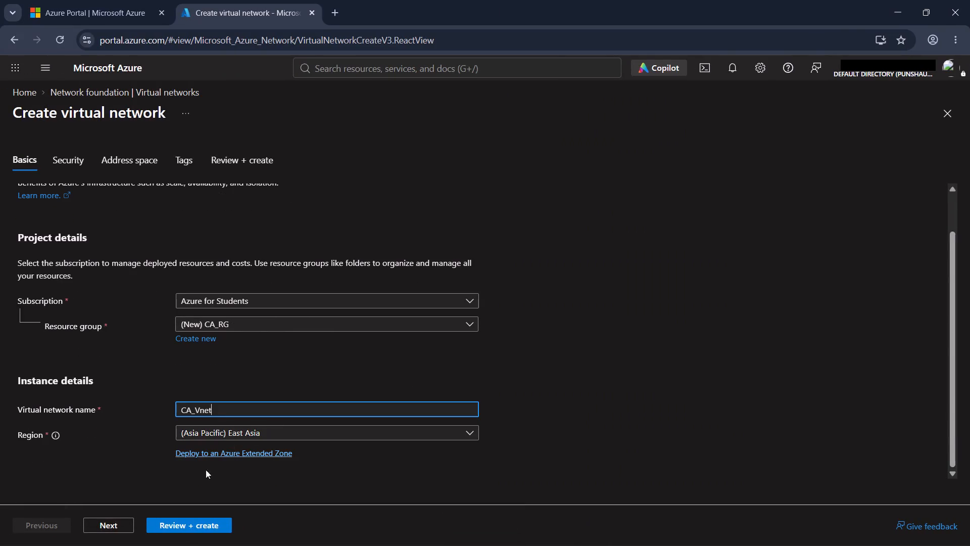
{"action": "left_click", "coordinate": [125, 164]}
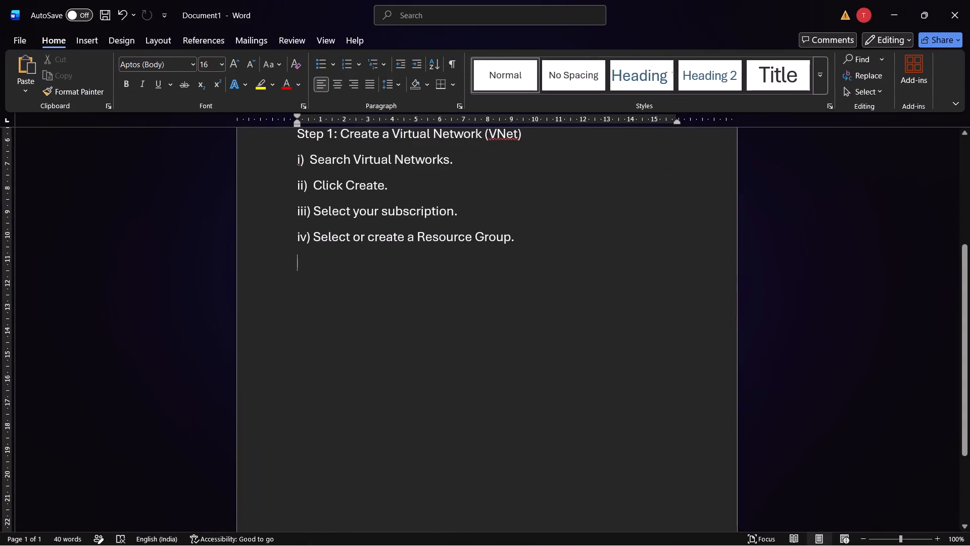
Number the empty line below the Resource Group instruction as "v)".
{"action": "type", "text": "v)"}
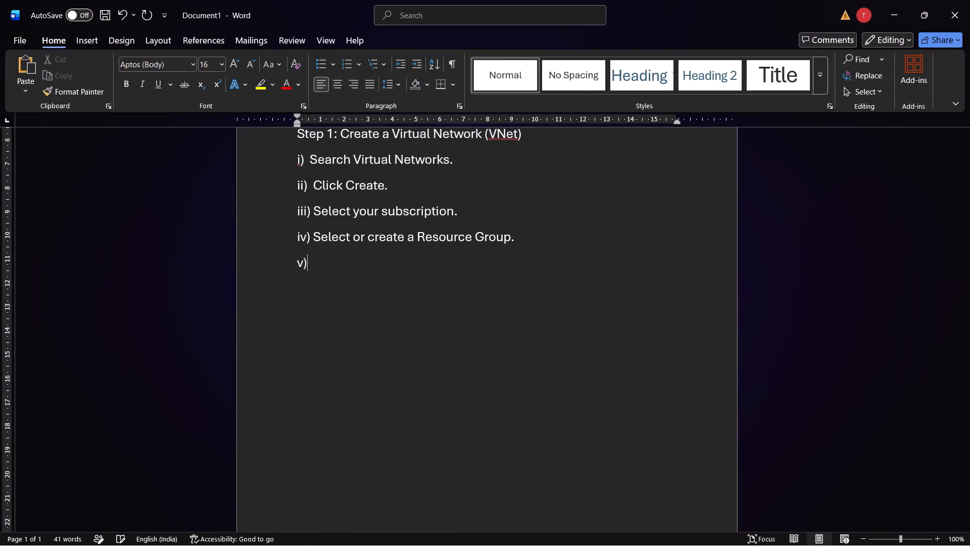
{"action": "key", "text": "space"}
Shorten item iv) to read "create a Resource Group." by removing the words "Select or".
{"action": "left_click", "coordinate": [368, 238]}
{"action": "key", "text": "BackSpace"}
{"action": "key", "text": "BackSpace"}
{"action": "key", "text": "BackSpace"}
{"action": "key", "text": "BackSpace"}
{"action": "key", "text": "BackSpace"}
{"action": "key", "text": "BackSpace"}
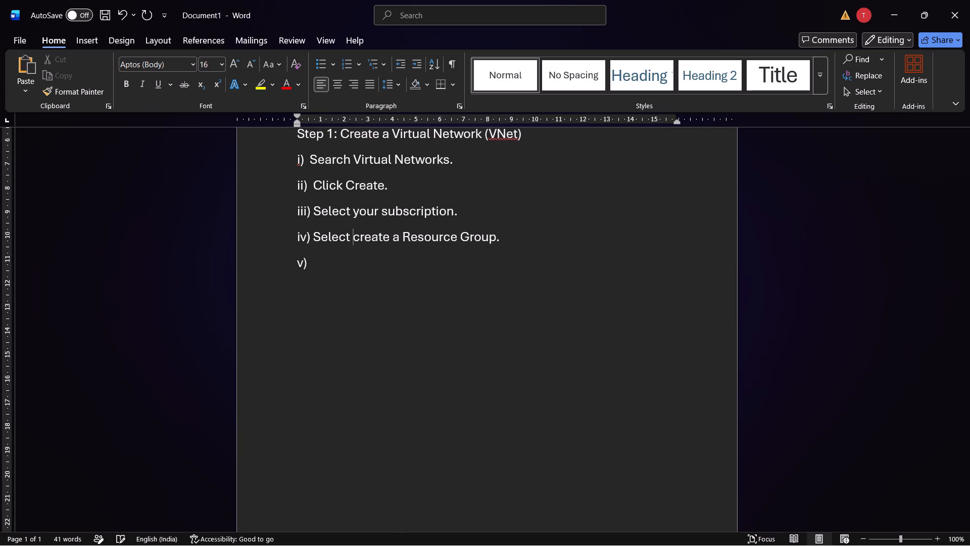
{"action": "key", "text": "BackSpace"}
{"action": "key", "text": "BackSpace"}
{"action": "key", "text": "BackSpace"}
{"action": "key", "text": "BackSpace"}
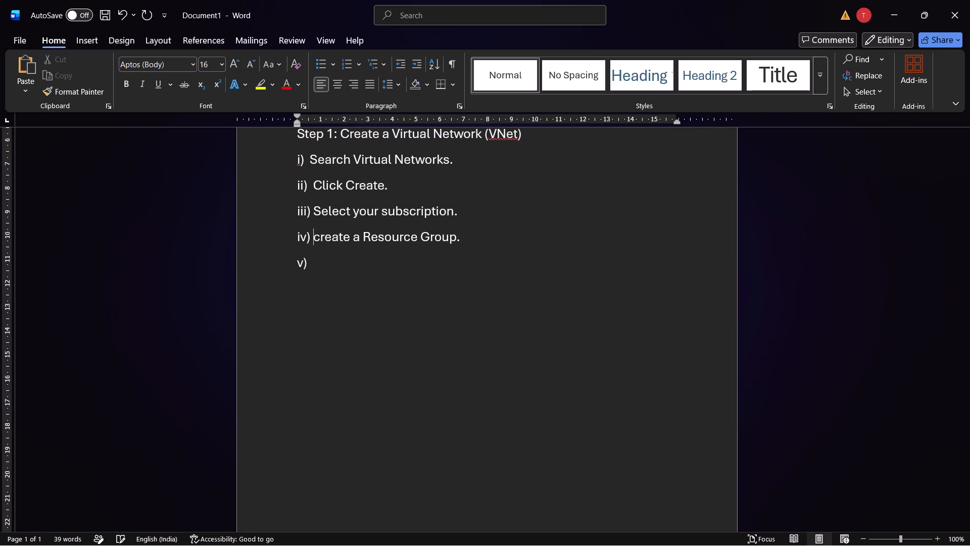
Complete item v) with "Go to address space and add default subnet" and start a new line below it.
{"action": "left_click", "coordinate": [351, 266]}
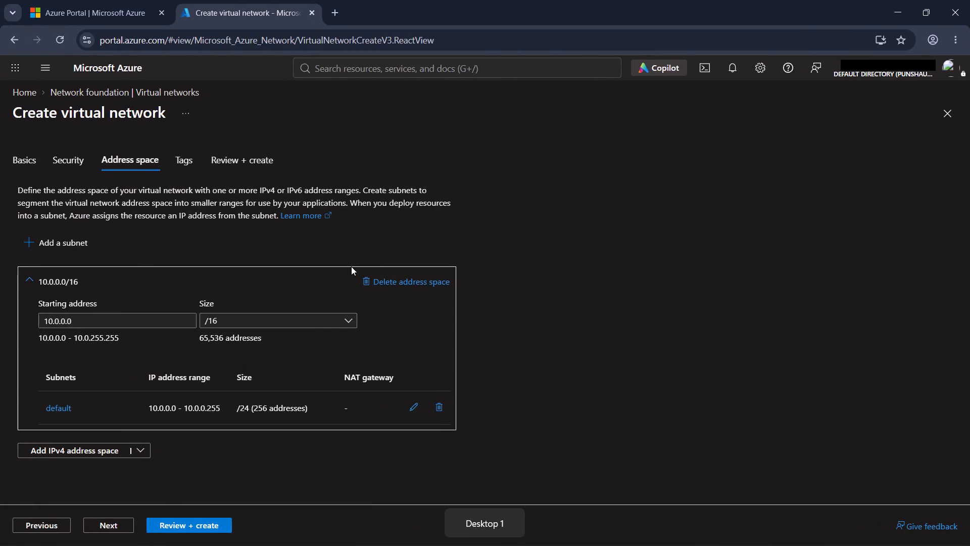
{"action": "type", "text": "o to address space and add default"}
{"action": "key", "text": "space"}
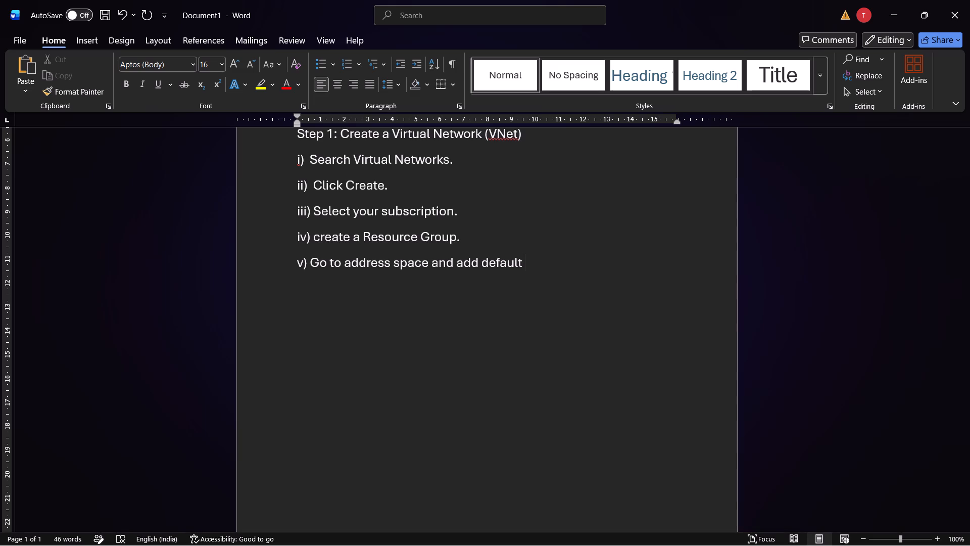
{"action": "type", "text": "subnet and"}
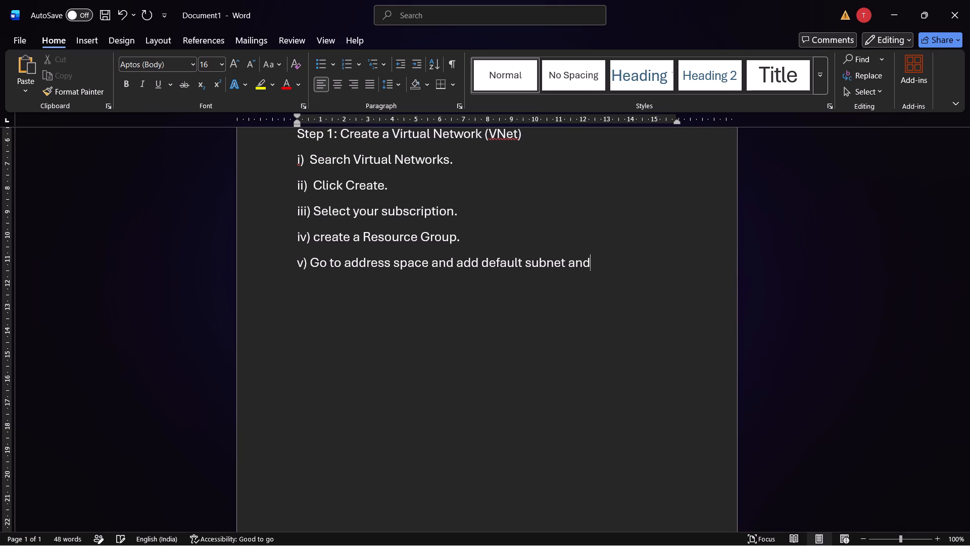
{"action": "key", "text": "BackSpace"}
{"action": "key", "text": "BackSpace"}
{"action": "key", "text": "BackSpace"}
{"action": "key", "text": "Return"}
Write the next item as "vi) now review + create" below item v).
{"action": "type", "text": "vi"}
{"action": "key", "text": "shift+underscore"}
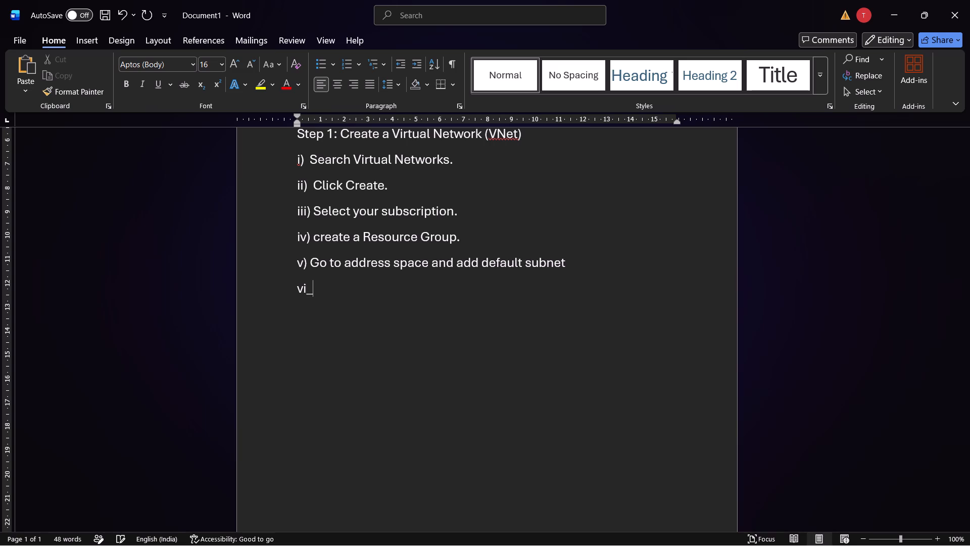
{"action": "key", "text": "BackSpace"}
{"action": "type", "text": ") reviw"}
{"action": "key", "text": "BackSpace"}
{"action": "key", "text": "BackSpace"}
{"action": "key", "text": "BackSpace"}
{"action": "key", "text": "BackSpace"}
{"action": "key", "text": "BackSpace"}
{"action": "type", "text": "now review + create"}
{"action": "key", "text": "space"}
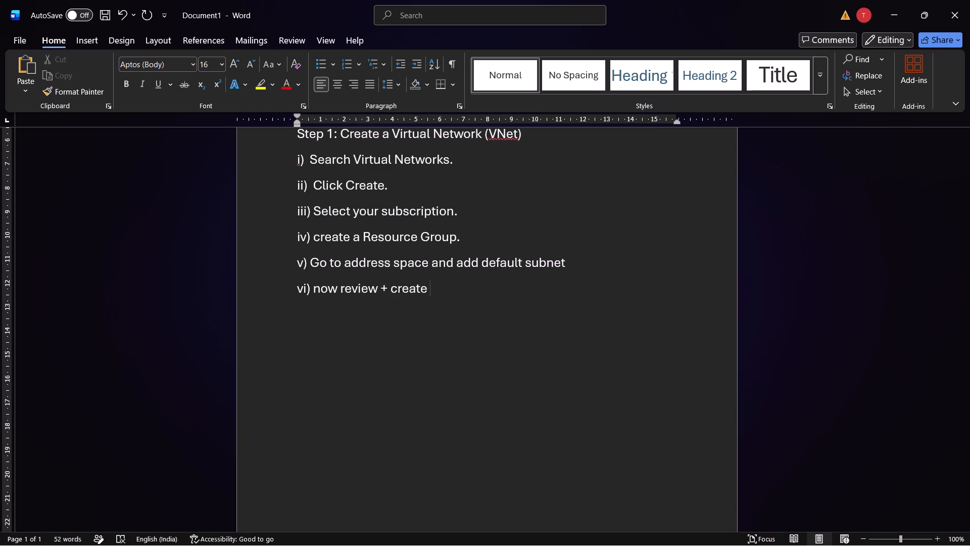
Extend item vi) with "and then create" and start a new line below it.
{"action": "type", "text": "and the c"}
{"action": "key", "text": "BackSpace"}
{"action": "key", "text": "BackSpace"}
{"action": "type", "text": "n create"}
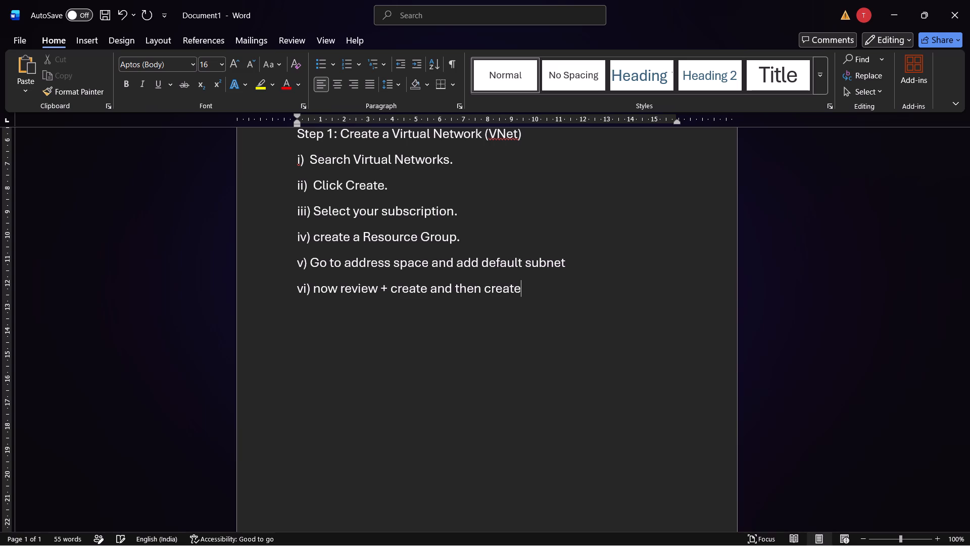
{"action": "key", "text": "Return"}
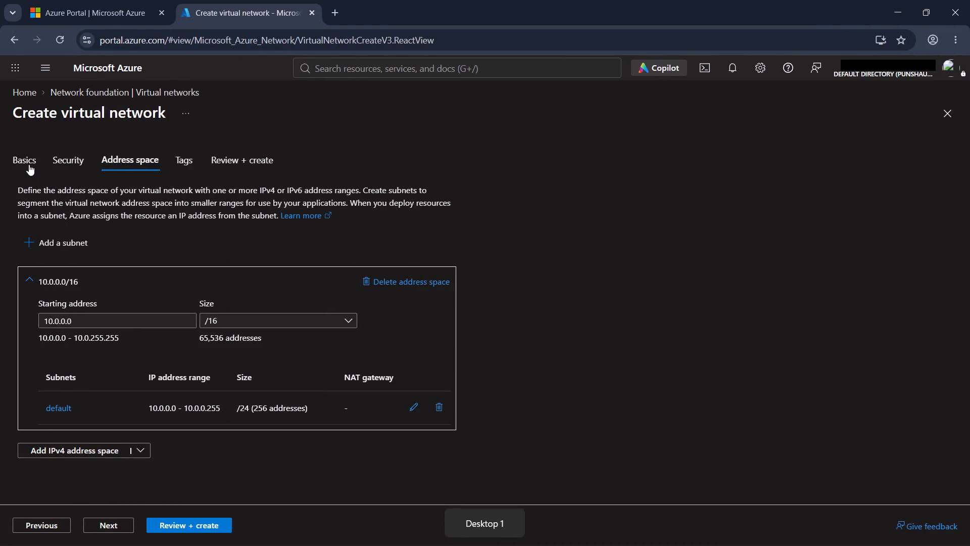
Switch to the Azure portal in Chrome and capture the Basics page of the Create virtual network form as a screenshot.
{"action": "left_click", "coordinate": [28, 164]}
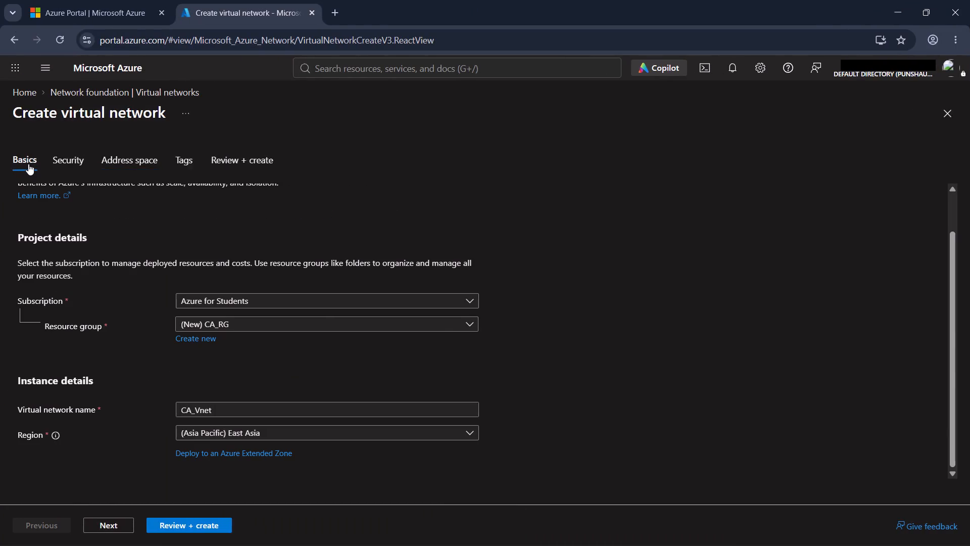
{"action": "key", "text": "shift+super+s"}
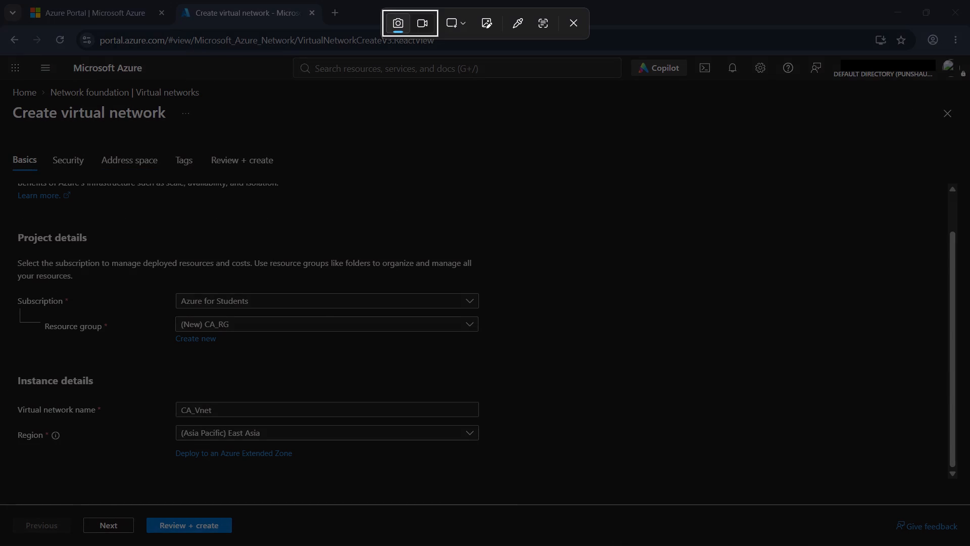
{"action": "left_click_drag", "start_coordinate": [0, 48], "coordinate": [969, 545]}
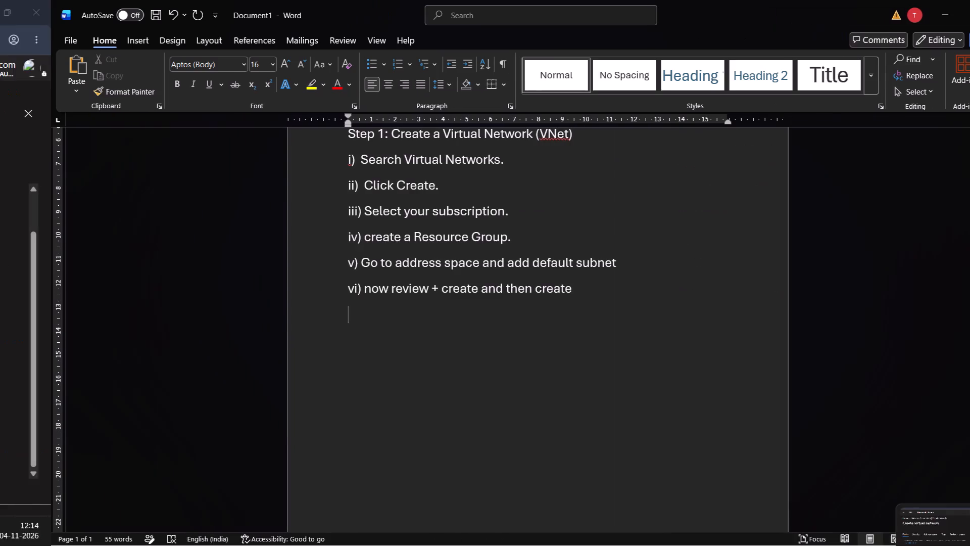
Insert the captured Basics page screenshot below item vi) in the Word document and add empty lines after it.
{"action": "key", "text": "ctrl+v"}
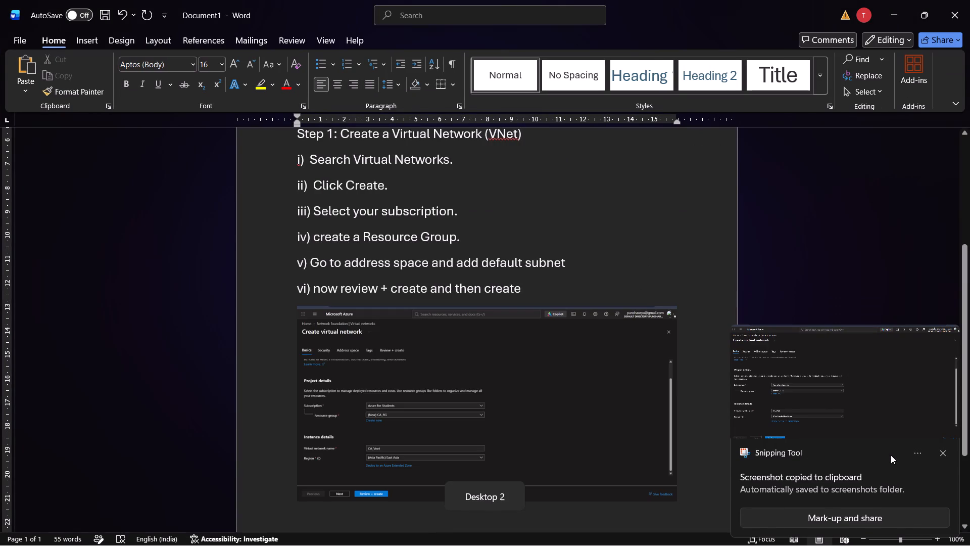
{"action": "key", "text": "Return"}
{"action": "scroll", "coordinate": [891, 455], "scroll_direction": "down", "scroll_amount": 1}
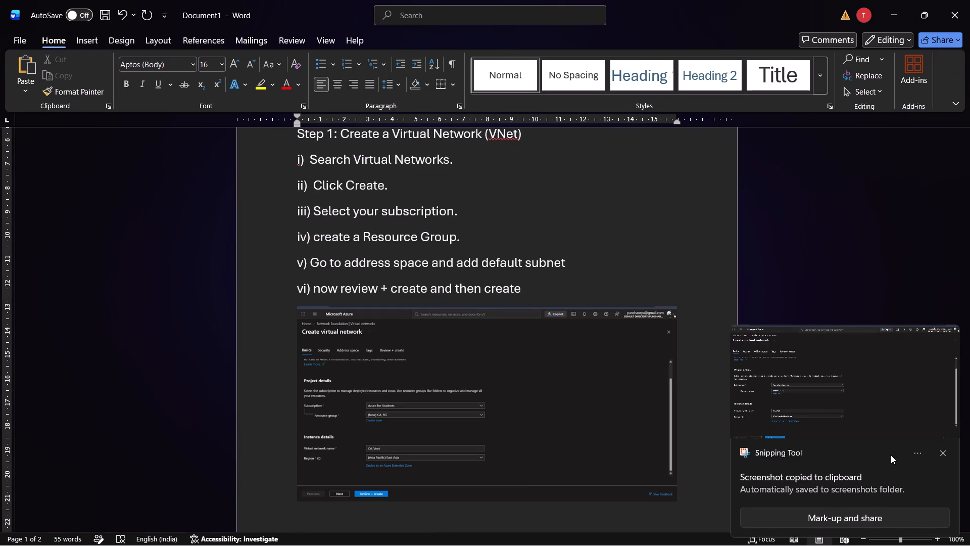
{"action": "key", "text": "Return"}
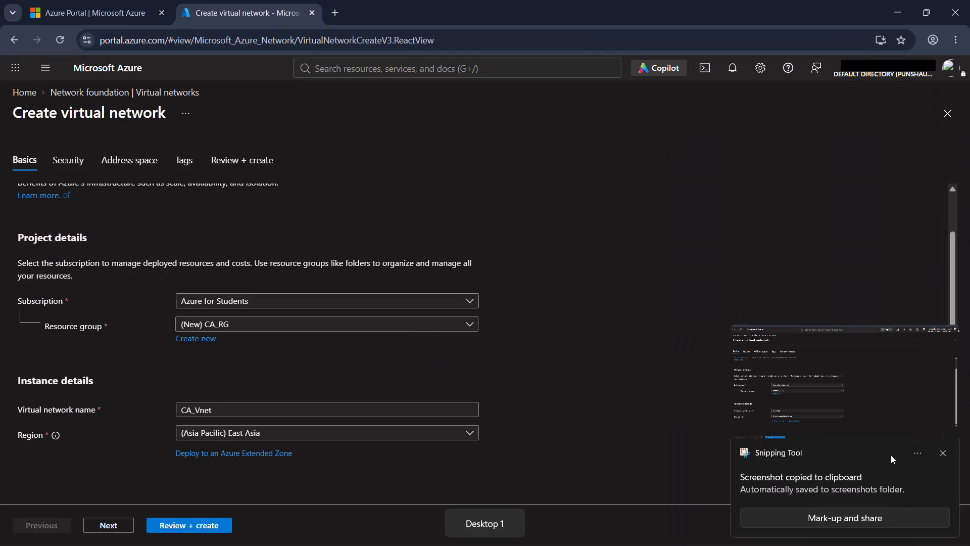
Switch to the Azure portal and take a screenshot of the virtual network's Address space page, excluding the browser's tab and address bars.
{"action": "left_click", "coordinate": [134, 161]}
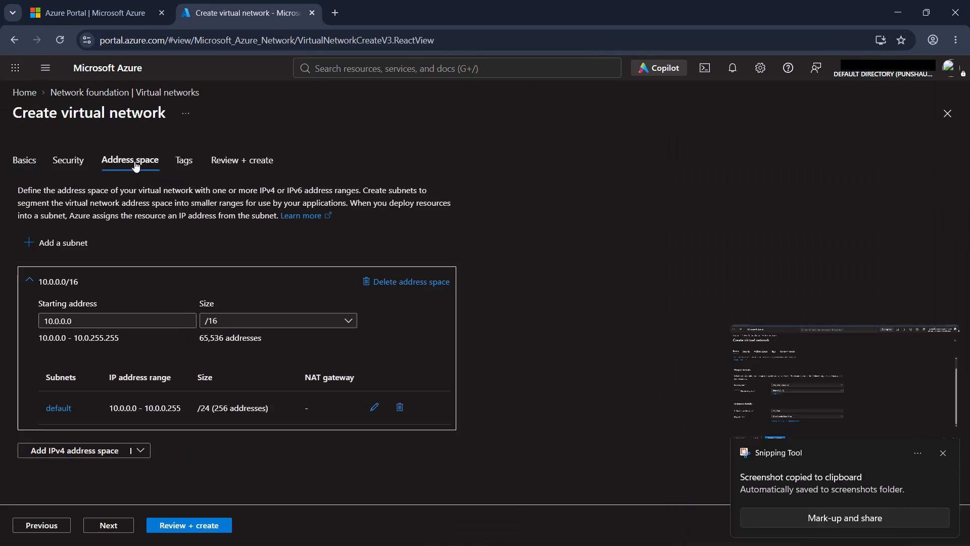
{"action": "left_click", "coordinate": [942, 450]}
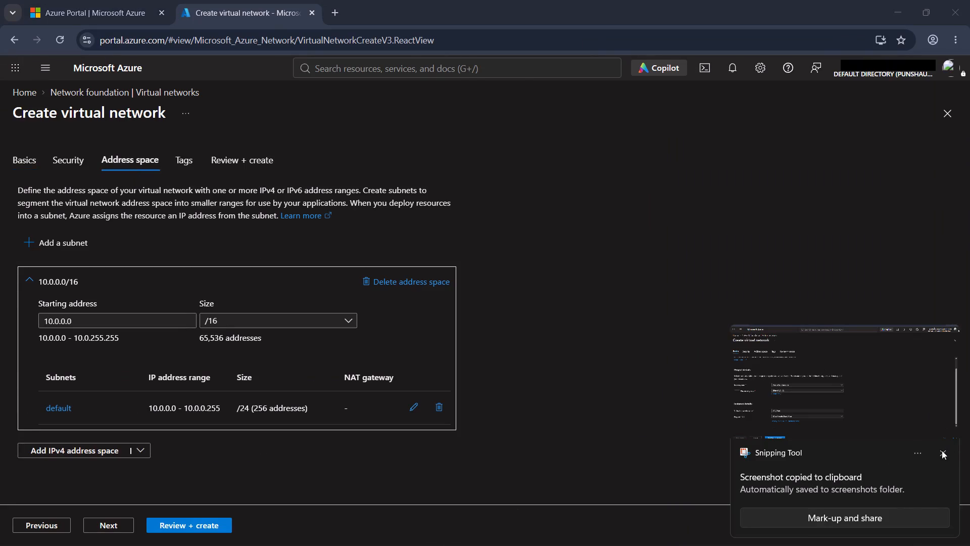
{"action": "key", "text": "shift+super+s"}
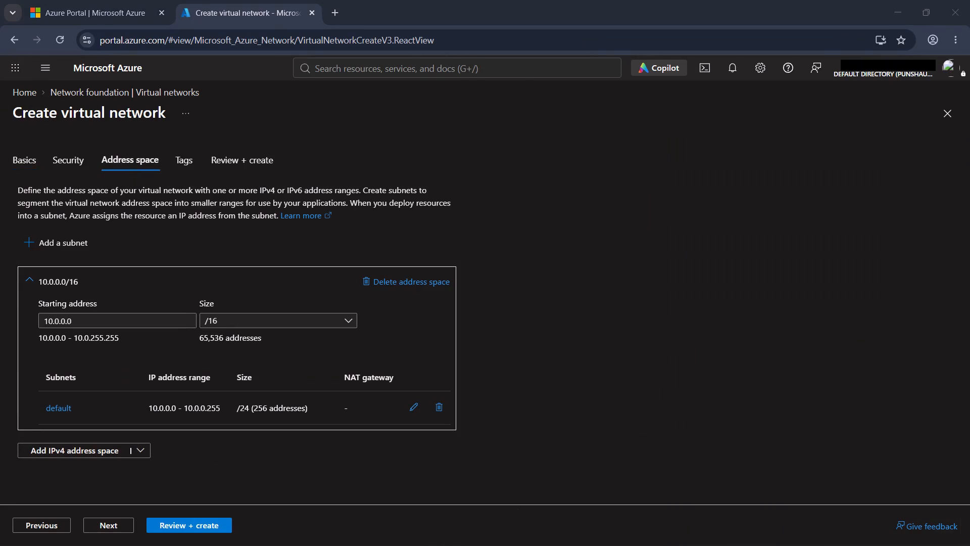
{"action": "left_click_drag", "start_coordinate": [0, 59], "coordinate": [969, 545]}
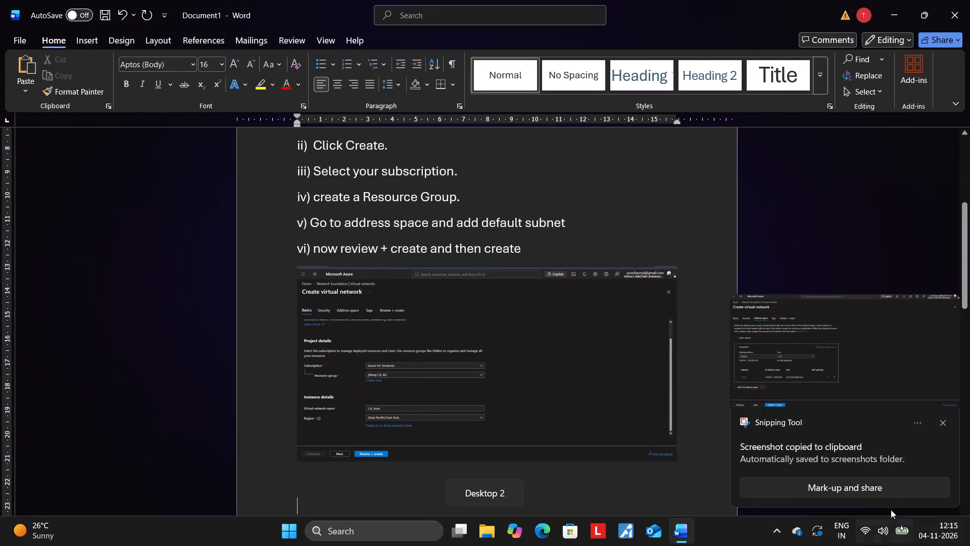
Paste the Address space screenshot into the Word document after the Basics screenshot and add two new lines below it.
{"action": "key", "text": "ctrl+v"}
{"action": "scroll", "coordinate": [891, 510], "scroll_direction": "down", "scroll_amount": 2}
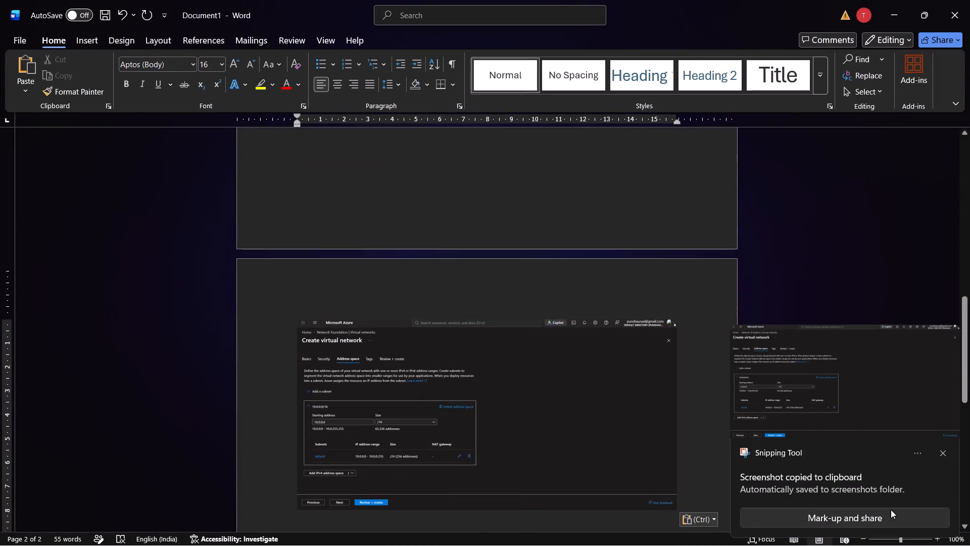
{"action": "scroll", "coordinate": [639, 406], "scroll_direction": "down", "scroll_amount": 2}
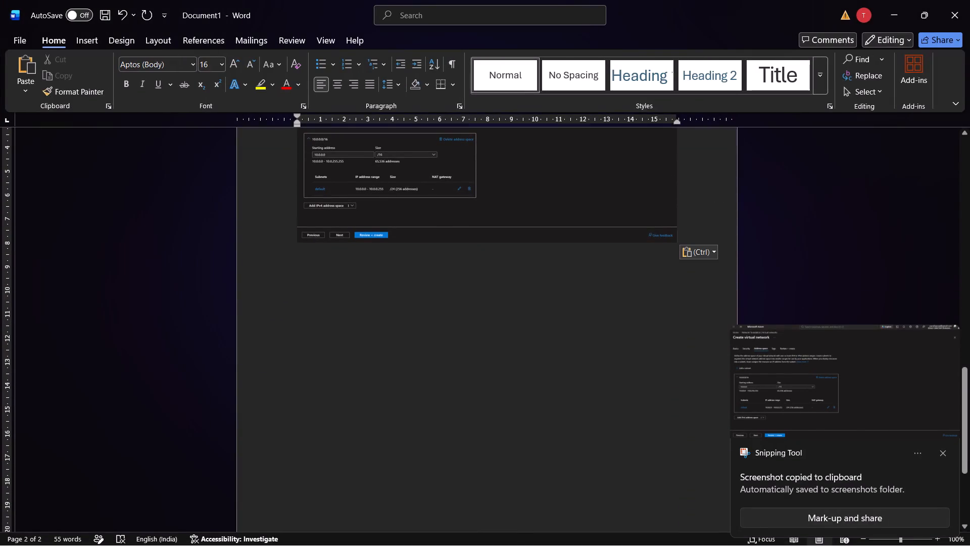
{"action": "key", "text": "Return"}
{"action": "key", "text": "Return"}
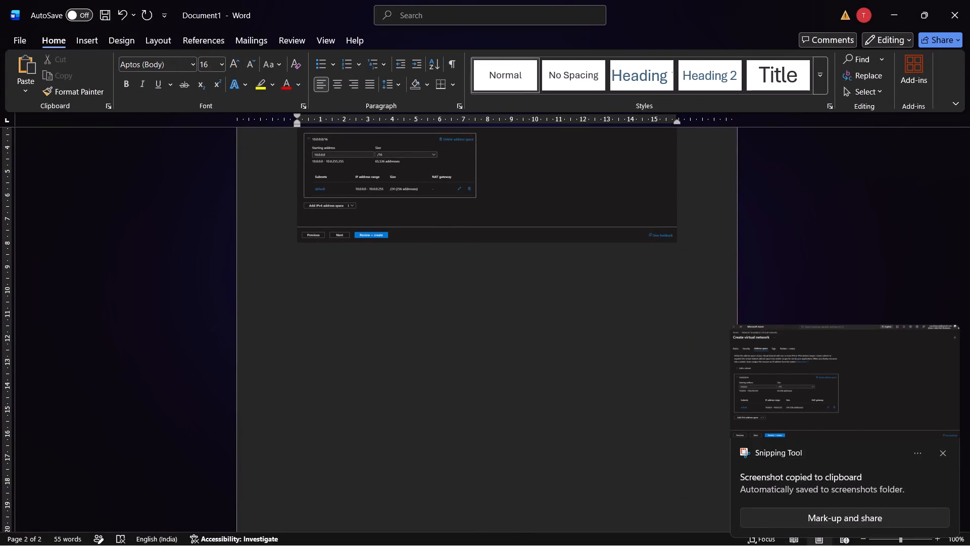
Switch to the Azure portal and proceed from the Address space page to the virtual network's Review + create page.
{"action": "left_click", "coordinate": [208, 527]}
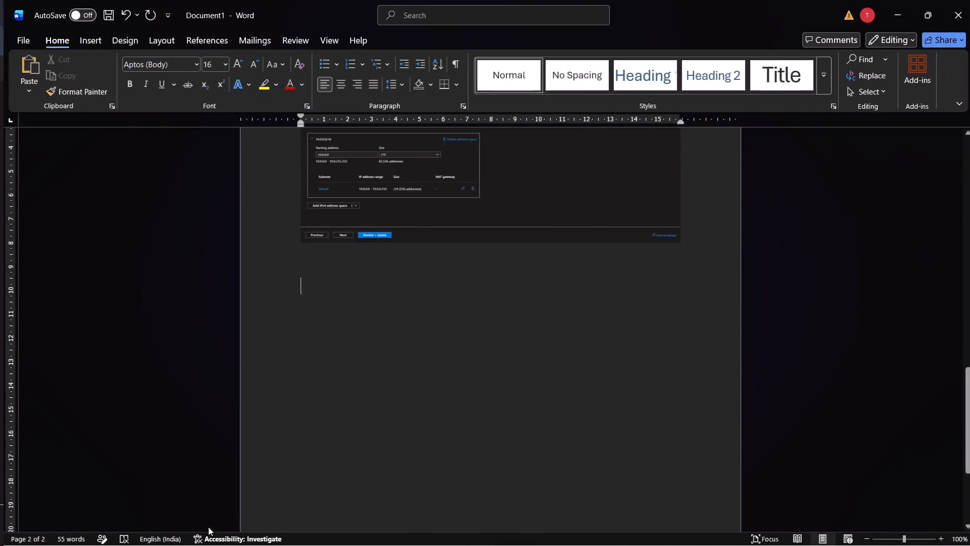
Switch to Word and begin the next item below the Address space screenshot with "2) Noe go ti resources of vnet".
{"action": "scroll", "coordinate": [208, 527], "scroll_direction": "up", "scroll_amount": 7}
{"action": "scroll", "coordinate": [208, 527], "scroll_direction": "down", "scroll_amount": 6}
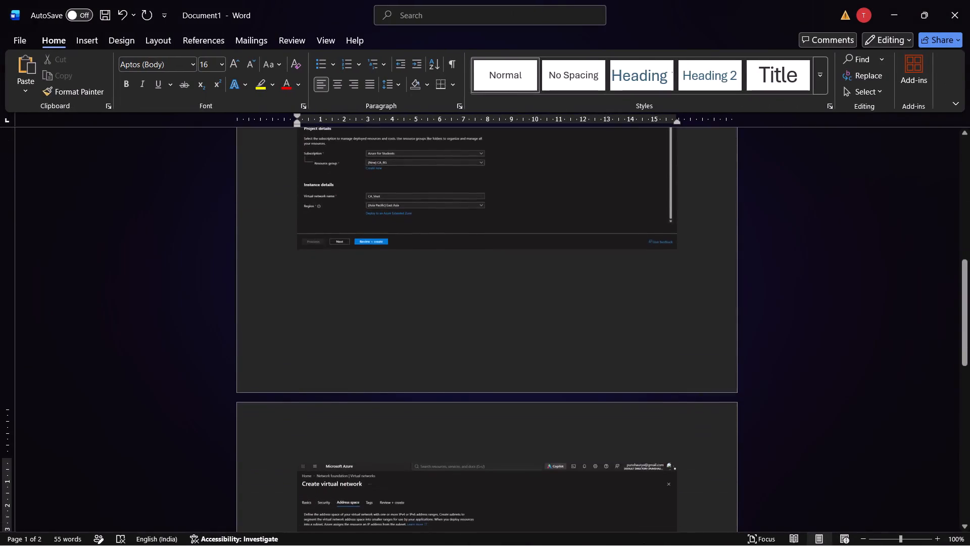
{"action": "scroll", "coordinate": [208, 527], "scroll_direction": "down", "scroll_amount": 3}
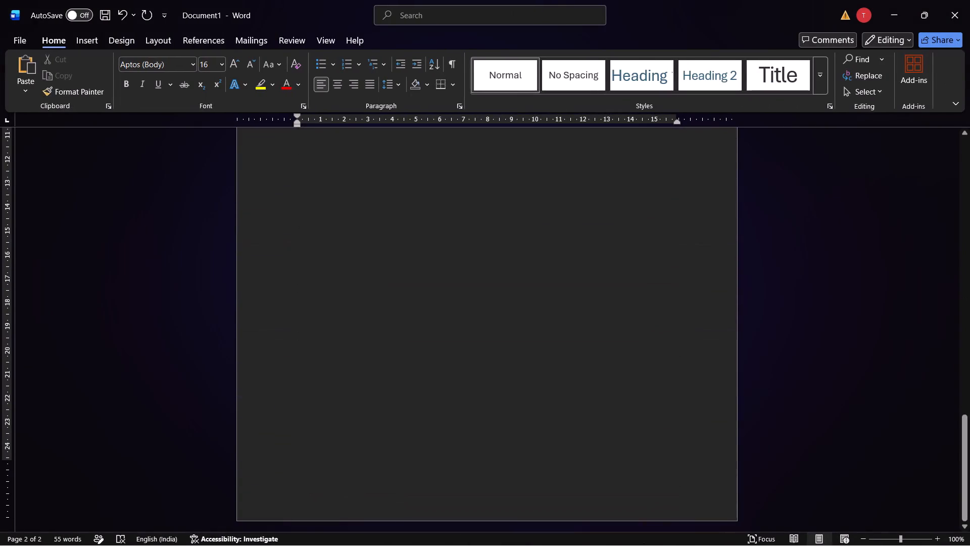
{"action": "type", "text": "2)"}
{"action": "key", "text": "space"}
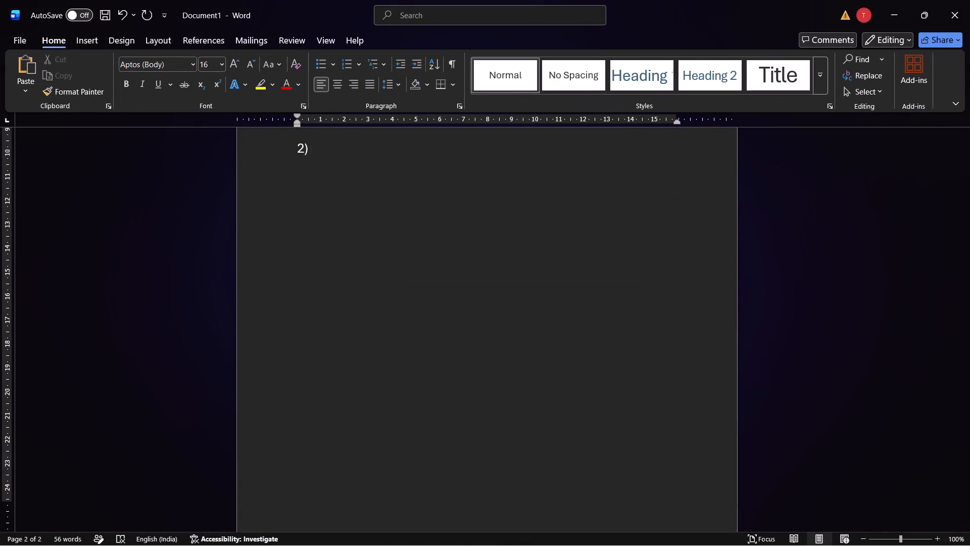
{"action": "key", "text": "BackSpace"}
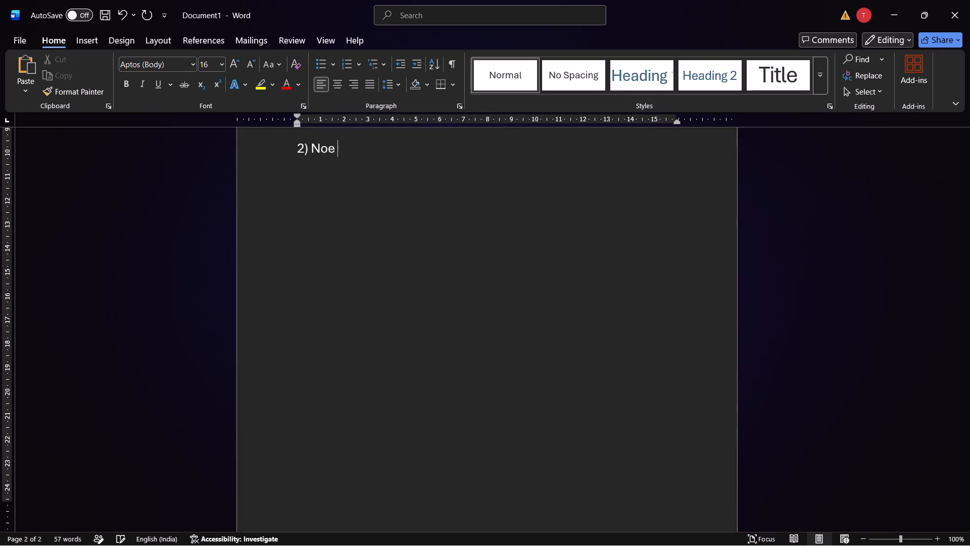
{"action": "type", "text": "go ti resources of vnet"}
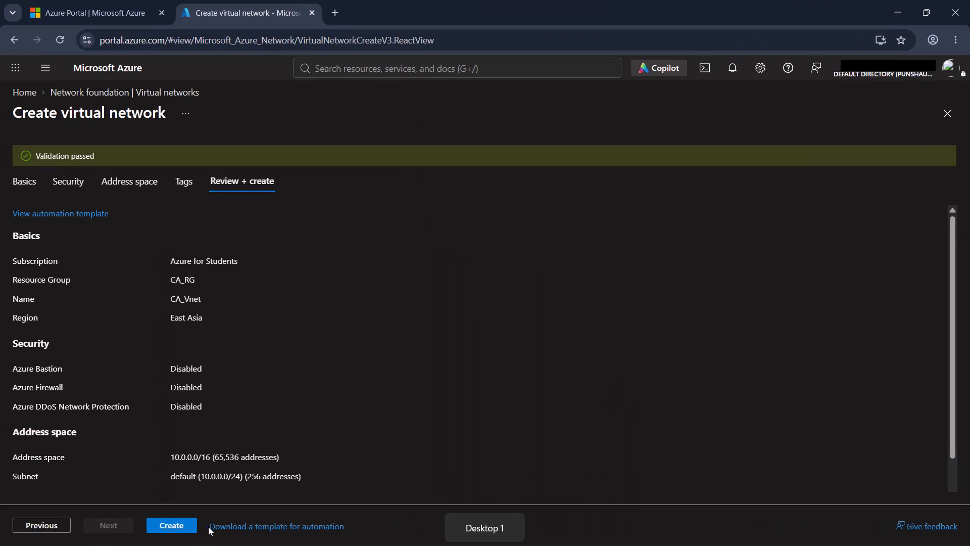
Switch to the Azure portal and create the CA_Vnet virtual network with the reviewed settings.
{"action": "left_click", "coordinate": [171, 524]}
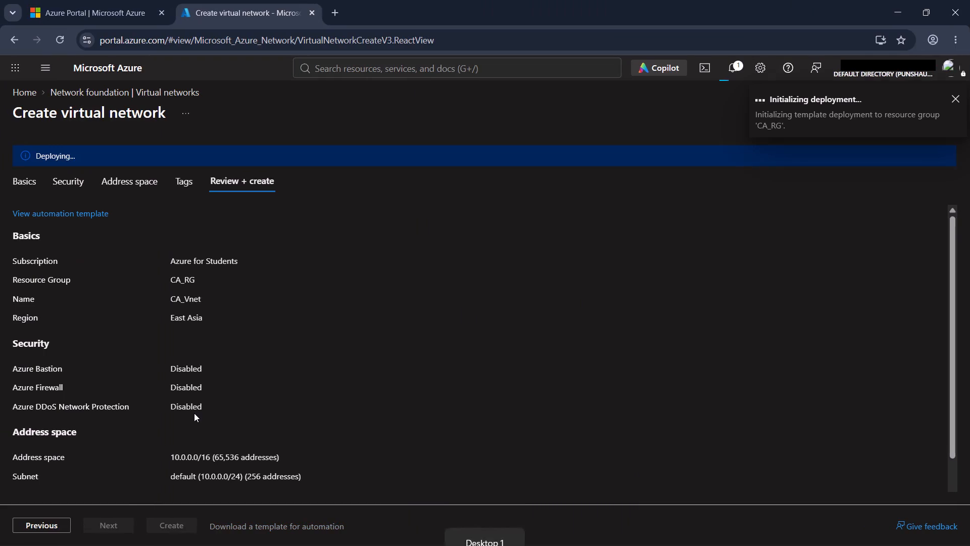
Return to Word and extend item 2) with "and go to subnet and add subnet".
{"action": "key", "text": "space"}
{"action": "type", "text": "and go to subnet"}
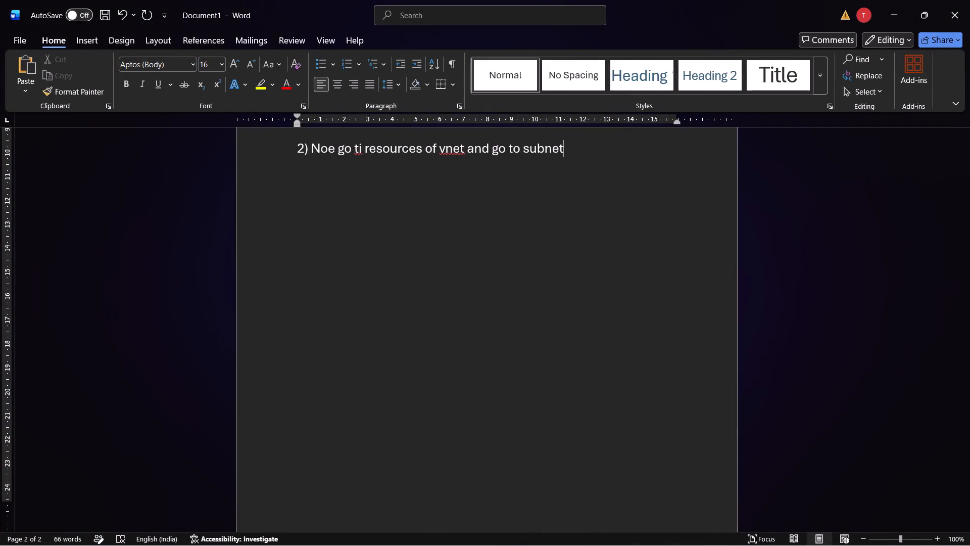
{"action": "key", "text": "space"}
{"action": "type", "text": "and add subnet"}
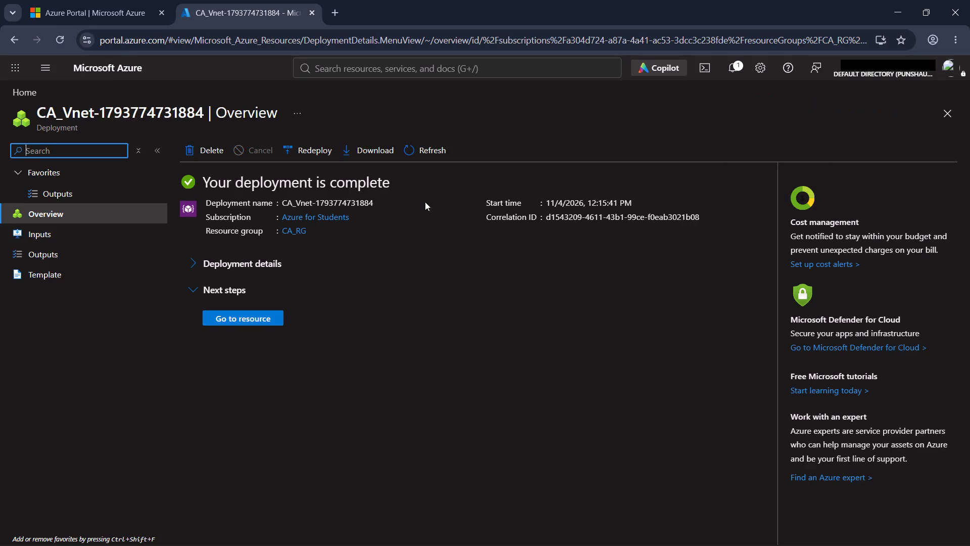
Switch to the Azure portal and open the deployed CA_Vnet resource from its deployment overview.
{"action": "left_click", "coordinate": [264, 313]}
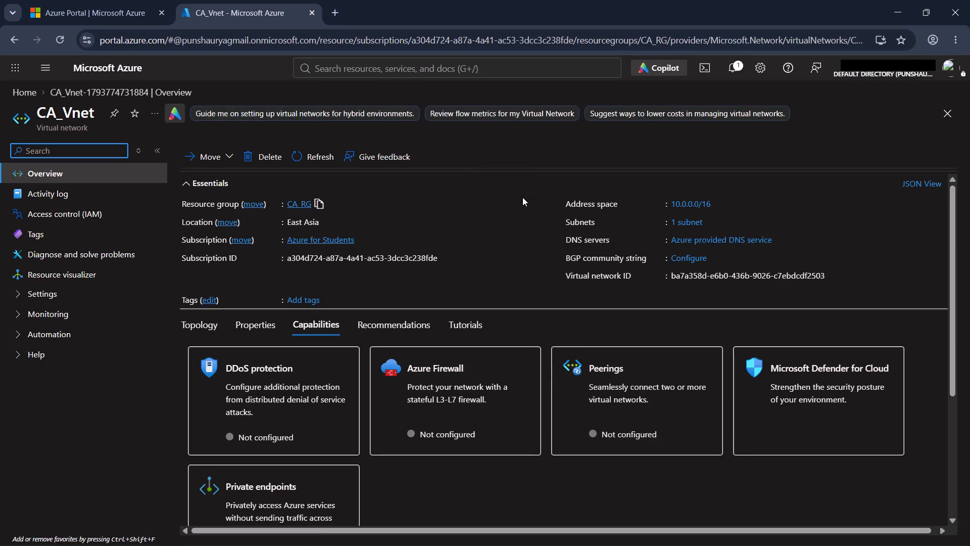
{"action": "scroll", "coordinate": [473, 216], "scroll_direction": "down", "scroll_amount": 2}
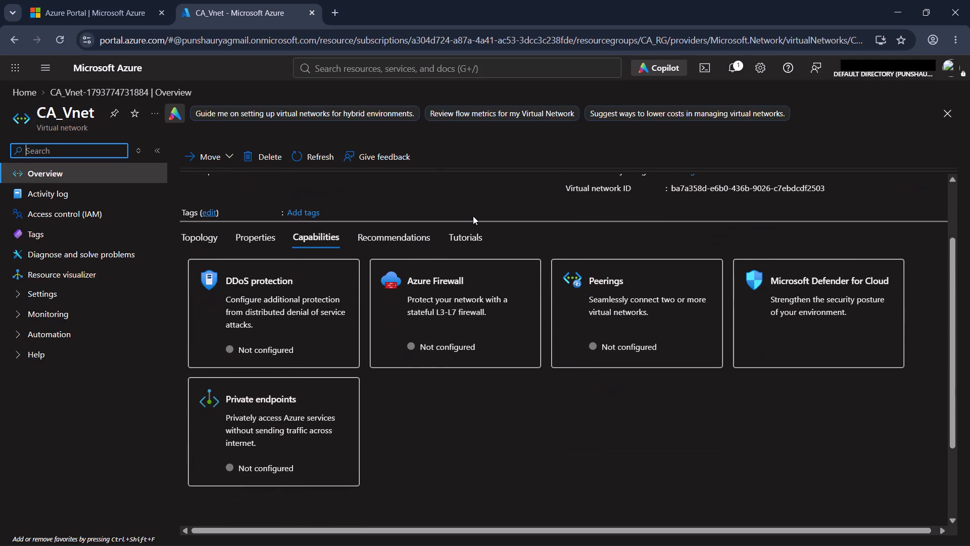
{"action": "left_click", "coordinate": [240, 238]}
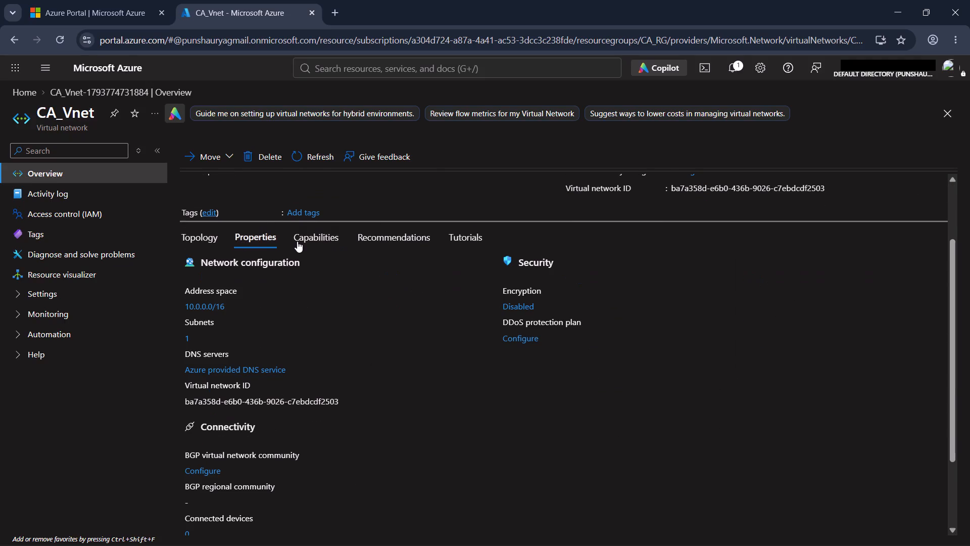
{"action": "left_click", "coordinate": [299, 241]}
Search the portal for "vnet", go to the Virtual networks service and open CA_Vnet from its list.
{"action": "left_click", "coordinate": [447, 67]}
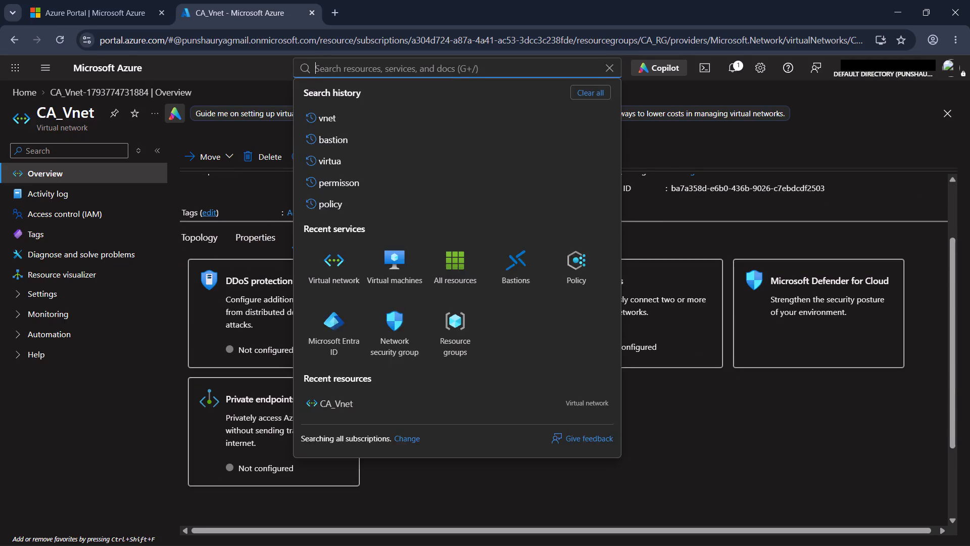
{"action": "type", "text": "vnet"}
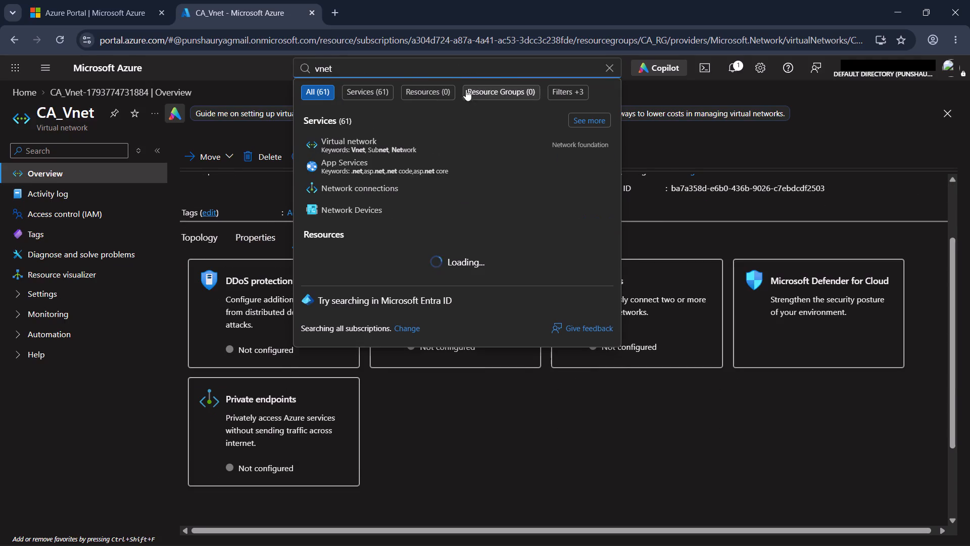
{"action": "left_click", "coordinate": [365, 153]}
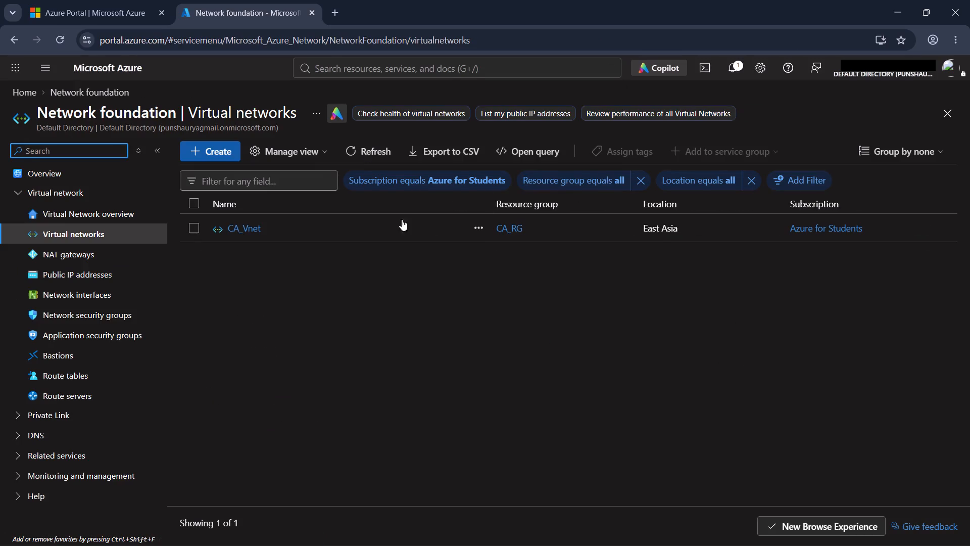
{"action": "left_click", "coordinate": [256, 231]}
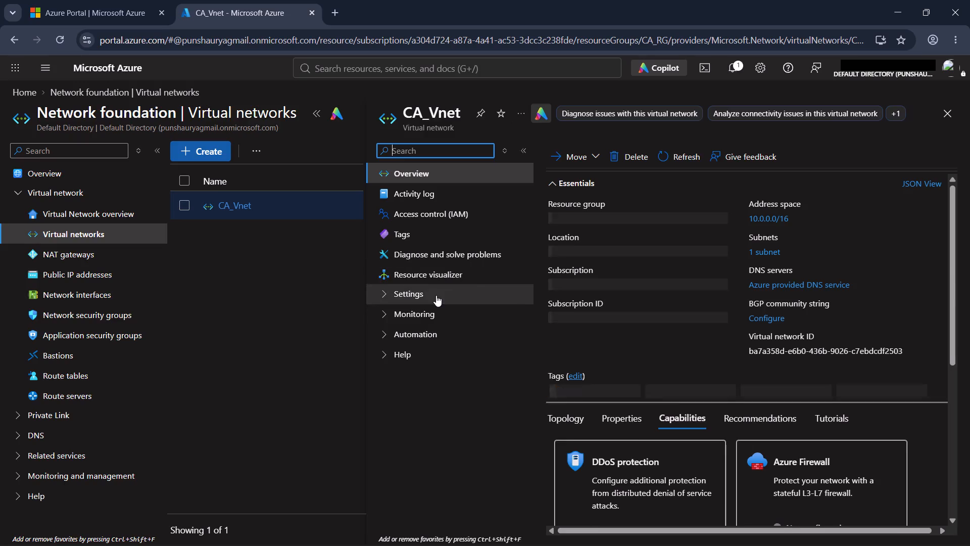
Start adding a new subnet in CA_Vnet's subnet settings and choose its subnet purpose.
{"action": "left_click", "coordinate": [432, 297]}
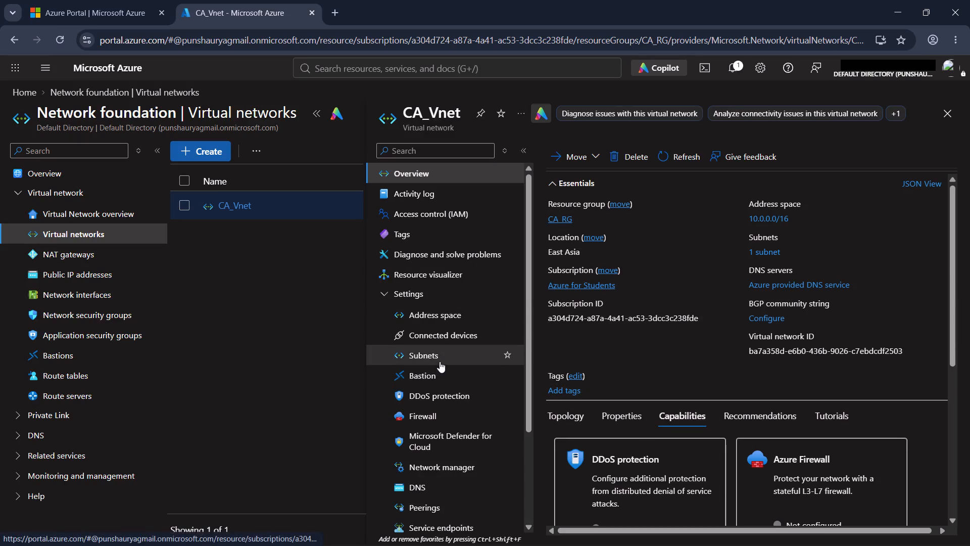
{"action": "left_click", "coordinate": [440, 361]}
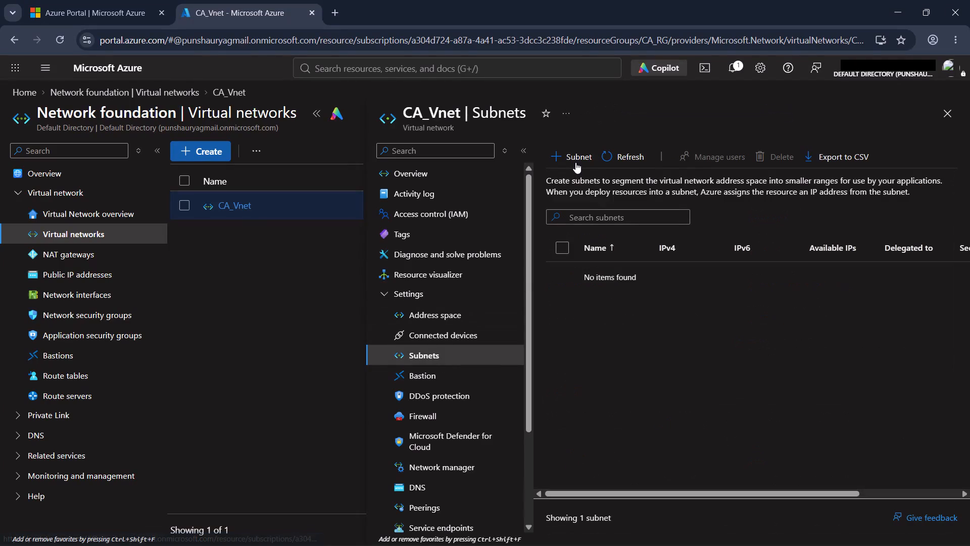
{"action": "left_click", "coordinate": [575, 161]}
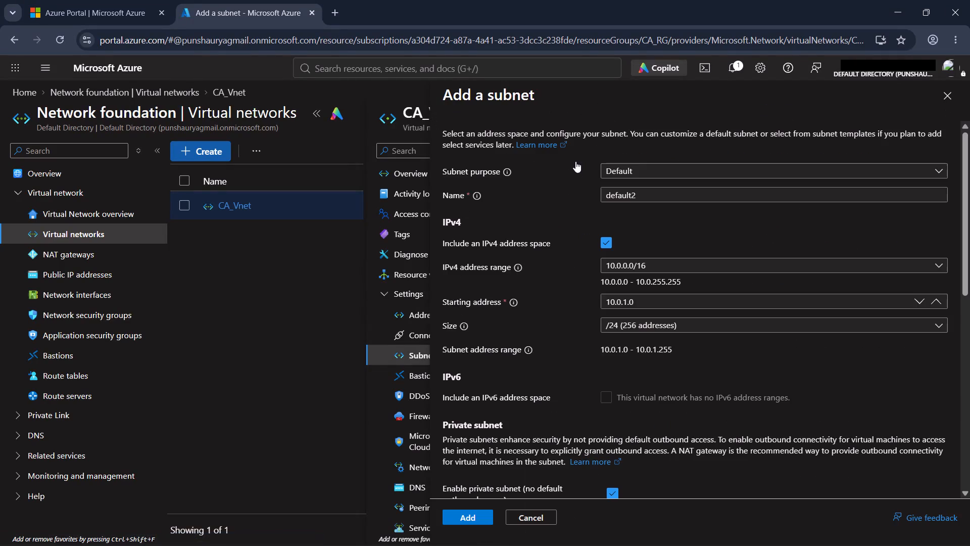
{"action": "left_click", "coordinate": [637, 175]}
{"action": "left_click", "coordinate": [625, 258]}
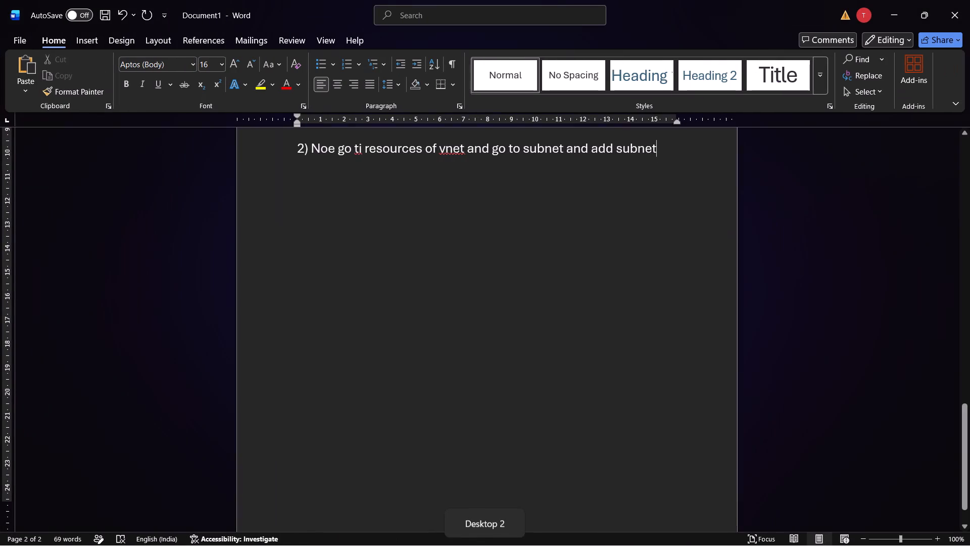
Back in Word, correct "ti" to "to" in item 2) and return the cursor to the end of the line.
{"action": "left_click", "coordinate": [362, 150]}
{"action": "key", "text": "BackSpace"}
{"action": "key", "text": "o"}
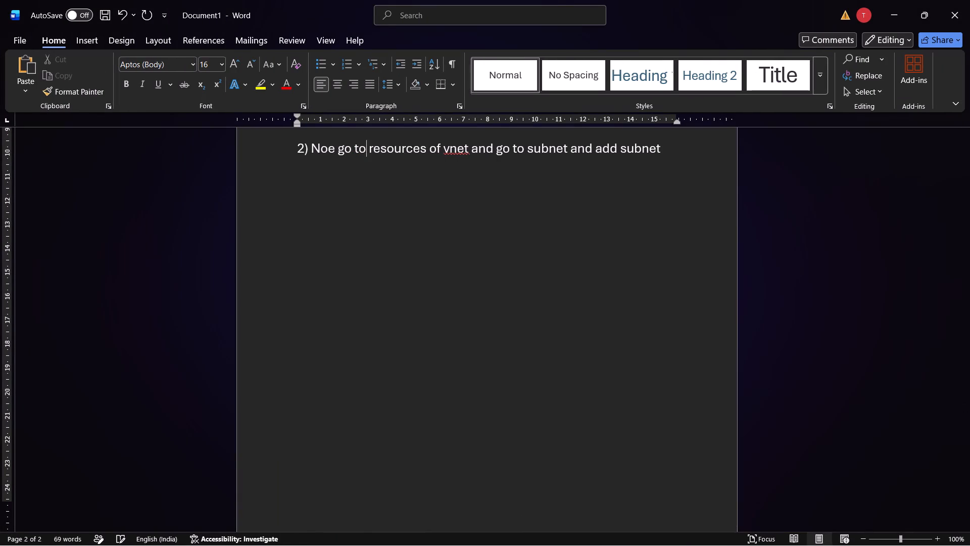
{"action": "left_click", "coordinate": [672, 149]}
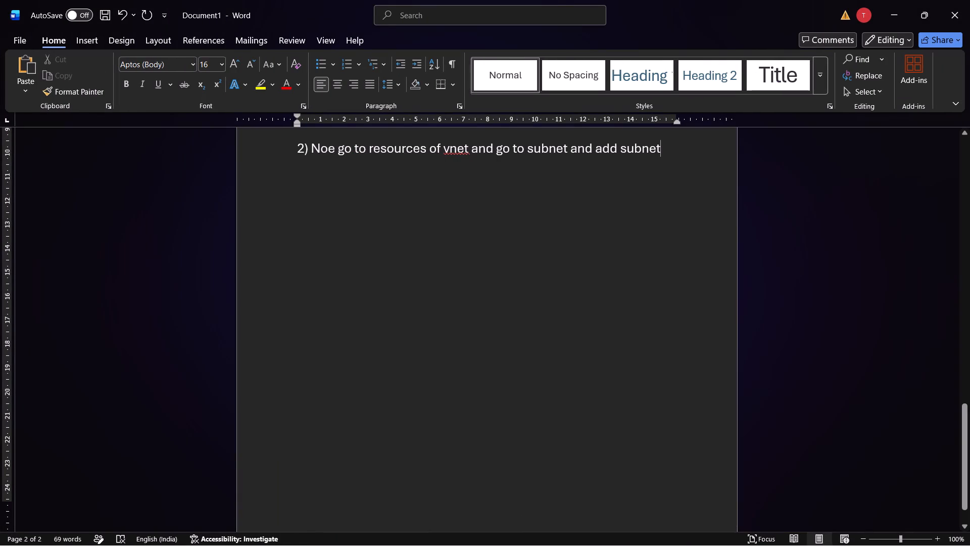
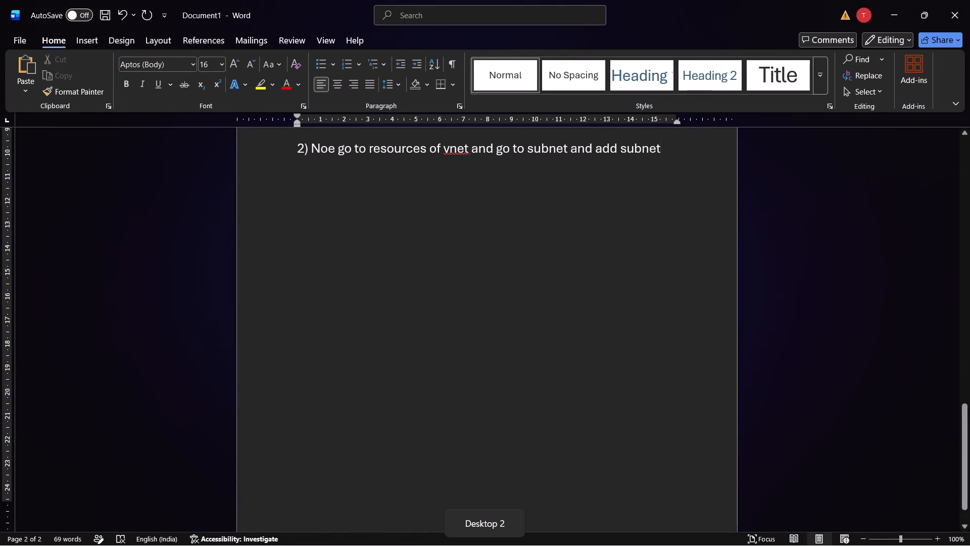
Capitalise "vnet" as "Vnet" in item 2) and return the cursor to the end of the line.
{"action": "left_click", "coordinate": [452, 147]}
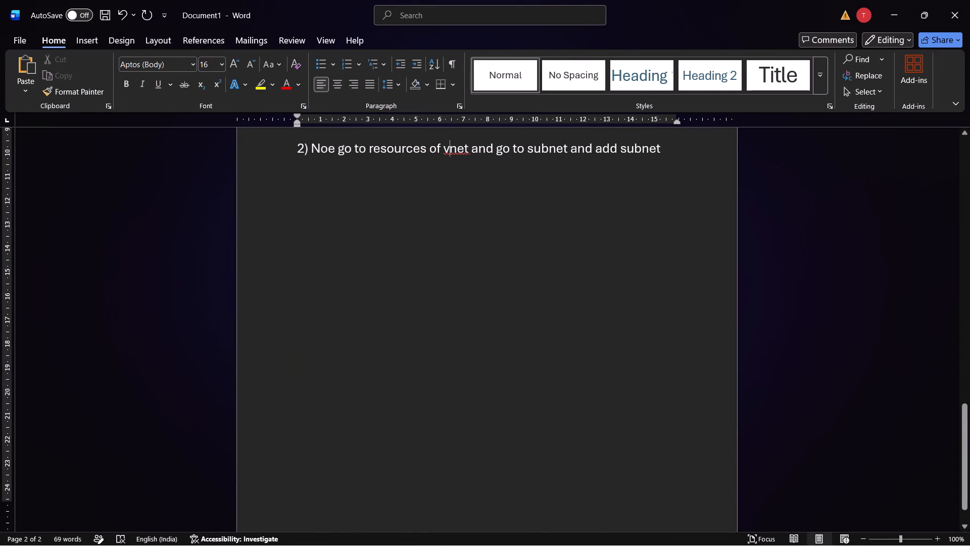
{"action": "key", "text": "BackSpace"}
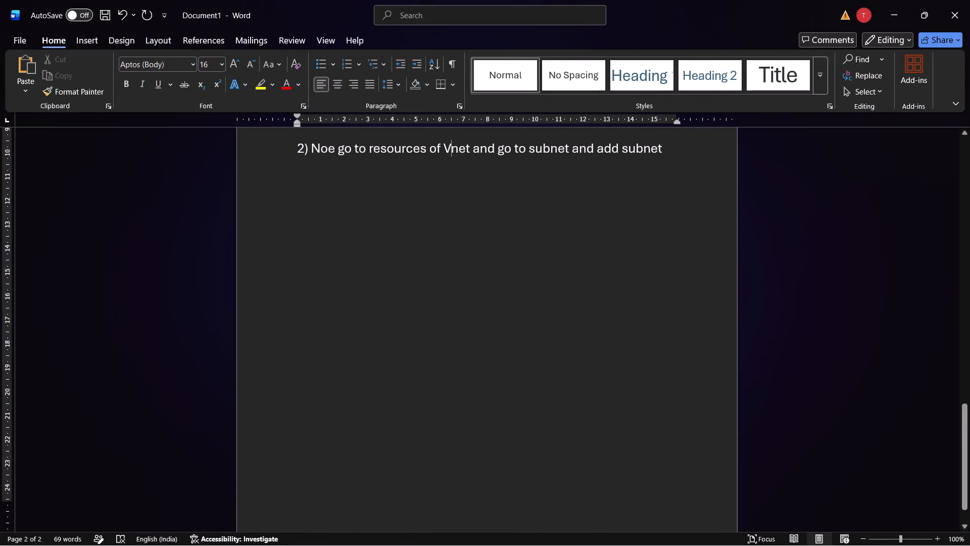
{"action": "left_click", "coordinate": [676, 152]}
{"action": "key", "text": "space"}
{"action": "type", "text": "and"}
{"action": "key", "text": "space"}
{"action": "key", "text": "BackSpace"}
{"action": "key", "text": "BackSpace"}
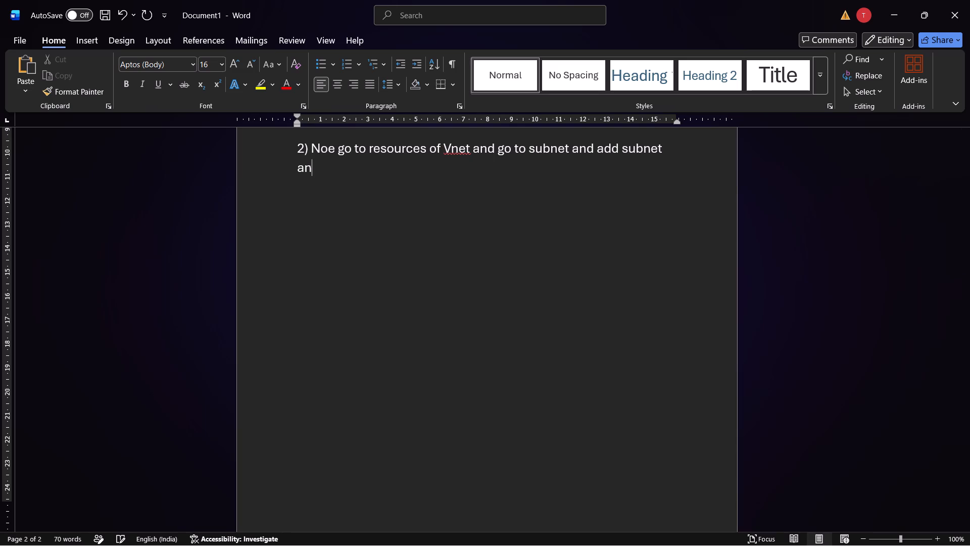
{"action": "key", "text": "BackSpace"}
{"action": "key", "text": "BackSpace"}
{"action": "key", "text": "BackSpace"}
Start a line below item 2), correct "Noe" to "Now" in that item, and return the cursor to its end.
{"action": "key", "text": "Return"}
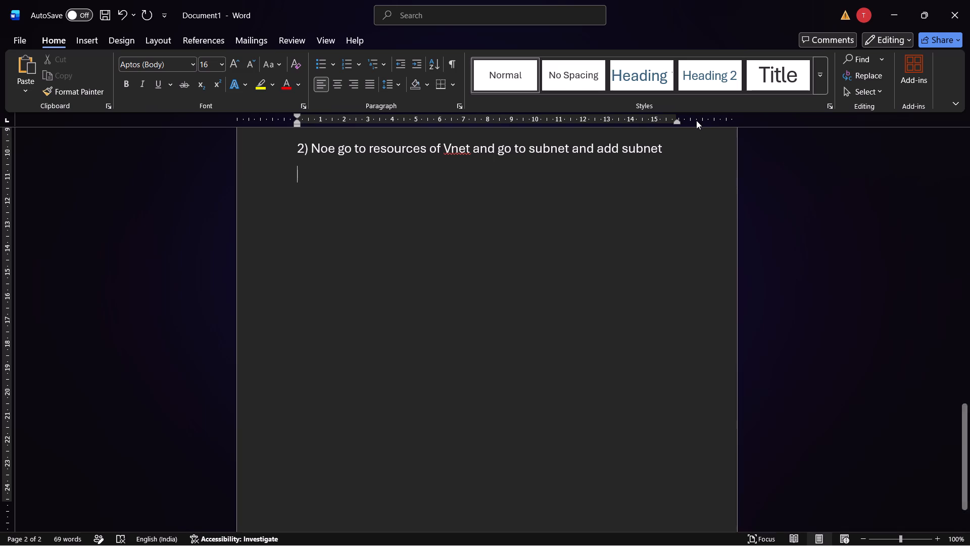
{"action": "left_click", "coordinate": [335, 146]}
{"action": "key", "text": "BackSpace"}
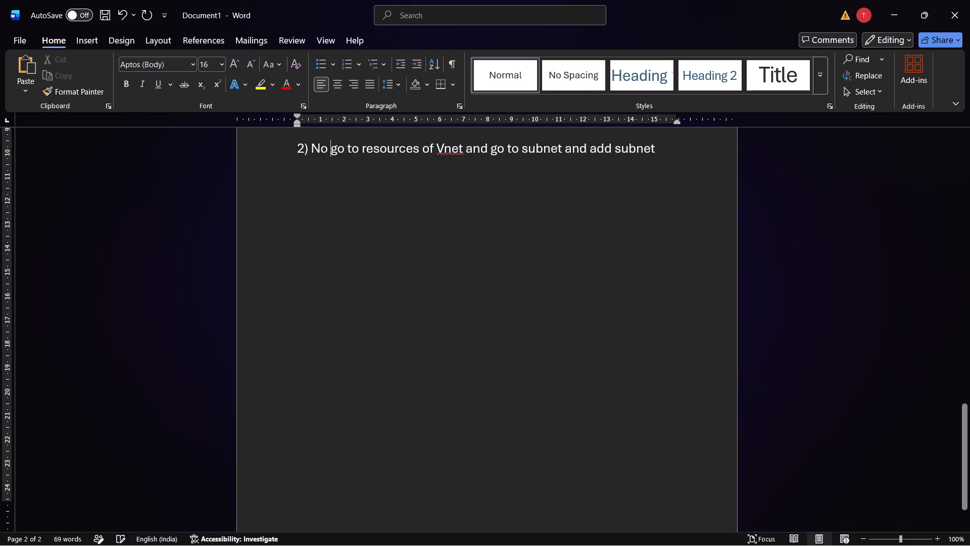
{"action": "key", "text": "w"}
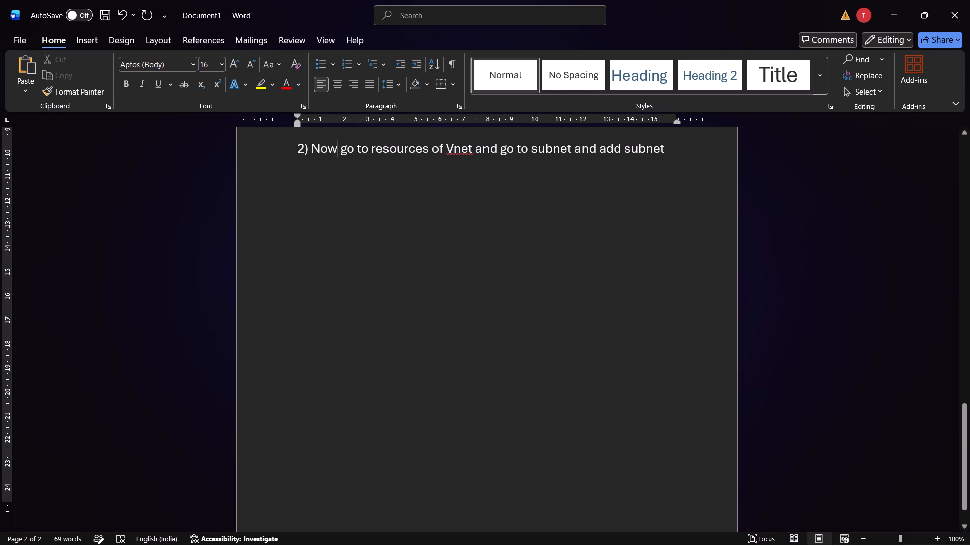
{"action": "left_click", "coordinate": [675, 148]}
Below item 2), start sub-item i) with "Purpose should be azure firewall and subnet".
{"action": "key", "text": "Return"}
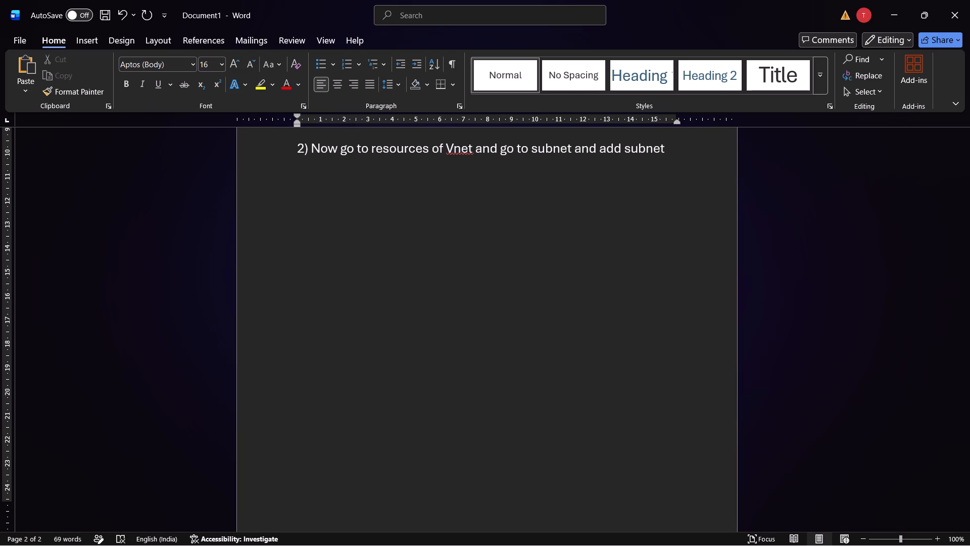
{"action": "key", "text": "i"}
{"action": "type", "text": ")"}
{"action": "key", "text": "space"}
{"action": "type", "text": "urpose"}
{"action": "key", "text": "space"}
{"action": "type", "text": "should be azure firewall and"}
{"action": "key", "text": "space"}
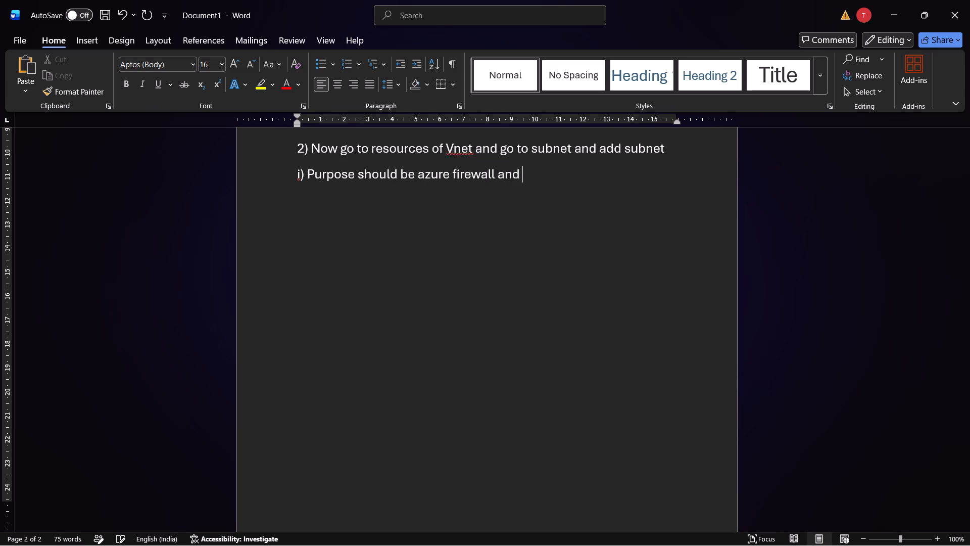
{"action": "type", "text": "subnet"}
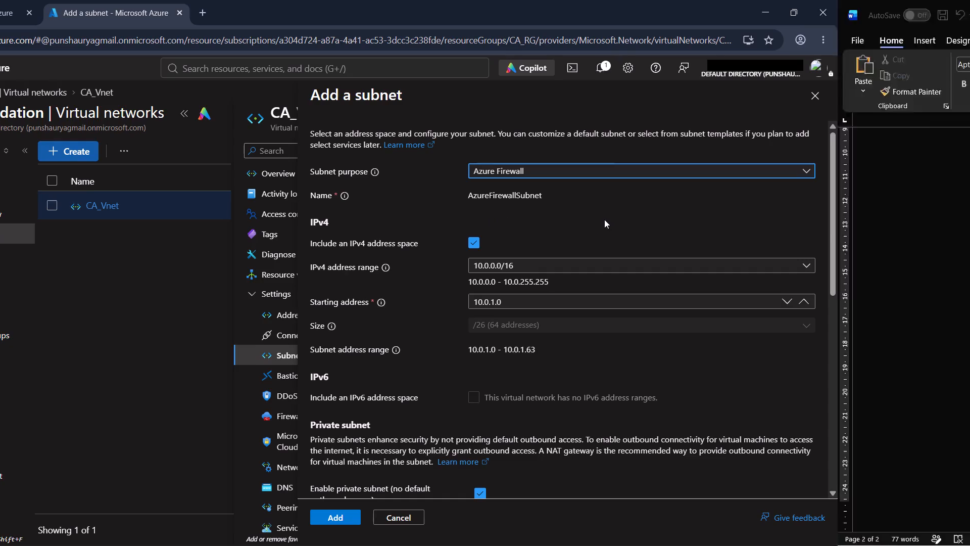
Continue sub-item i) with "will be 10.0.1.0 / 26", using the values in the Azure Add a subnet form.
{"action": "key", "text": "space"}
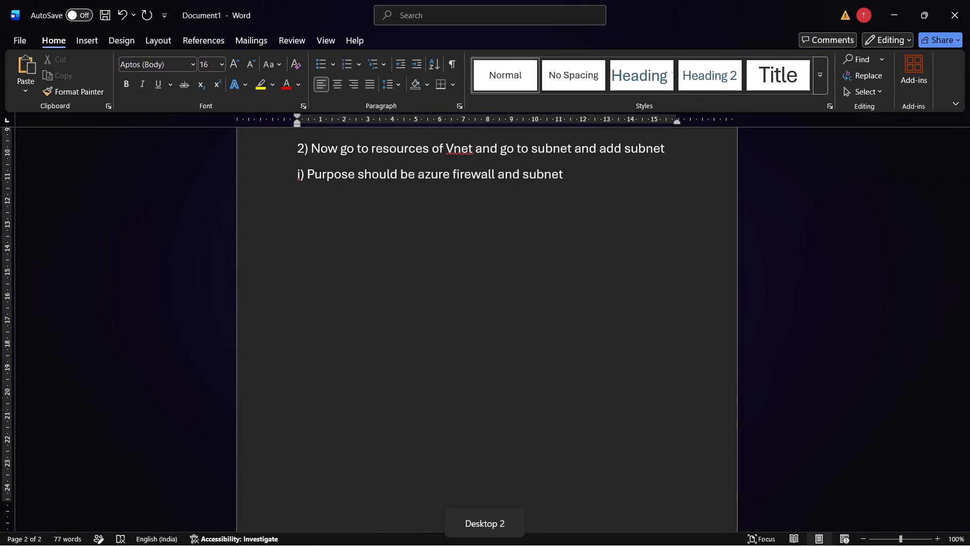
{"action": "type", "text": "will be 10.0.10"}
{"action": "key", "text": "BackSpace"}
{"action": "type", "text": ".0"}
{"action": "key", "text": "space"}
{"action": "type", "text": "/"}
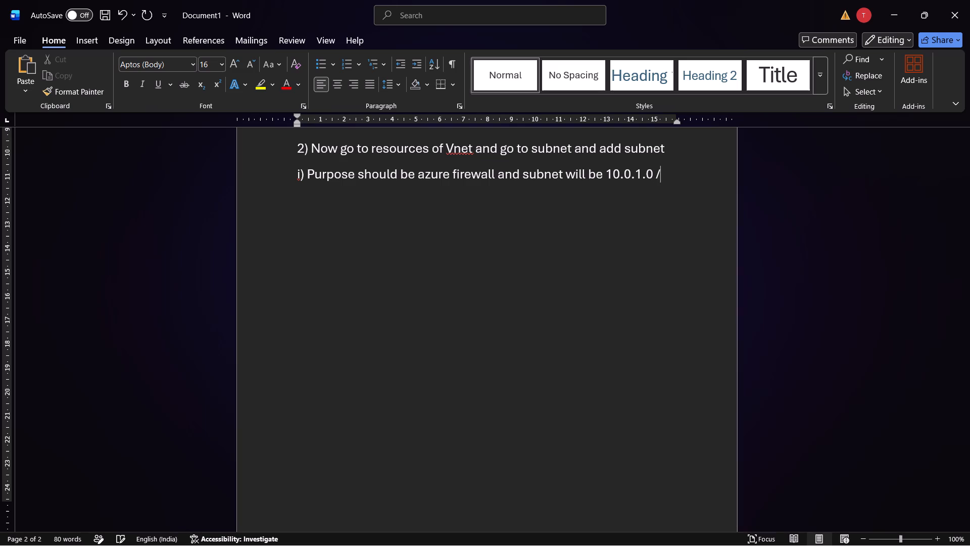
{"action": "key", "text": "space"}
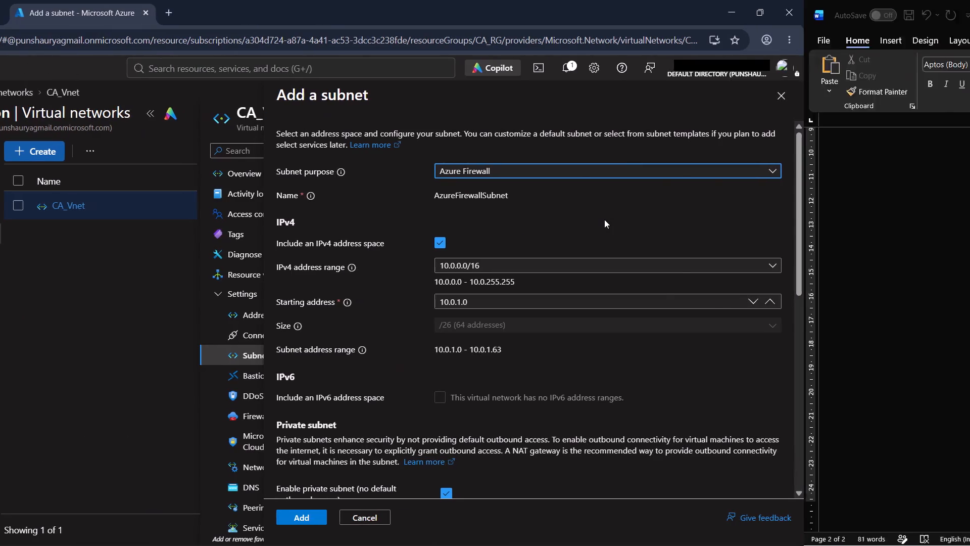
{"action": "type", "text": "26"}
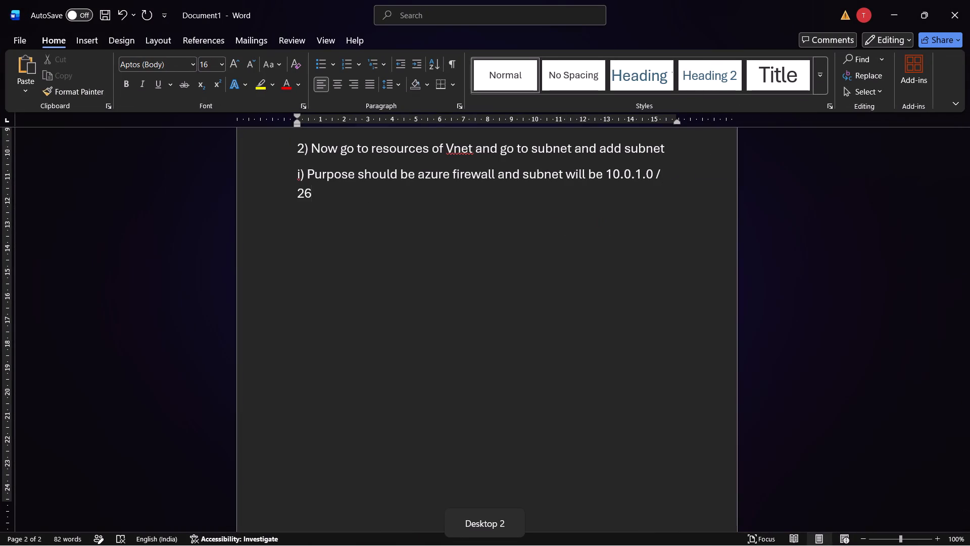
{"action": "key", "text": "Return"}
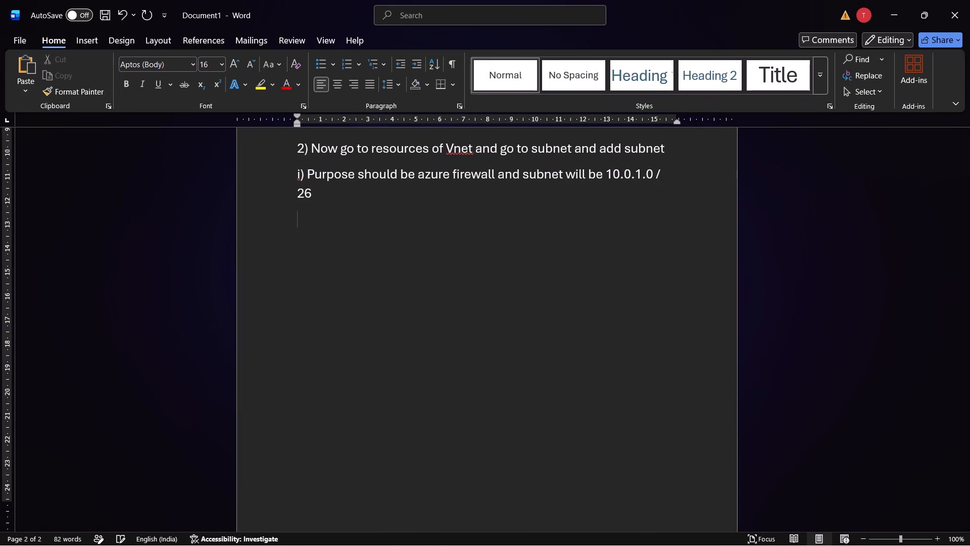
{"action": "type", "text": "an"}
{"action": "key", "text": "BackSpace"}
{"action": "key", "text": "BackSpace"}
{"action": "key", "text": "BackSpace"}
Complete sub-item i) in Word with "and then add it.", checking the remaining Add a subnet settings in the Azure portal.
{"action": "key", "text": "space"}
{"action": "type", "text": "and the"}
{"action": "key", "text": "space"}
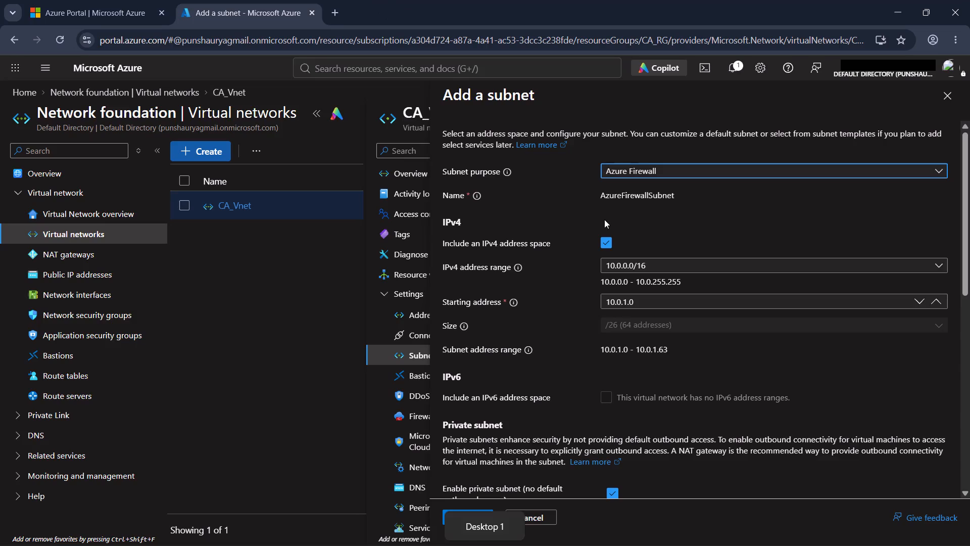
{"action": "scroll", "coordinate": [593, 328], "scroll_direction": "down", "scroll_amount": 1}
{"action": "scroll", "coordinate": [593, 328], "scroll_direction": "up", "scroll_amount": 1}
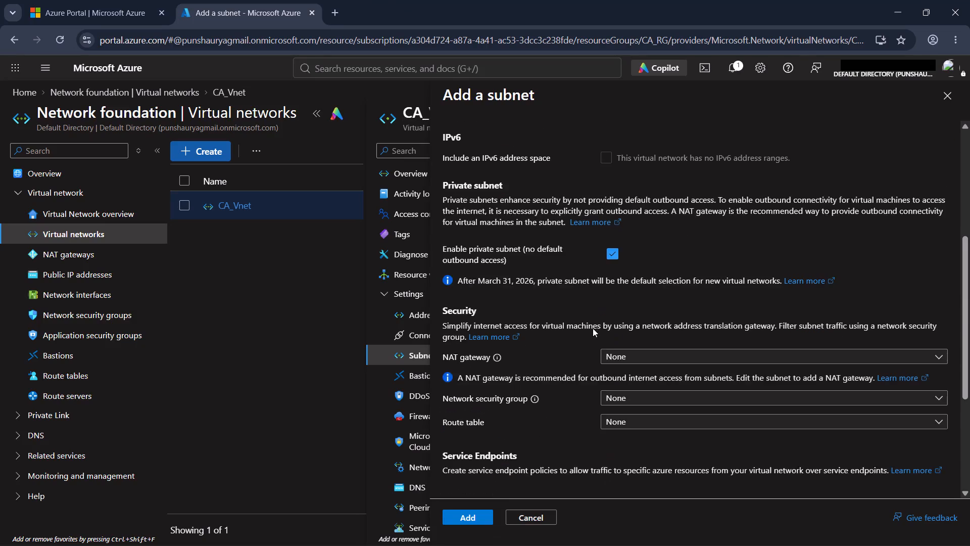
{"action": "scroll", "coordinate": [593, 328], "scroll_direction": "up", "scroll_amount": 1}
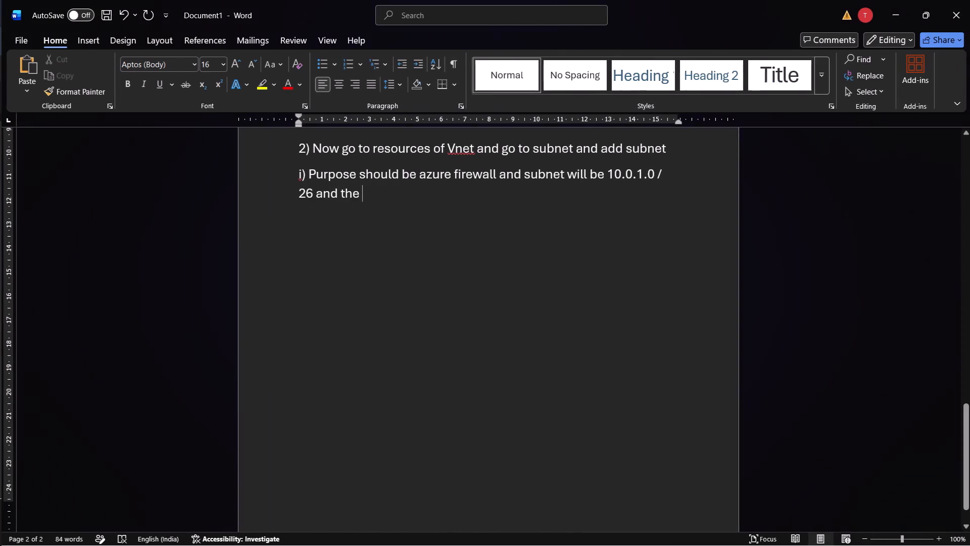
{"action": "key", "text": "BackSpace"}
{"action": "type", "text": "n add"}
{"action": "key", "text": "space"}
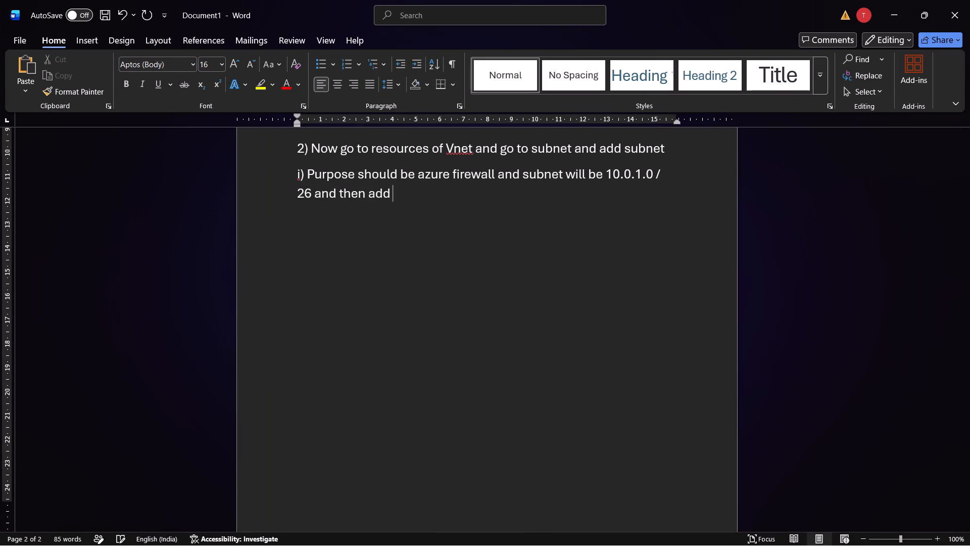
{"action": "type", "text": "it"}
{"action": "key", "text": "space"}
{"action": "key", "text": "BackSpace"}
{"action": "key", "text": "period"}
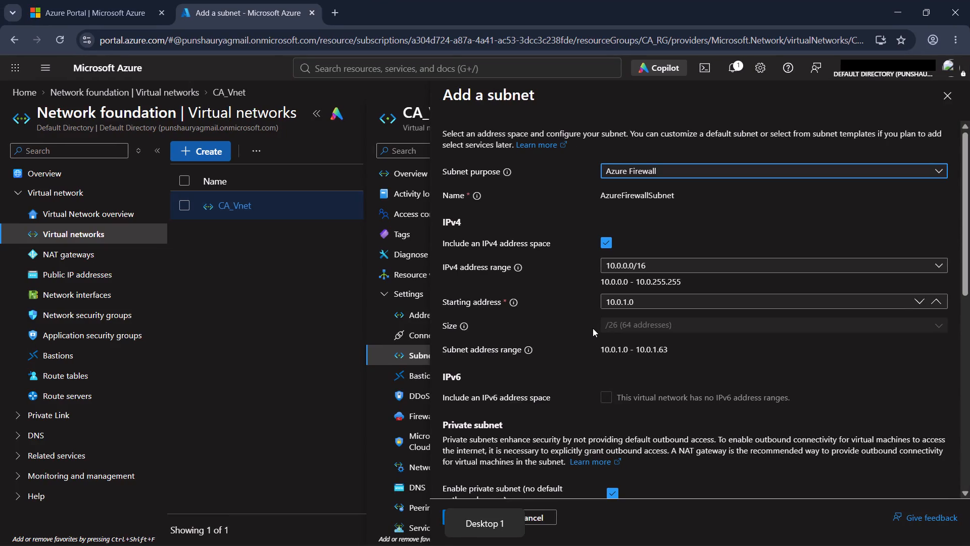
Switch to the Azure portal and capture a screenshot of the page showing the Azure Firewall Add a subnet form.
{"action": "key", "text": "shift+super+s"}
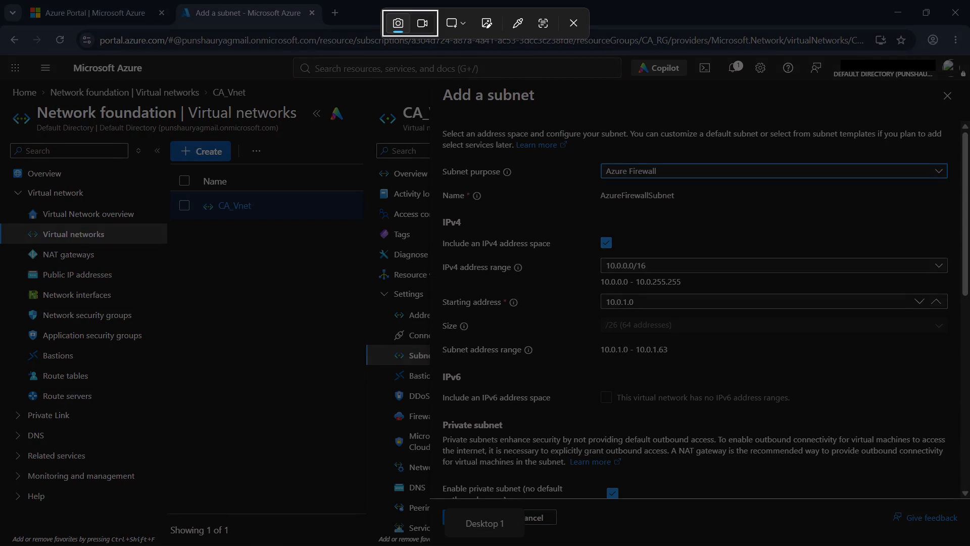
{"action": "left_click_drag", "start_coordinate": [0, 54], "coordinate": [969, 545]}
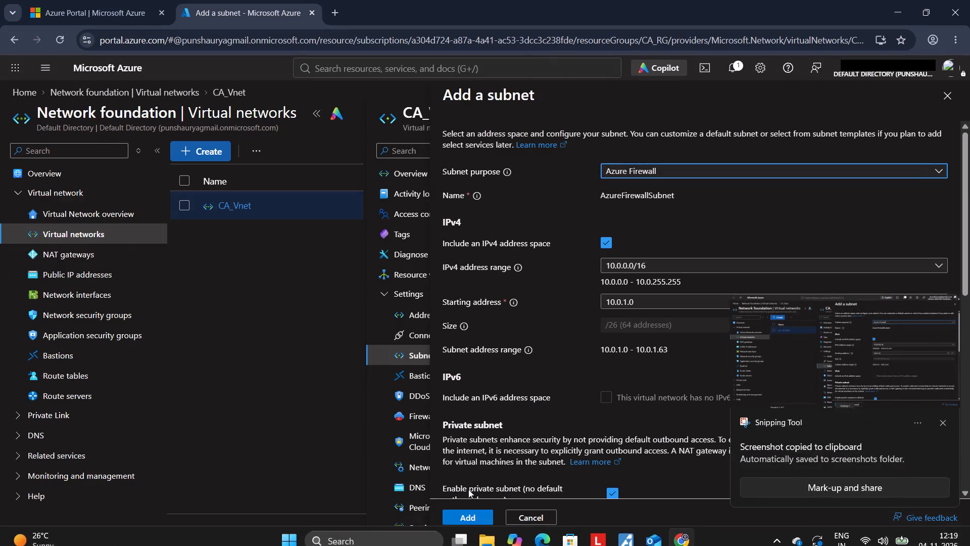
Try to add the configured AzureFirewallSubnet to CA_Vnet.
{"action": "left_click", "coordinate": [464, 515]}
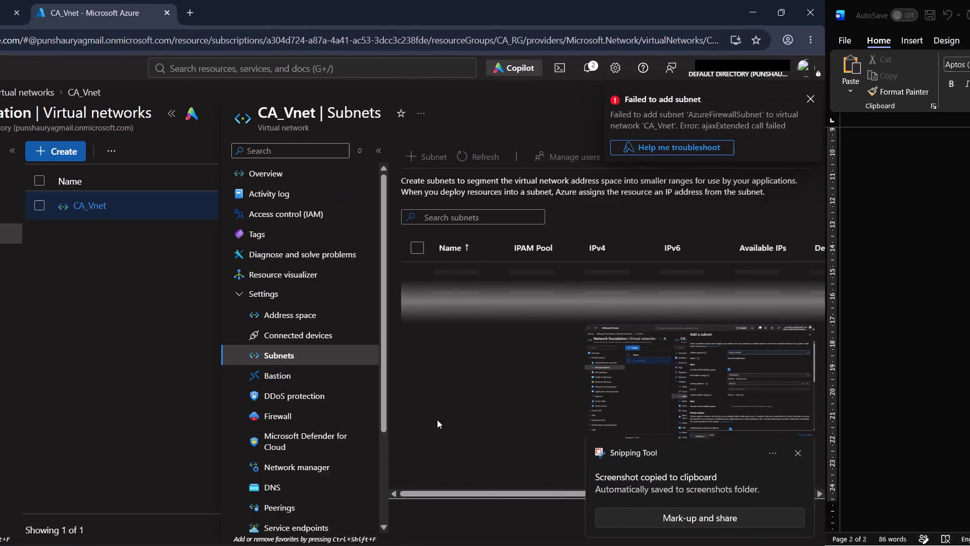
Return to Word and paste the captured Add a subnet screenshot on a new line below sub-item i).
{"action": "key", "text": "backslash"}
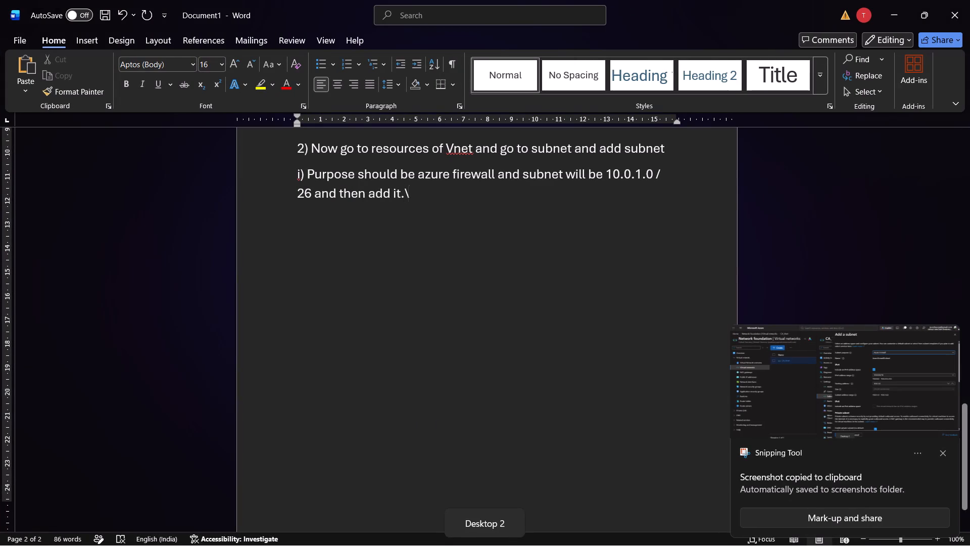
{"action": "key", "text": "BackSpace"}
{"action": "key", "text": "Return"}
{"action": "key", "text": "ctrl+v"}
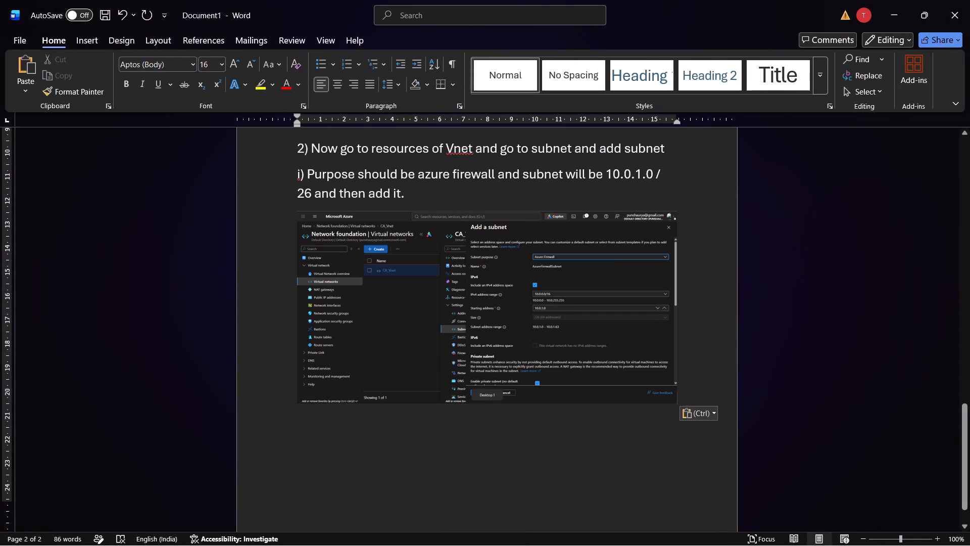
Below the screenshot, write item 3) saying to repeat the same as above, just changing the purpose to azure firewall management.
{"action": "key", "text": "Return"}
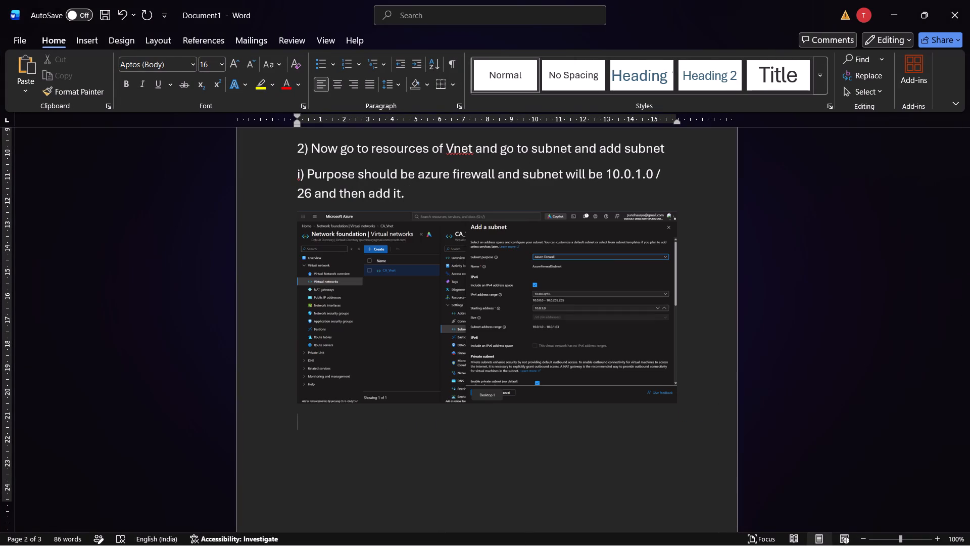
{"action": "type", "text": "3)"}
{"action": "key", "text": "space"}
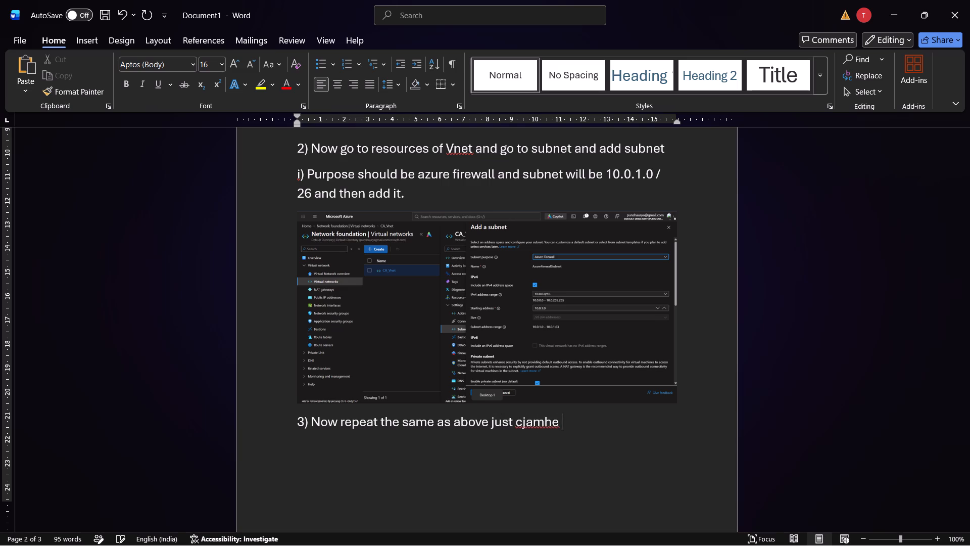
{"action": "type", "text": "the"}
{"action": "key", "text": "space"}
{"action": "type", "text": "pi"}
{"action": "key", "text": "BackSpace"}
{"action": "type", "text": "urpose to azure"}
{"action": "key", "text": "space"}
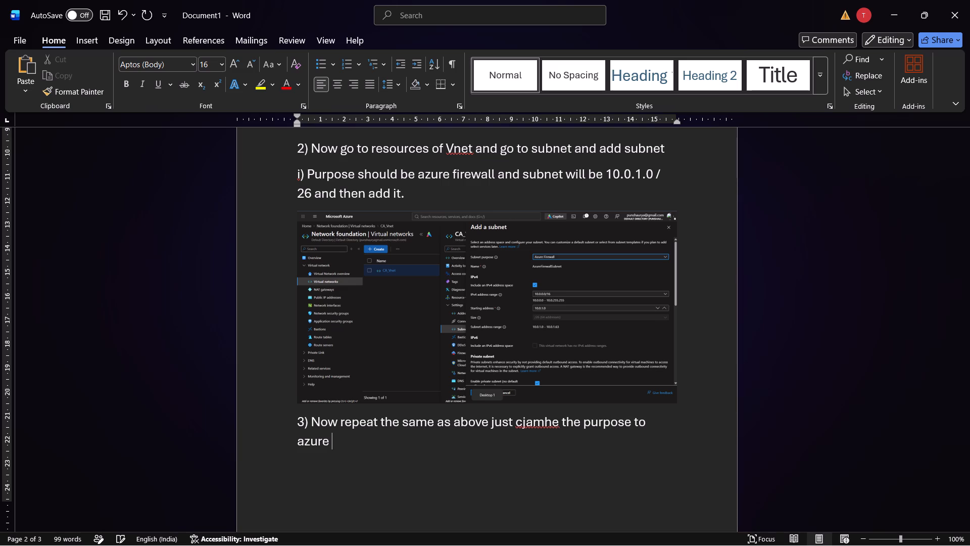
{"action": "type", "text": "firewall"}
{"action": "type", "text": "management"}
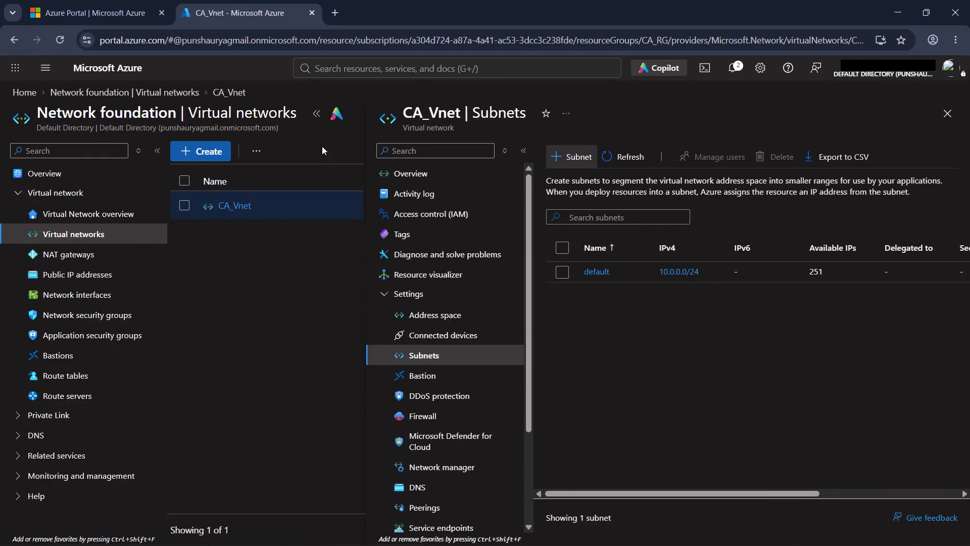
Reopen CA_Vnet's Subnets page to check the subnet list, and review and dismiss the portal notifications.
{"action": "left_click", "coordinate": [280, 249]}
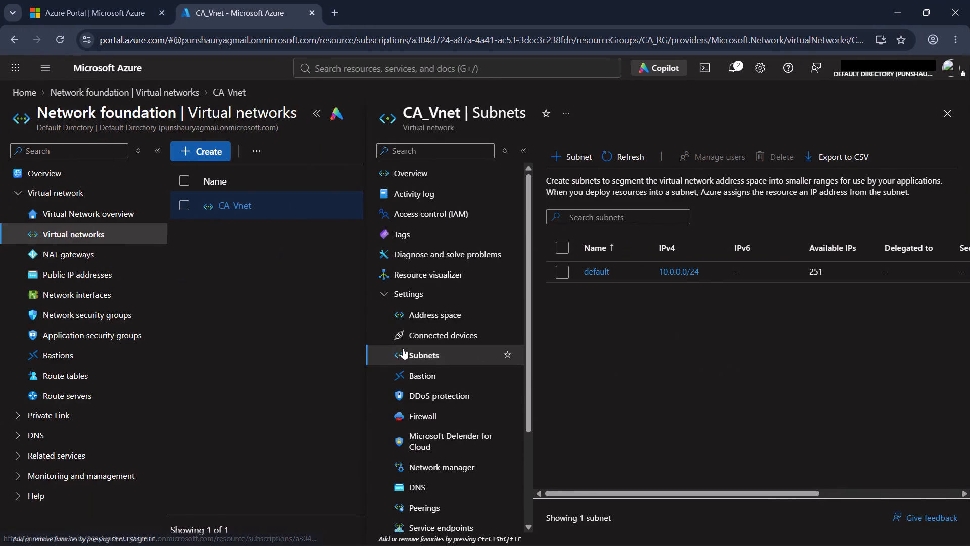
{"action": "left_click", "coordinate": [403, 348]}
{"action": "left_click", "coordinate": [448, 310]}
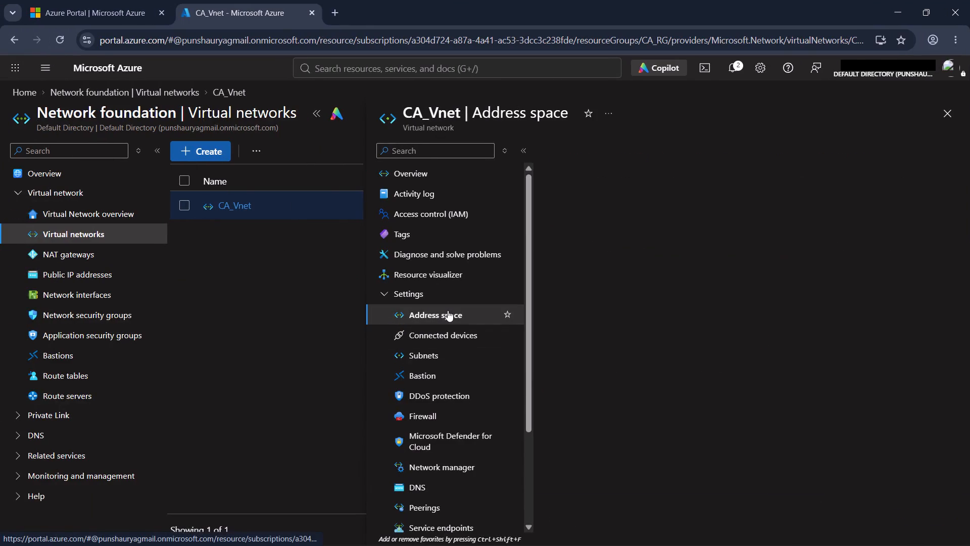
{"action": "left_click", "coordinate": [452, 360]}
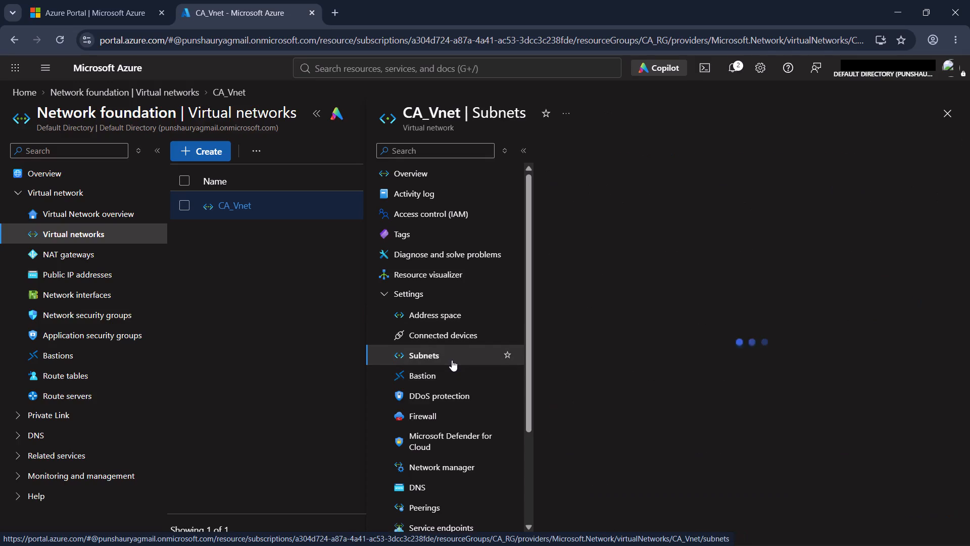
{"action": "left_click", "coordinate": [939, 112]}
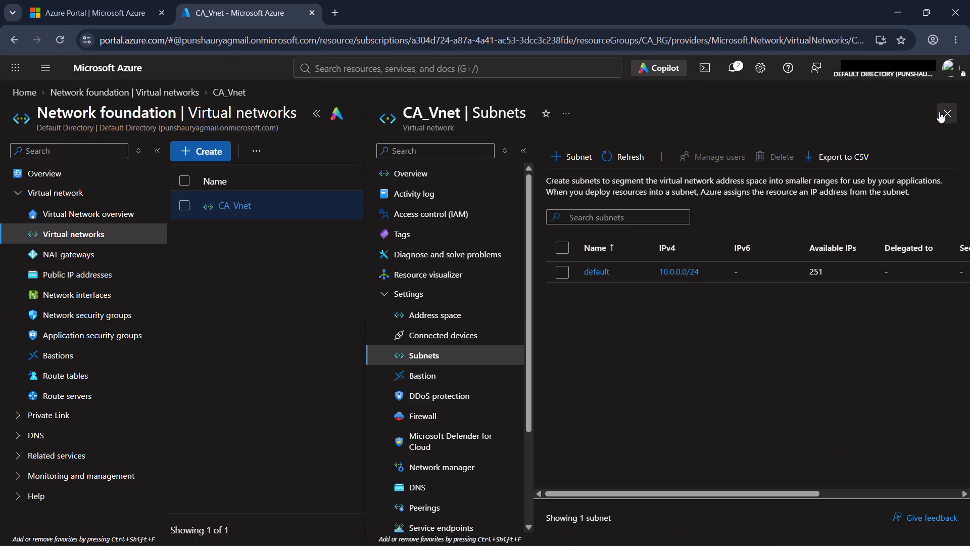
{"action": "left_click", "coordinate": [363, 158]}
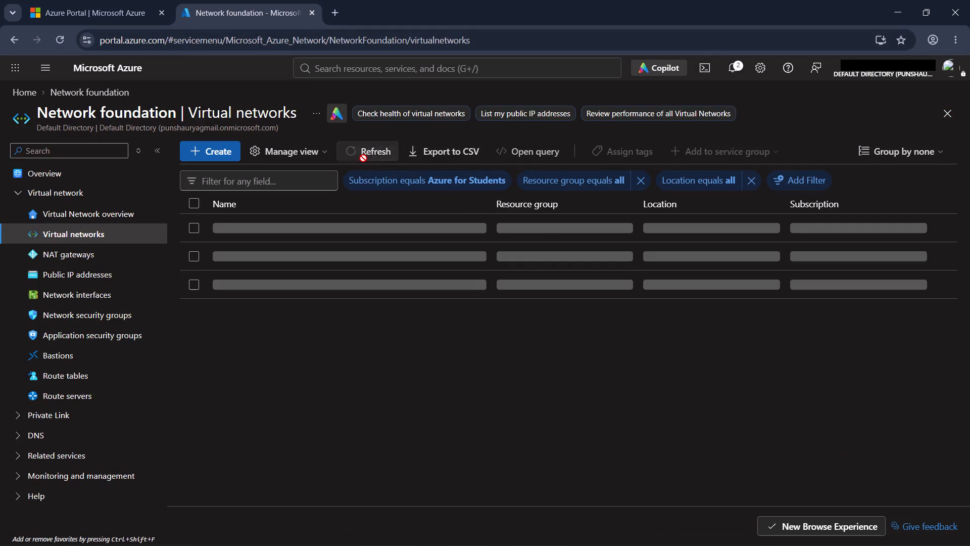
{"action": "left_click", "coordinate": [243, 231]}
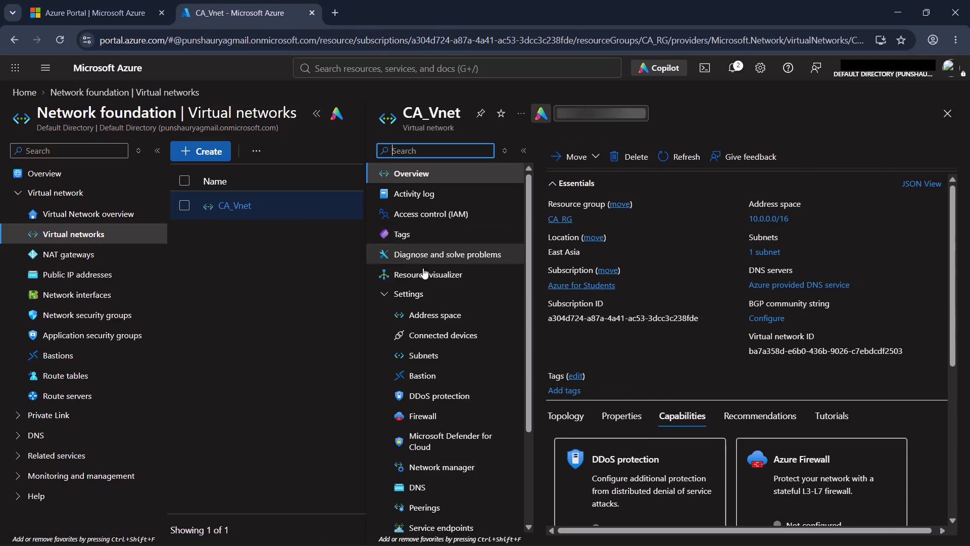
{"action": "left_click", "coordinate": [422, 349]}
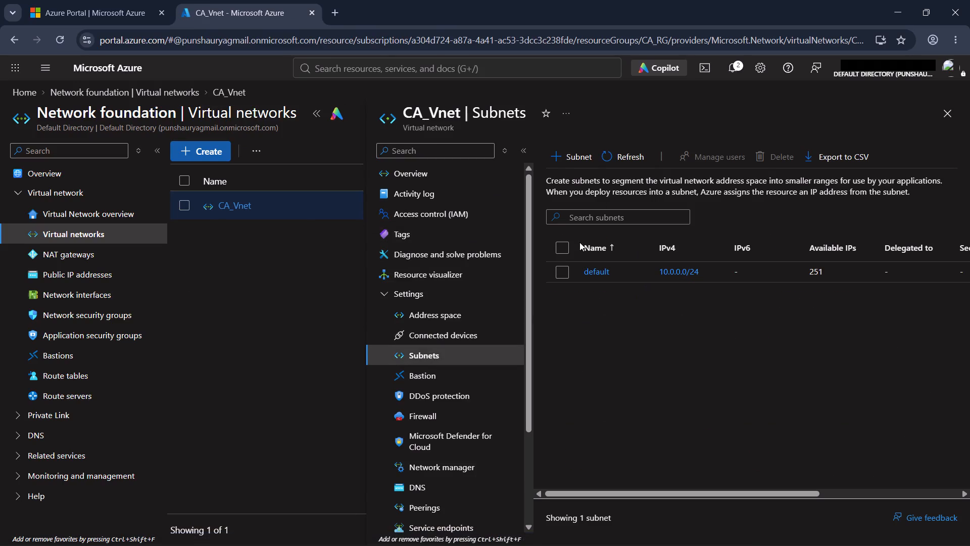
{"action": "left_click", "coordinate": [735, 72]}
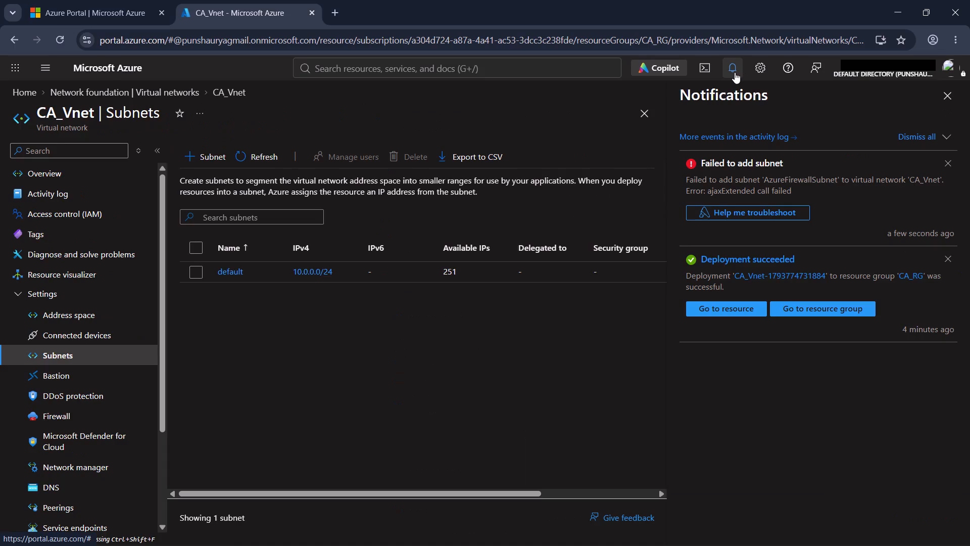
{"action": "left_click", "coordinate": [948, 169]}
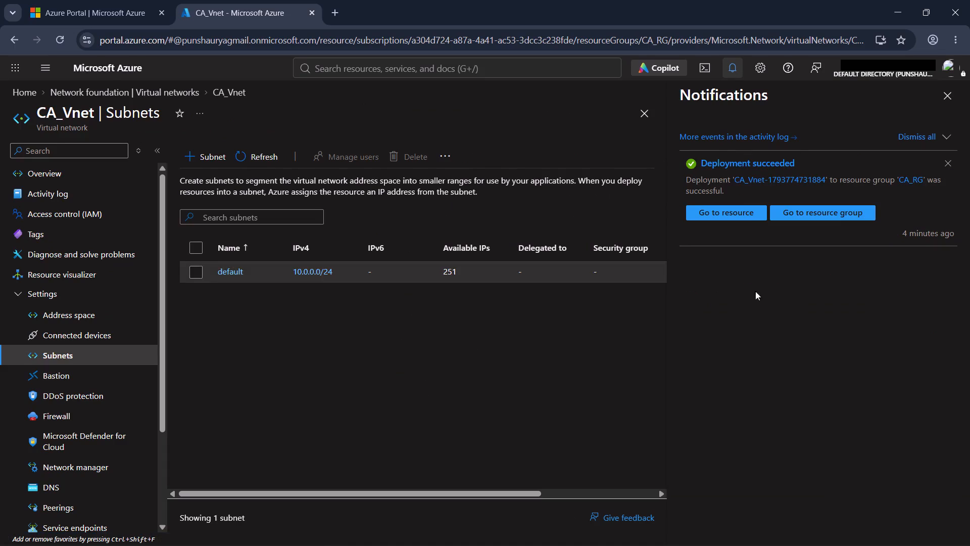
{"action": "left_click", "coordinate": [952, 158]}
Add a subnet to CA_Vnet with the Azure Firewall purpose and starting address 10.0.4.0.
{"action": "left_click", "coordinate": [213, 159]}
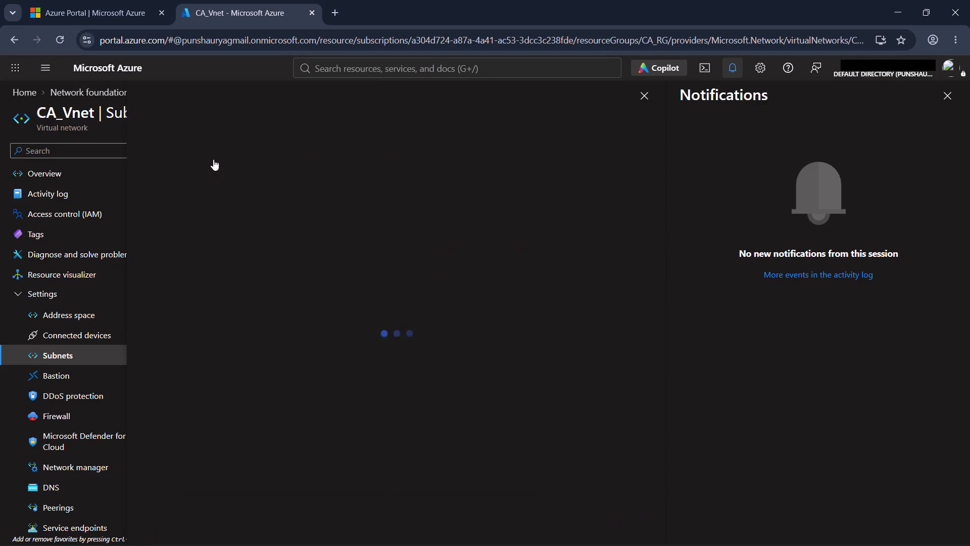
{"action": "left_click", "coordinate": [344, 167]}
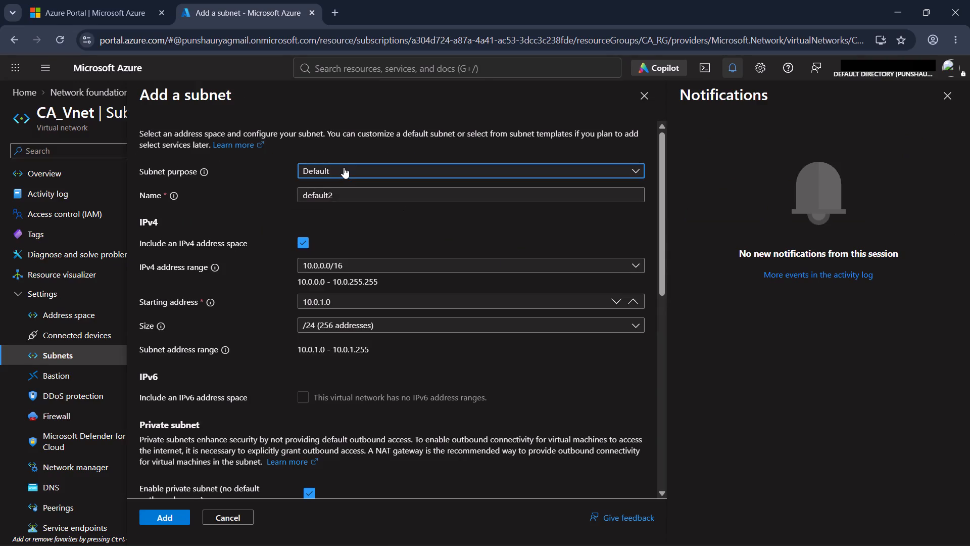
{"action": "left_click", "coordinate": [336, 264]}
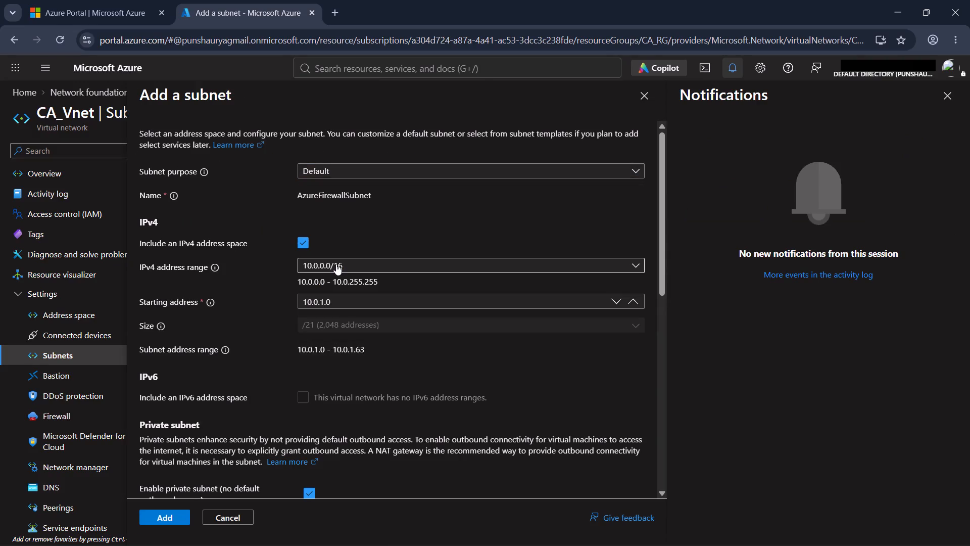
{"action": "left_click", "coordinate": [323, 302]}
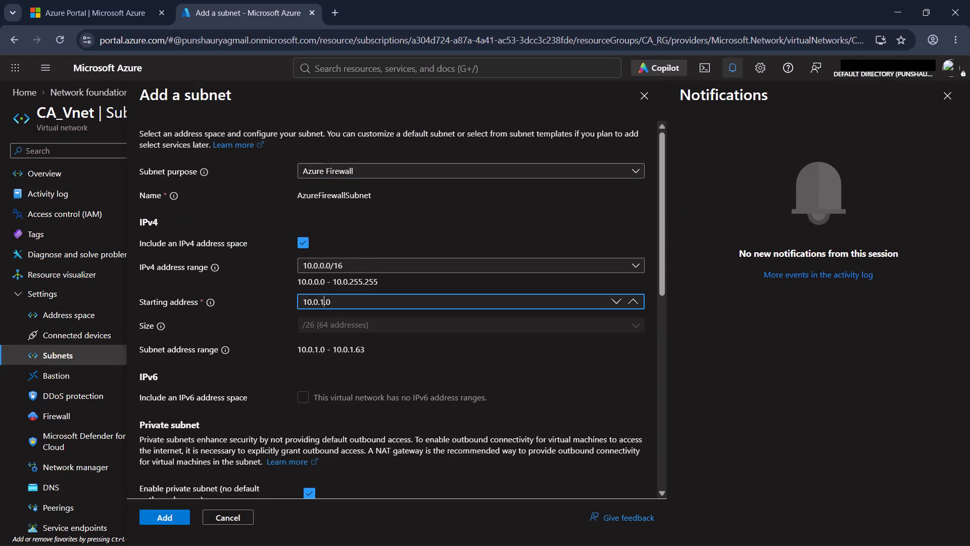
{"action": "key", "text": "BackSpace"}
{"action": "key", "text": "4"}
{"action": "left_click", "coordinate": [168, 516]}
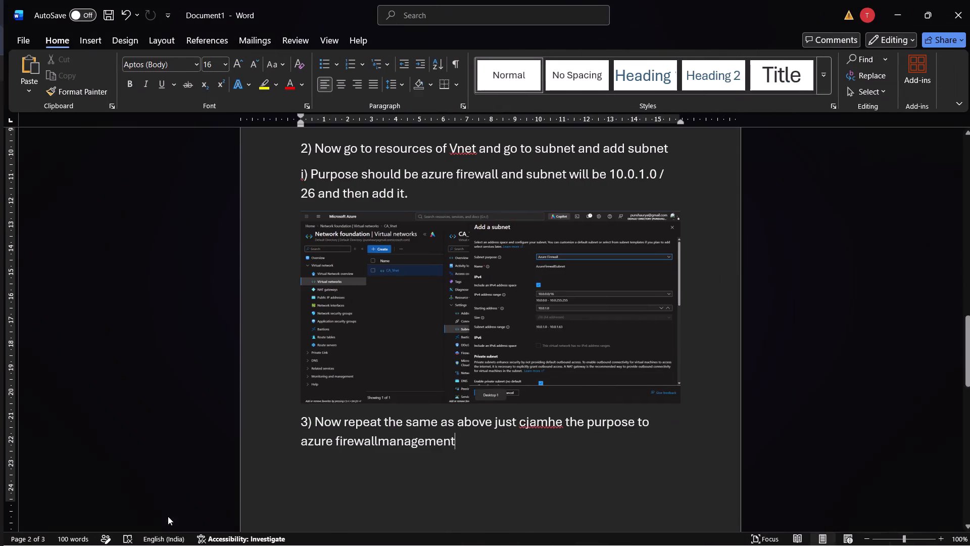
Switch to Word and change the subnet address in sub-item i) to 10.0.4.0.
{"action": "left_click", "coordinate": [642, 175]}
{"action": "key", "text": "BackSpace"}
{"action": "key", "text": "4"}
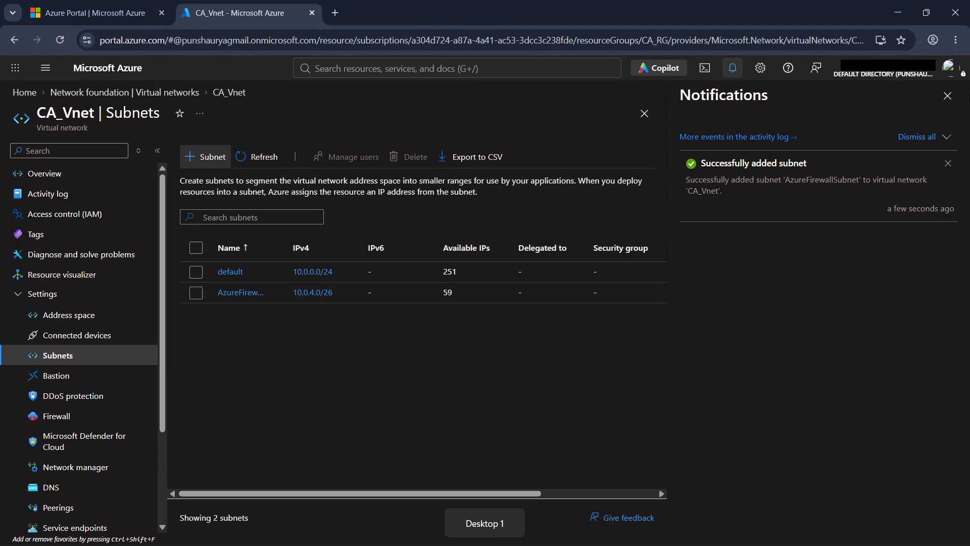
Back in the Azure portal, configure another CA_Vnet subnet with purpose Firewall Management (forced tunneling) and starting address 10.0.8.0.
{"action": "left_click", "coordinate": [941, 155]}
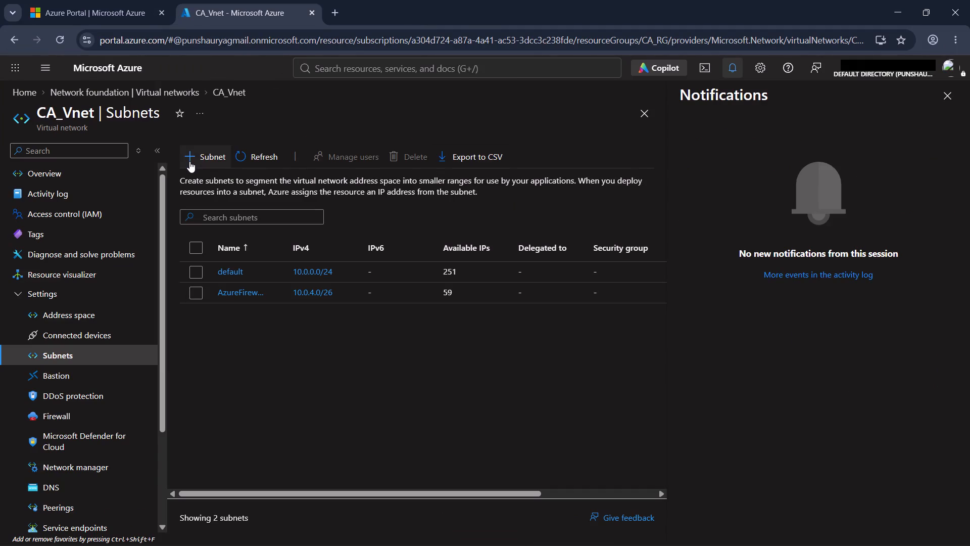
{"action": "left_click", "coordinate": [189, 162]}
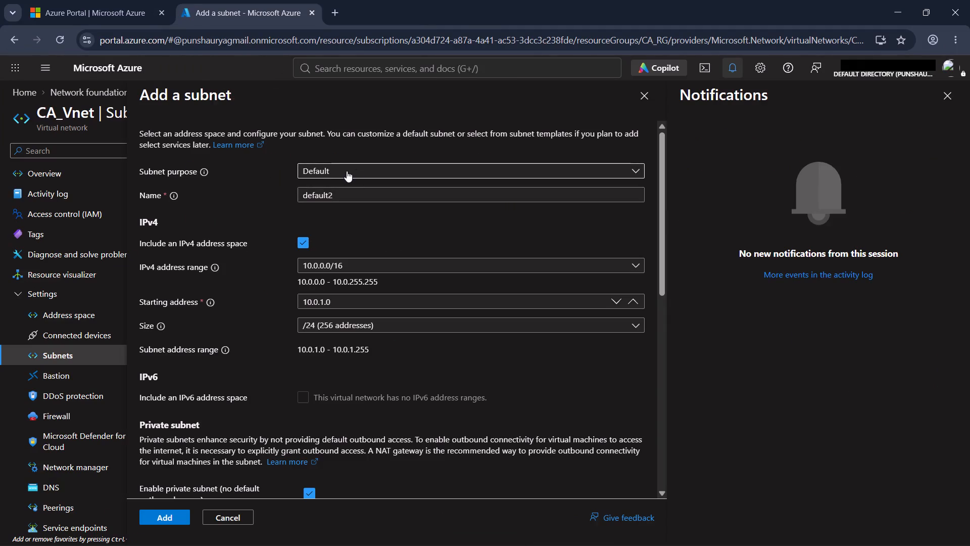
{"action": "left_click", "coordinate": [347, 171]}
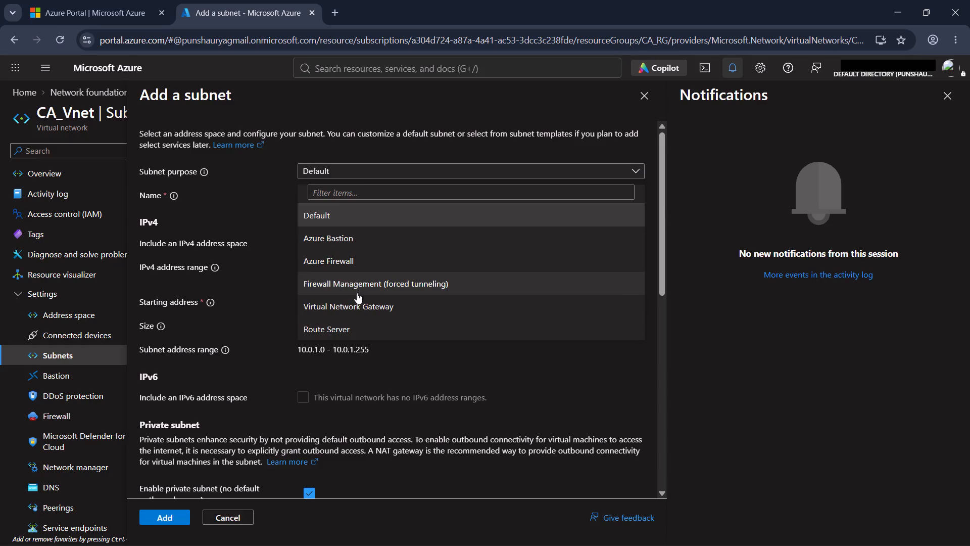
{"action": "left_click", "coordinate": [357, 292]}
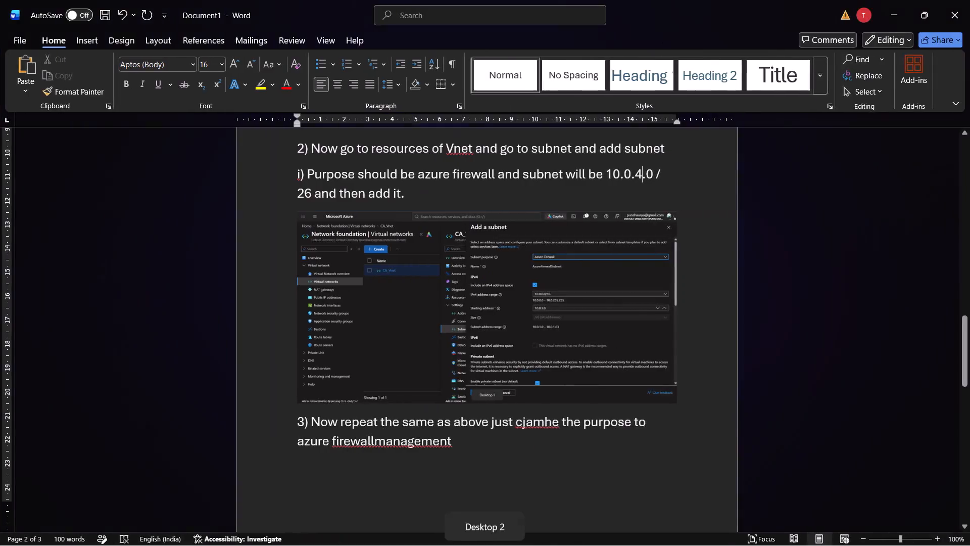
{"action": "left_click_drag", "start_coordinate": [302, 171], "coordinate": [360, 170]}
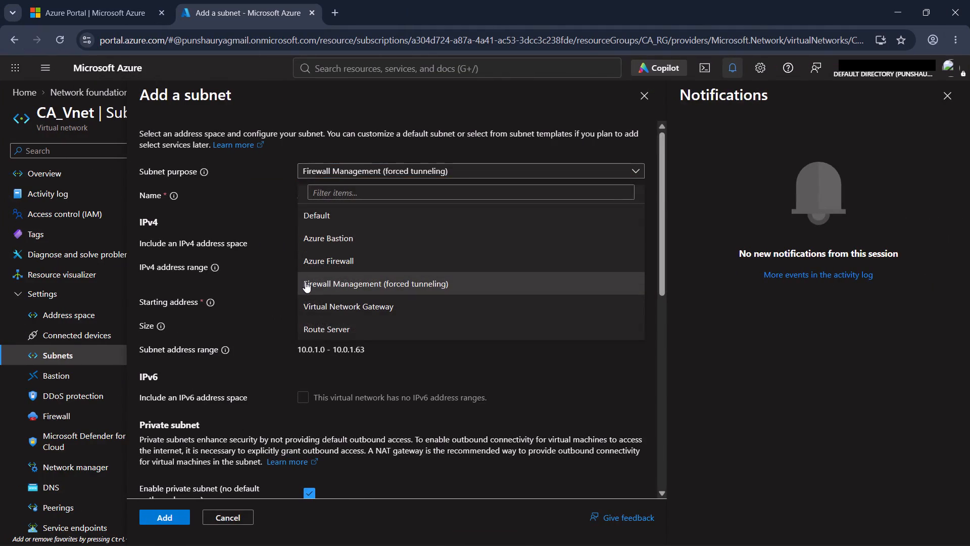
{"action": "left_click_drag", "start_coordinate": [305, 282], "coordinate": [366, 283]}
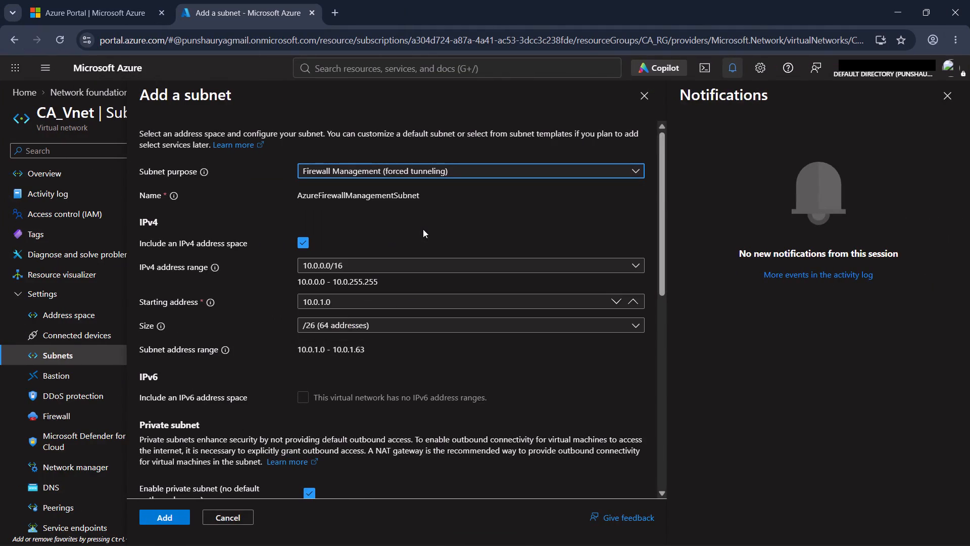
{"action": "left_click", "coordinate": [322, 303]}
{"action": "key", "text": "Right"}
{"action": "key", "text": "BackSpace"}
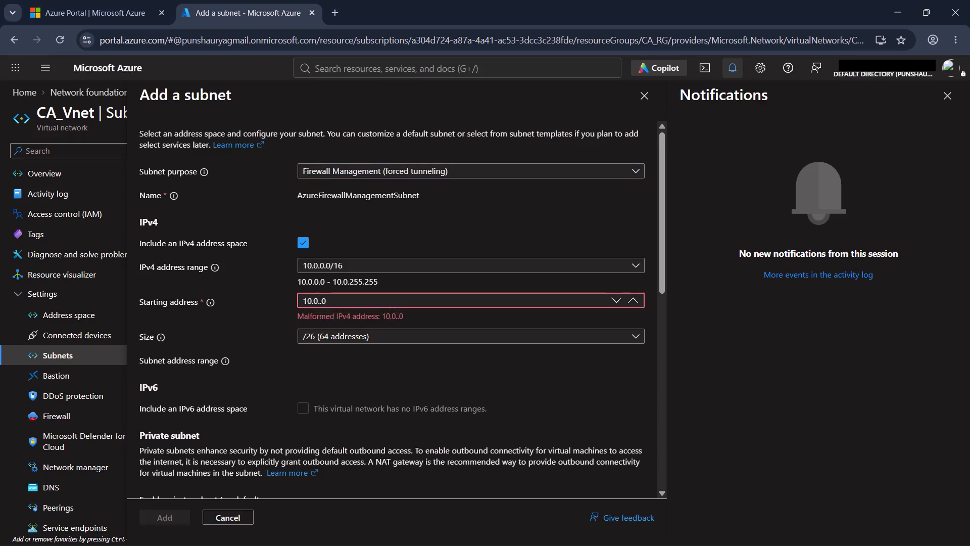
{"action": "key", "text": "8"}
Capture a screenshot of the portal page showing the Firewall Management Add a subnet form.
{"action": "key", "text": "shift+super+s"}
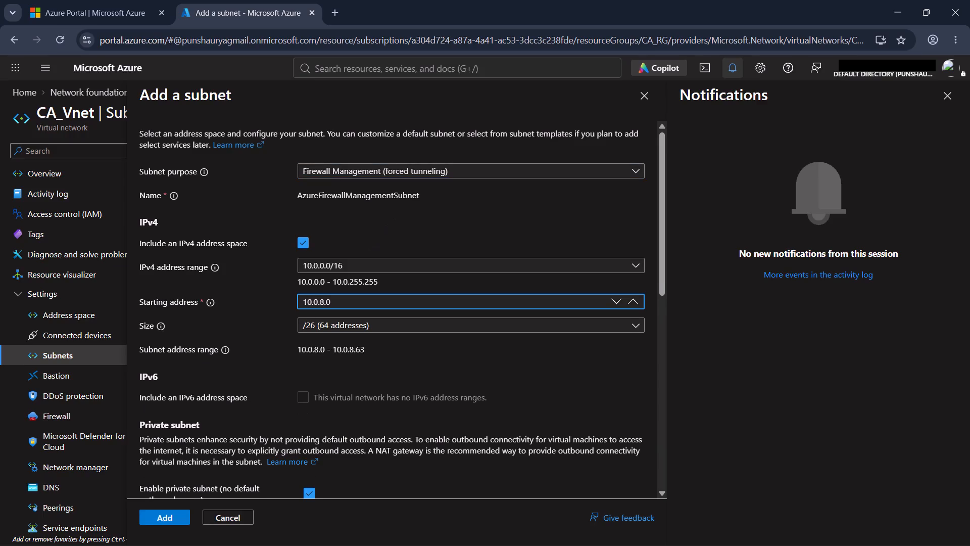
{"action": "left_click_drag", "start_coordinate": [0, 49], "coordinate": [926, 545]}
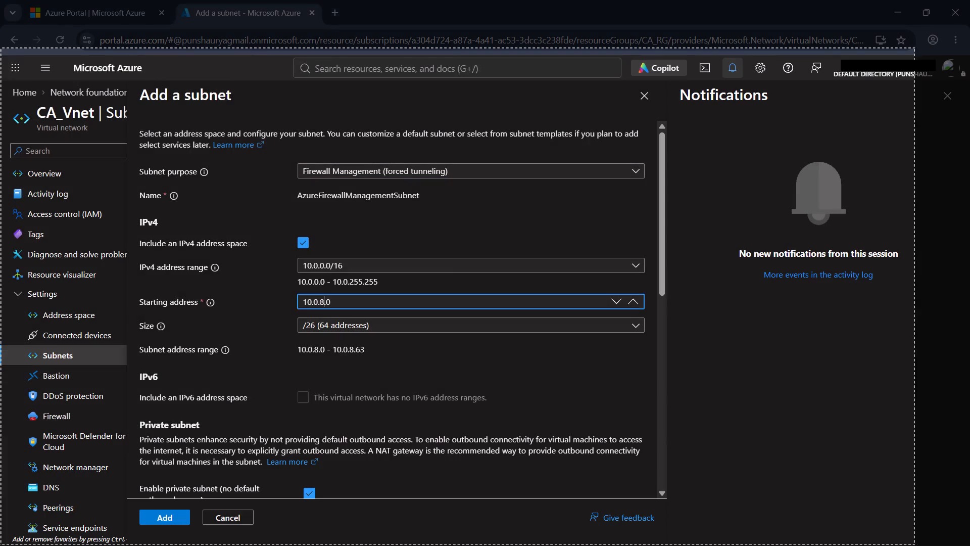
{"action": "left_click_drag", "start_coordinate": [926, 545], "coordinate": [969, 545]}
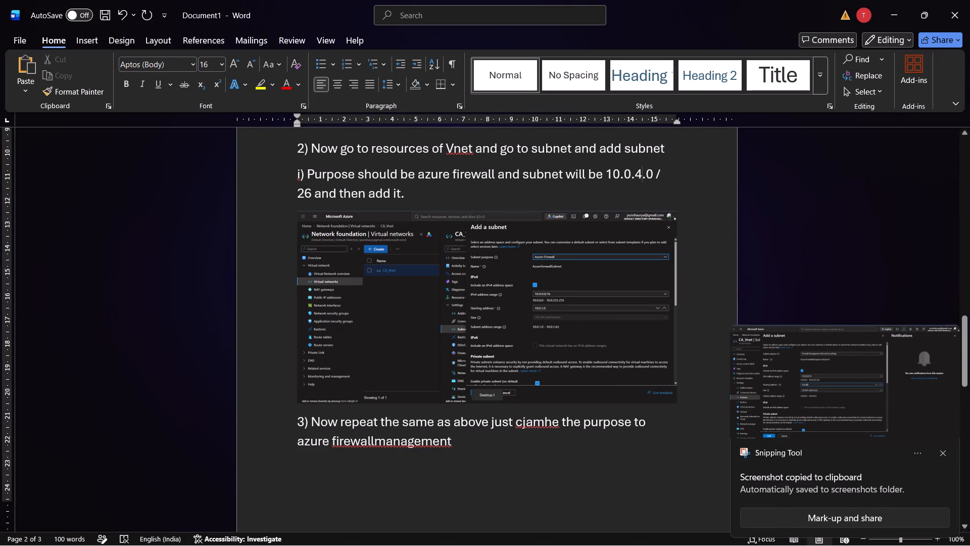
Switch to Word and correct item 3) by removing "azure" and separating the purpose into "firewall management".
{"action": "left_click", "coordinate": [328, 441]}
{"action": "key", "text": "BackSpace"}
{"action": "key", "text": "BackSpace"}
{"action": "key", "text": "BackSpace"}
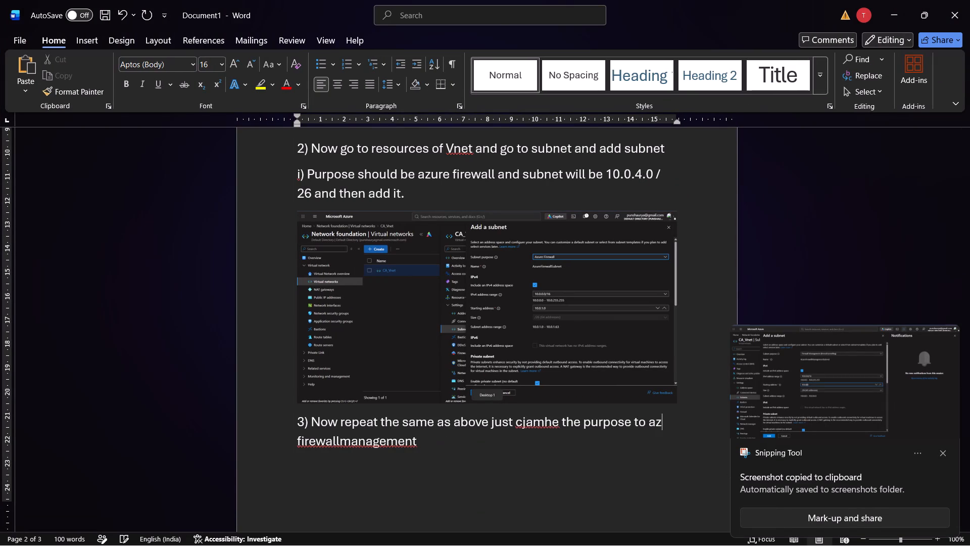
{"action": "key", "text": "BackSpace"}
{"action": "key", "text": "BackSpace"}
{"action": "key", "text": "BackSpace"}
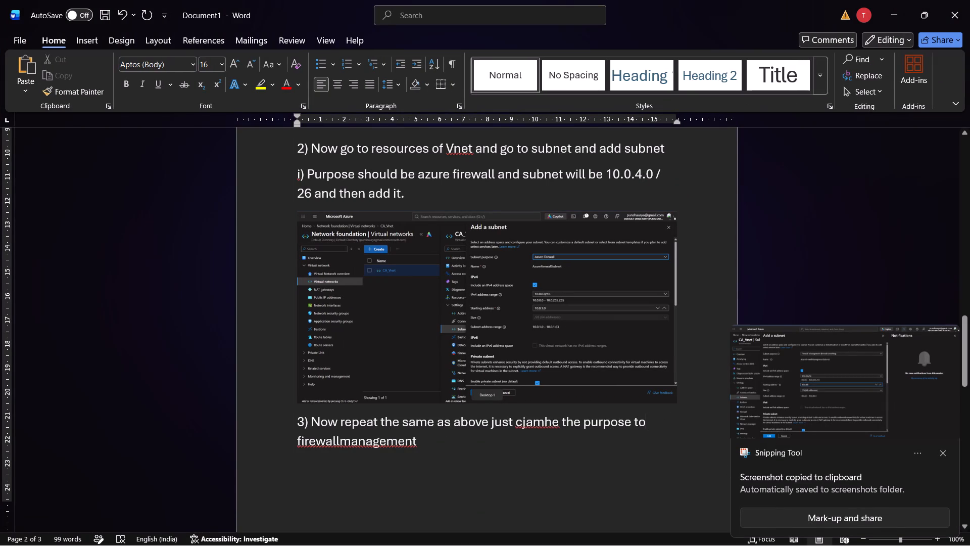
{"action": "left_click", "coordinate": [339, 441]}
{"action": "key", "text": "space"}
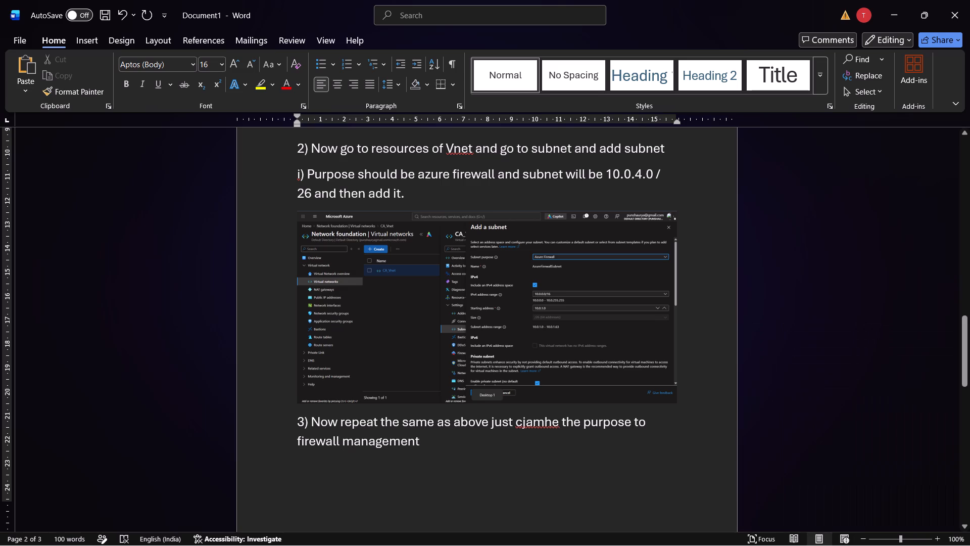
Append "and starting address will be 10.0.8.0/26" to the end of item 3).
{"action": "left_click", "coordinate": [437, 442]}
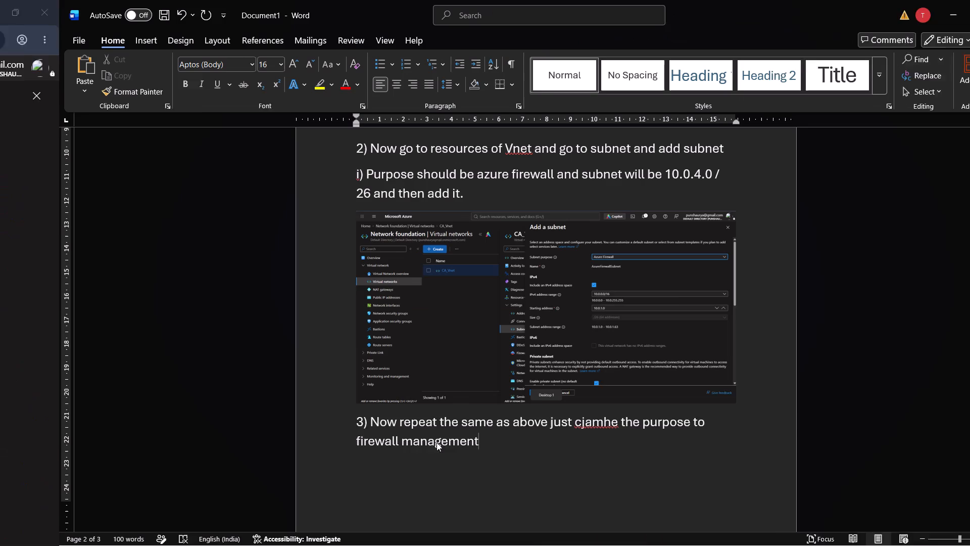
{"action": "type", "text": "and starting address will be 10.0.8"}
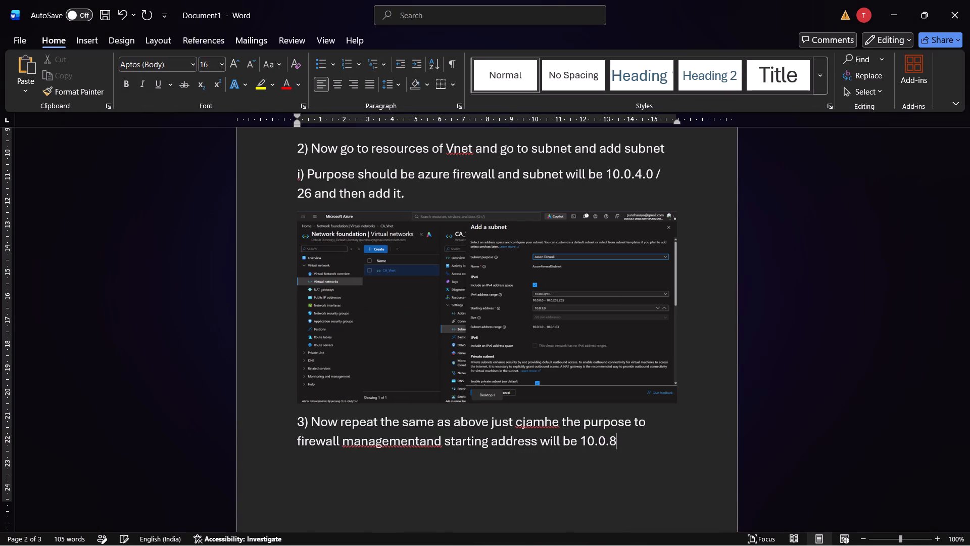
{"action": "type", "text": ".0/26"}
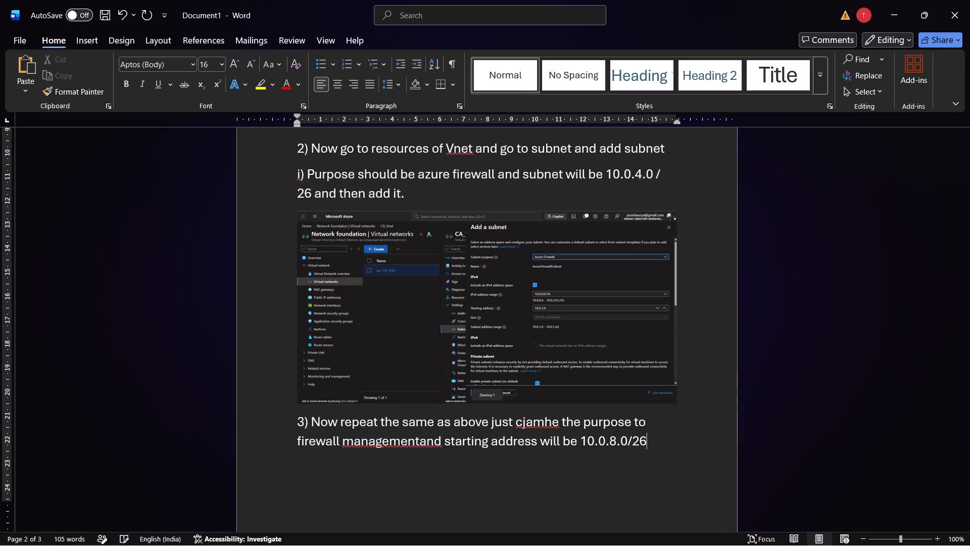
Paste the captured Firewall Management subnet screenshot on a new line below item 3).
{"action": "key", "text": "Return"}
{"action": "key", "text": "ctrl+v"}
{"action": "scroll", "coordinate": [435, 375], "scroll_direction": "right", "scroll_amount": 1}
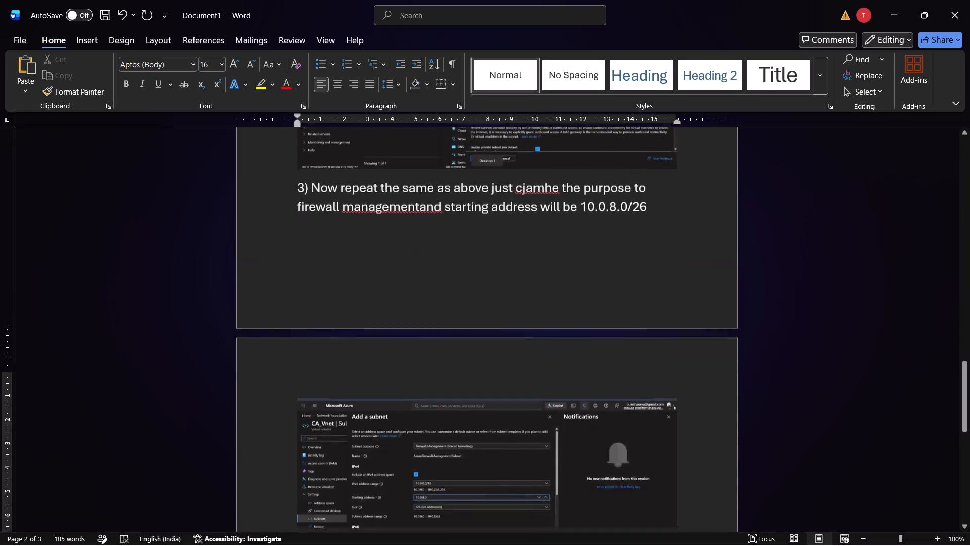
{"action": "scroll", "coordinate": [435, 375], "scroll_direction": "right", "scroll_amount": 1}
Switch to the Azure portal and add the configured AzureFirewallManagementSubnet to CA_Vnet.
{"action": "left_click", "coordinate": [150, 519]}
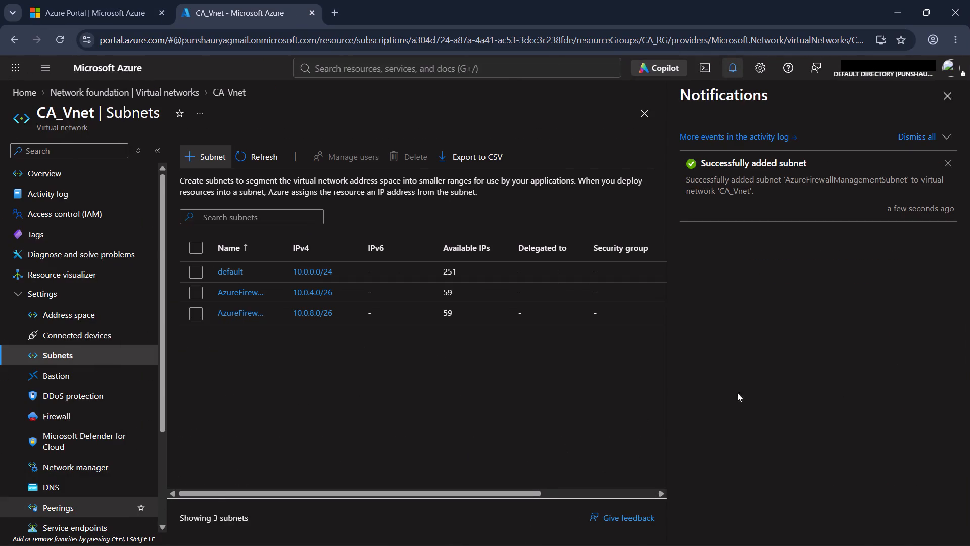
Dismiss the notification about the added AzureFirewallManagementSubnet.
{"action": "left_click", "coordinate": [952, 158]}
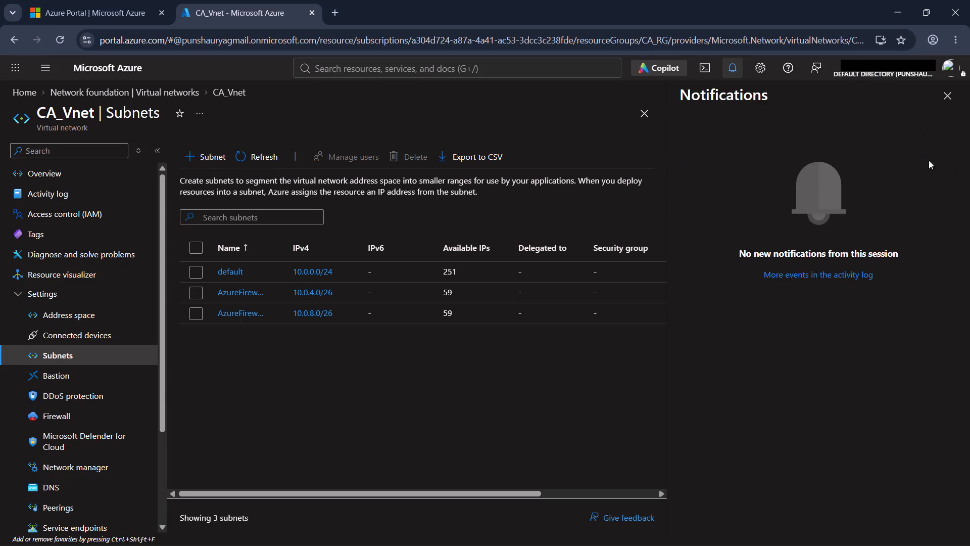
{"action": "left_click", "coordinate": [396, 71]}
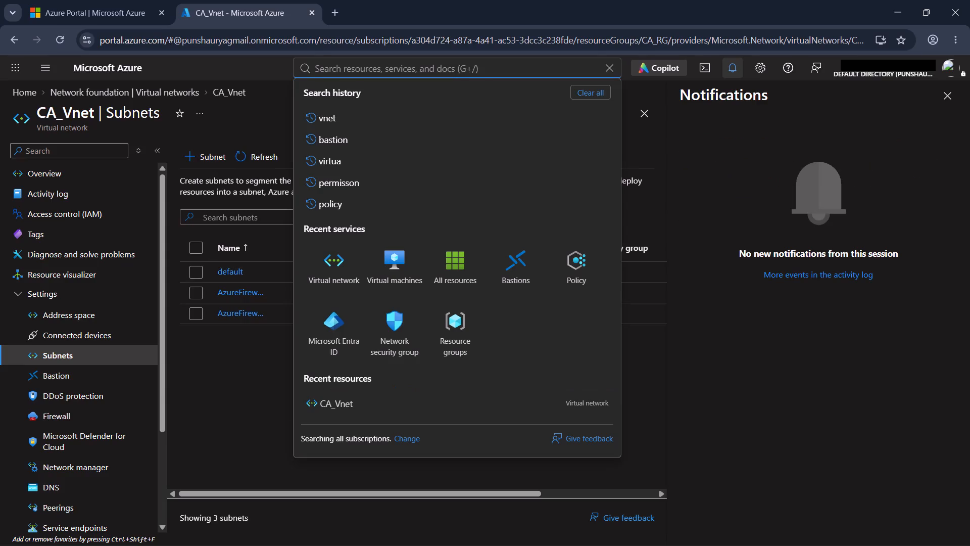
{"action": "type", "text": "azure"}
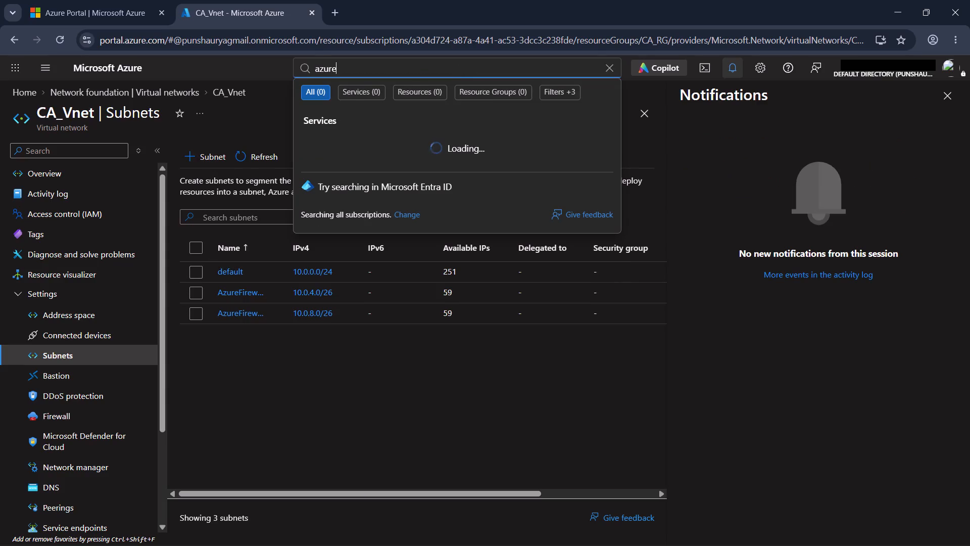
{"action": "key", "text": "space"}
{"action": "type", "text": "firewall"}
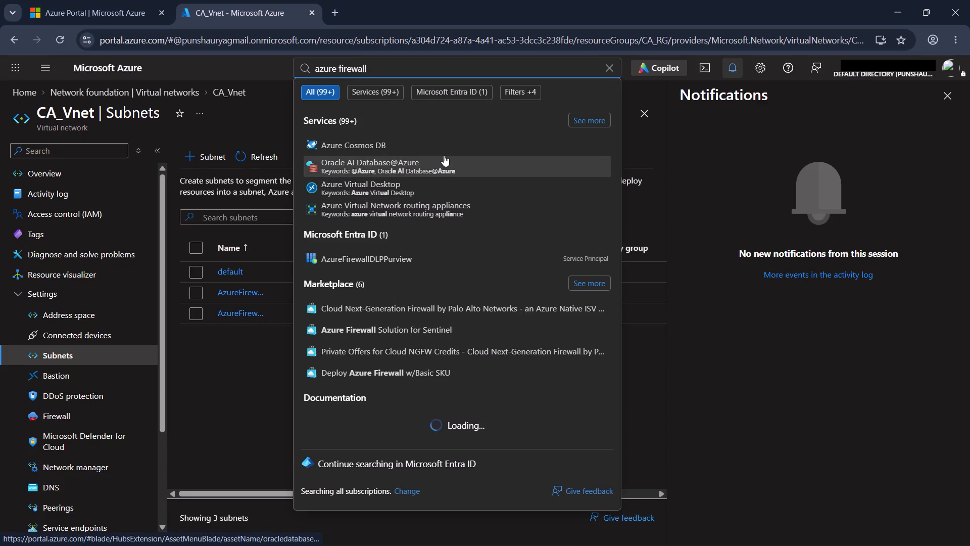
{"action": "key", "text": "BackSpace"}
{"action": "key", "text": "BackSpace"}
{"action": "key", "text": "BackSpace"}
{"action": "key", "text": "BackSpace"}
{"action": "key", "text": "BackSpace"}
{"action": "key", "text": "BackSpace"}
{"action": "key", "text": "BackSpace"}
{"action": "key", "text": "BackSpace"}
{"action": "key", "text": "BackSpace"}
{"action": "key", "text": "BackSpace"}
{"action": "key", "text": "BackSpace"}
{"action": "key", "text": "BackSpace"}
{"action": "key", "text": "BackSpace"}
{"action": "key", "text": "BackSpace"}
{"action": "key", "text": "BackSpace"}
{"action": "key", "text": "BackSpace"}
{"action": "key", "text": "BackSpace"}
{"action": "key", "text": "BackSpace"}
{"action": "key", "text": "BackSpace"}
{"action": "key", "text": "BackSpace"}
Search the portal for "firewall", open the Firewalls service page and close the notifications pane.
{"action": "type", "text": "fire"}
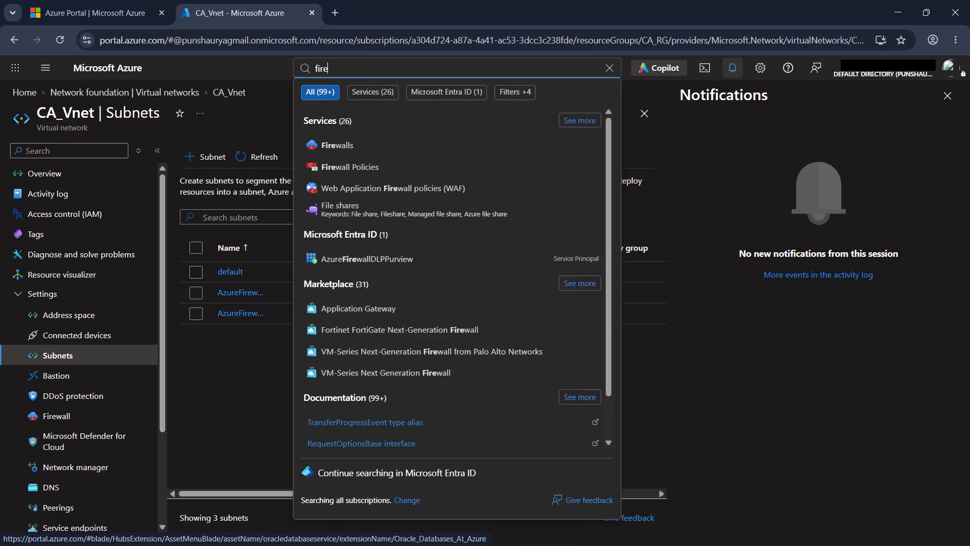
{"action": "type", "text": "wall"}
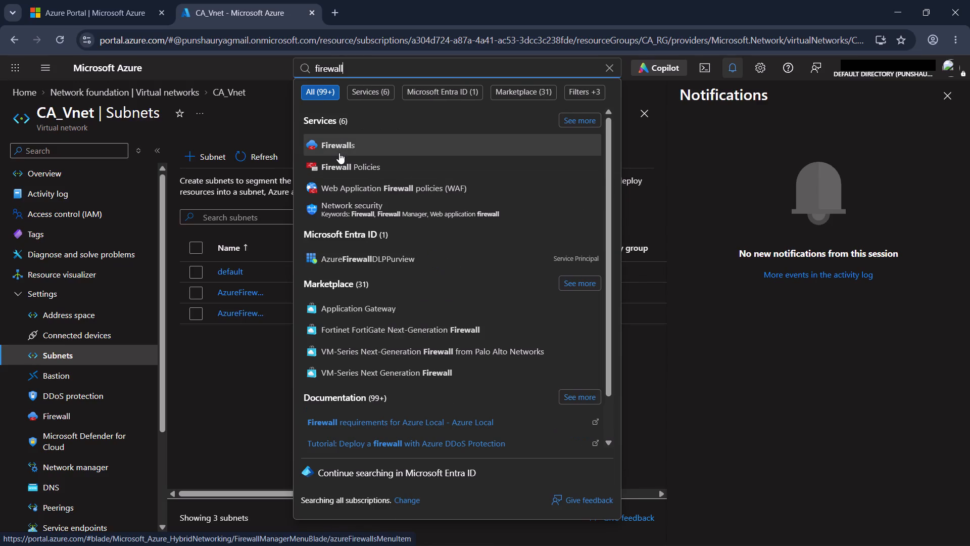
{"action": "left_click", "coordinate": [339, 153]}
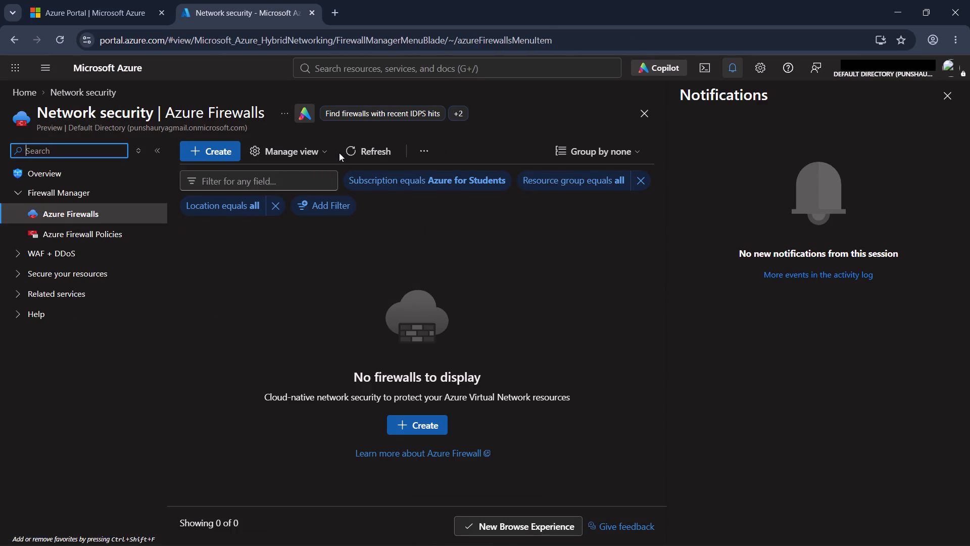
{"action": "left_click", "coordinate": [943, 93]}
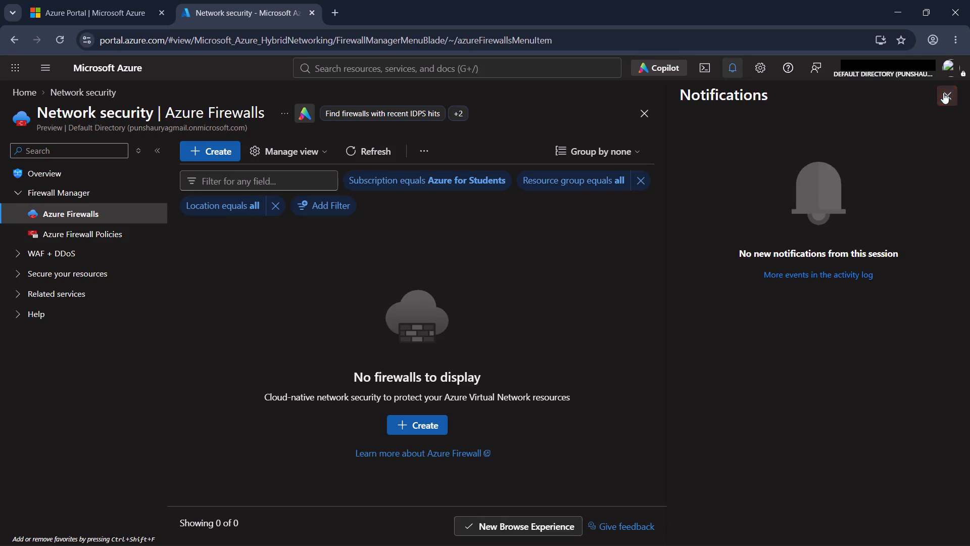
Switch to Word and add item 4) below the last screenshot: "Now go to search bar and search azure firewall and select it and go to".
{"action": "scroll", "coordinate": [448, 292], "scroll_direction": "down", "scroll_amount": 2}
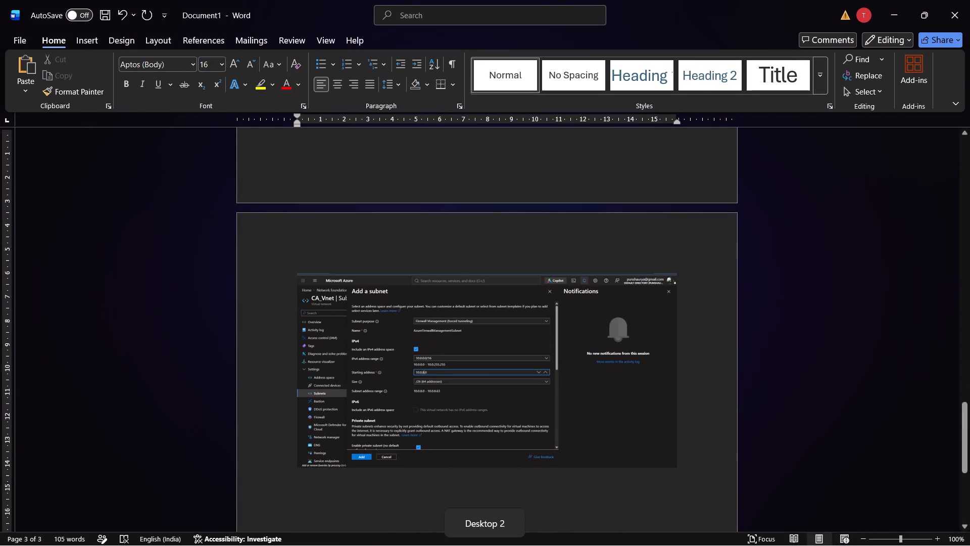
{"action": "scroll", "coordinate": [448, 292], "scroll_direction": "down", "scroll_amount": 2}
{"action": "double_click", "coordinate": [301, 276]}
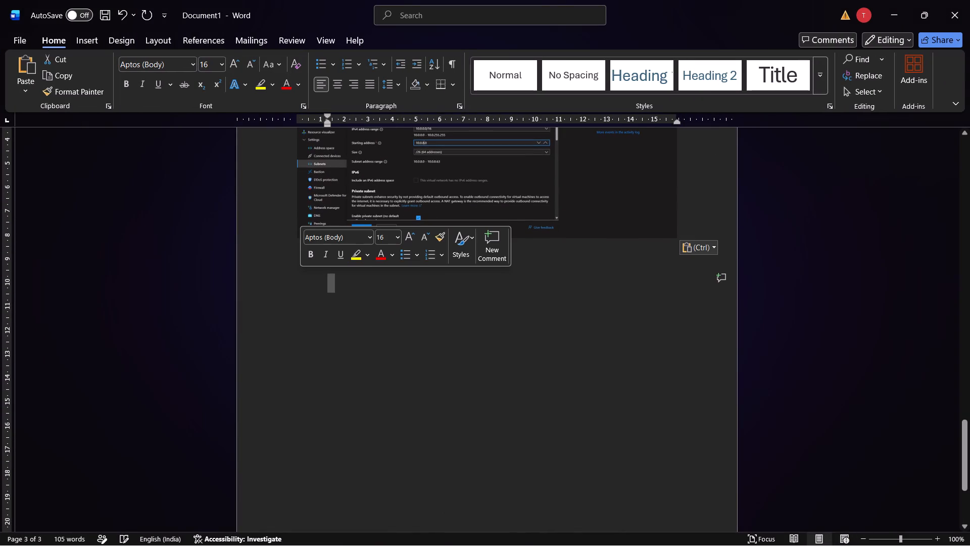
{"action": "left_click", "coordinate": [304, 274]}
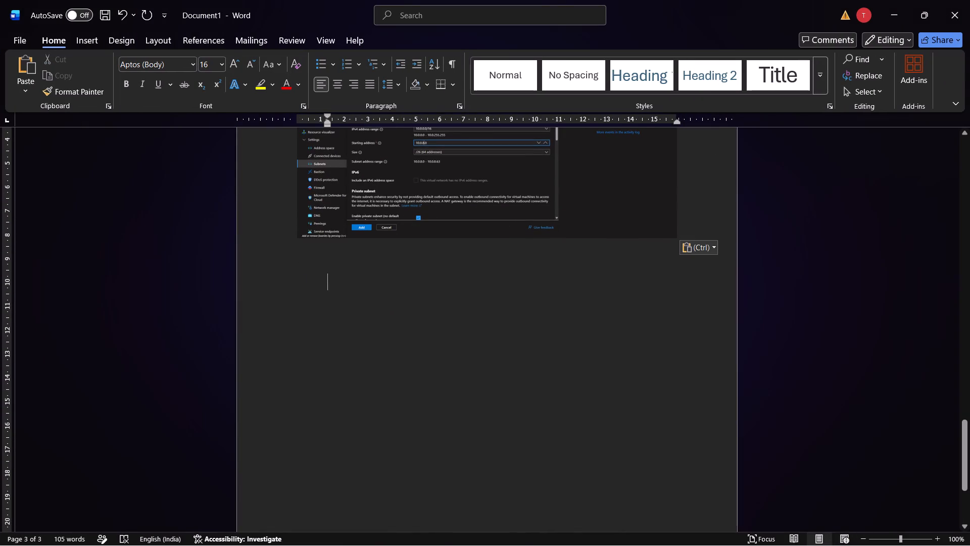
{"action": "left_click", "coordinate": [684, 232]}
{"action": "key", "text": "Return"}
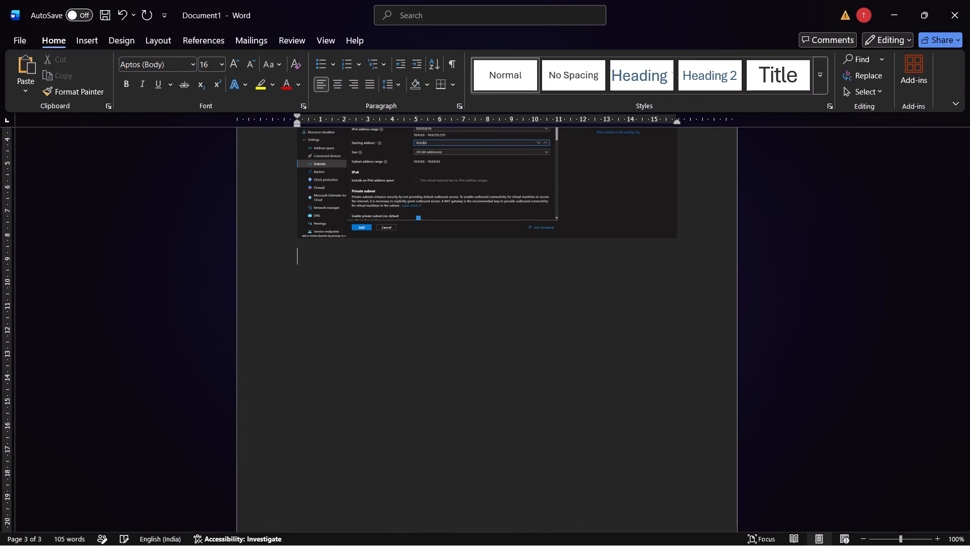
{"action": "scroll", "coordinate": [684, 232], "scroll_direction": "up", "scroll_amount": 5}
{"action": "scroll", "coordinate": [684, 232], "scroll_direction": "right", "scroll_amount": 1}
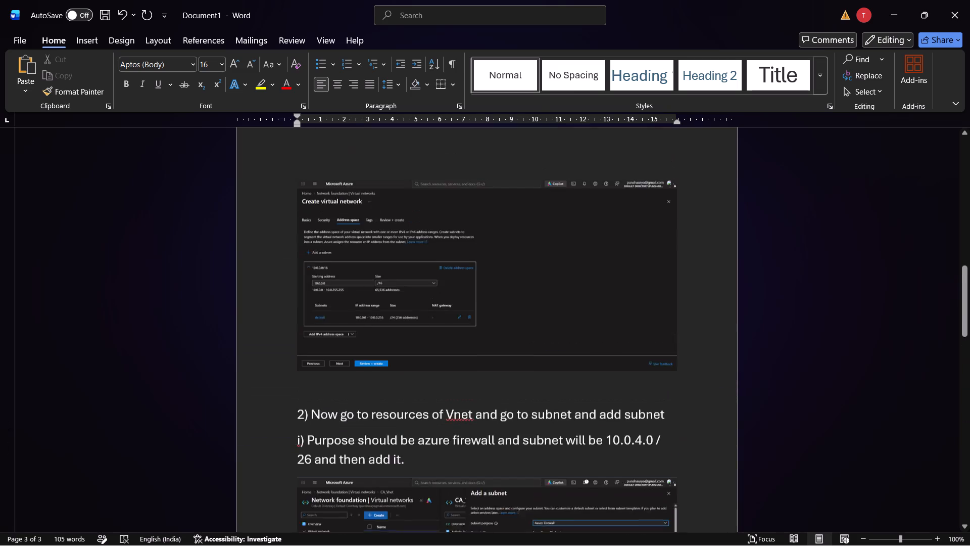
{"action": "scroll", "coordinate": [684, 232], "scroll_direction": "right", "scroll_amount": 1}
{"action": "scroll", "coordinate": [684, 232], "scroll_direction": "up", "scroll_amount": 6}
{"action": "scroll", "coordinate": [684, 232], "scroll_direction": "down", "scroll_amount": 3}
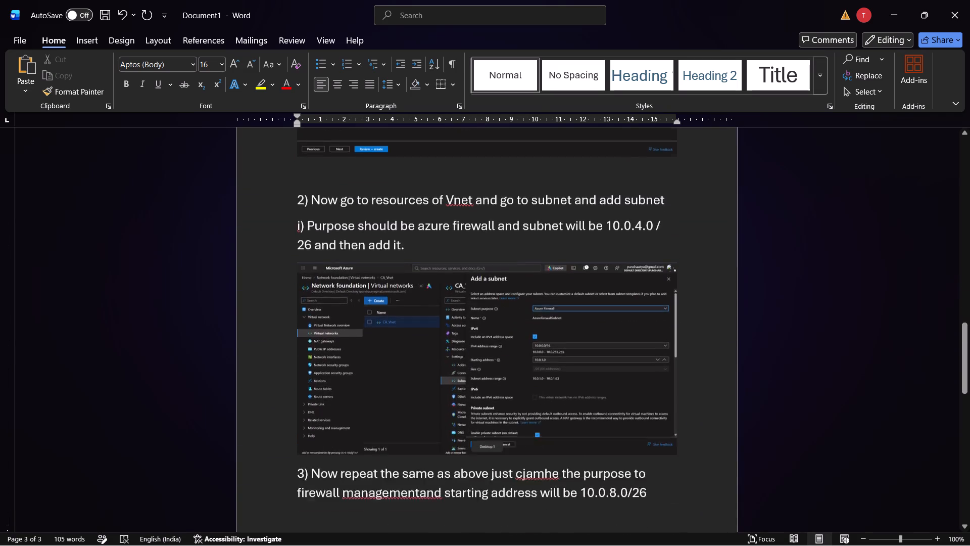
{"action": "scroll", "coordinate": [684, 232], "scroll_direction": "down", "scroll_amount": 3}
{"action": "key", "text": "Return"}
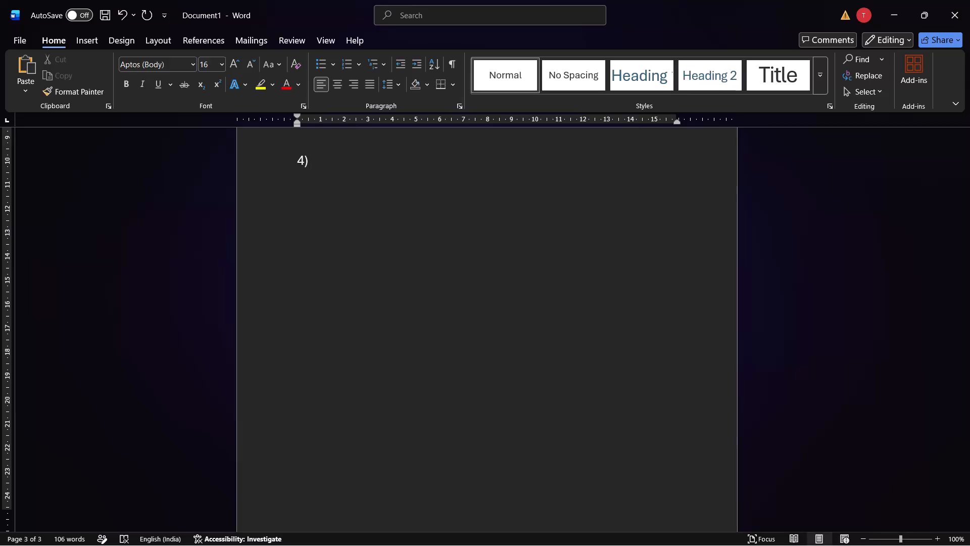
{"action": "key", "text": "BackSpace"}
{"action": "type", "text": "w go to search bar and search a"}
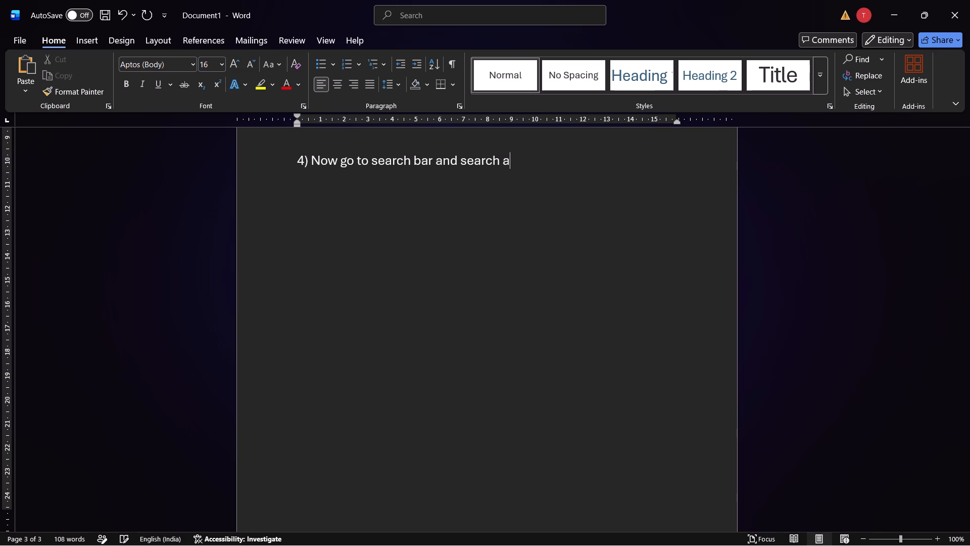
{"action": "type", "text": "zure"}
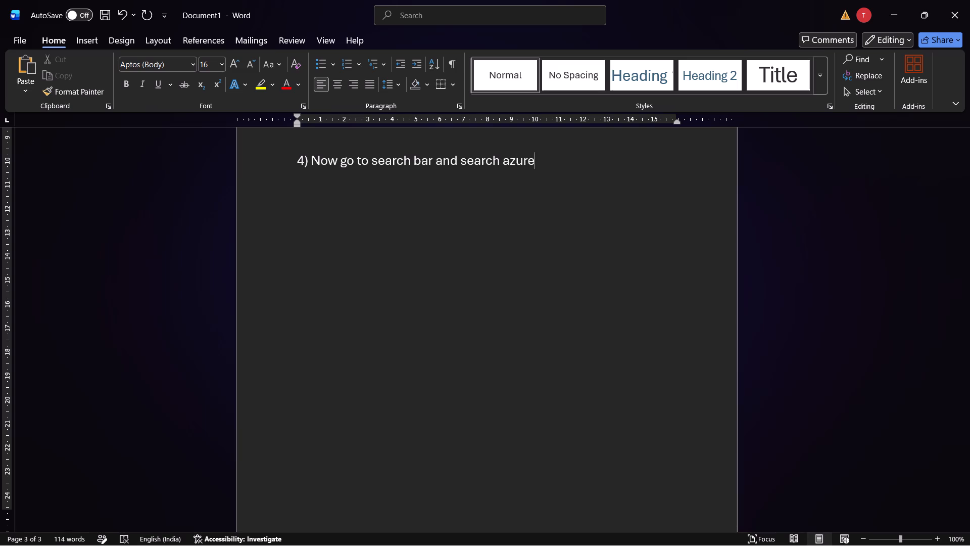
{"action": "key", "text": "space"}
{"action": "type", "text": "firewall and h"}
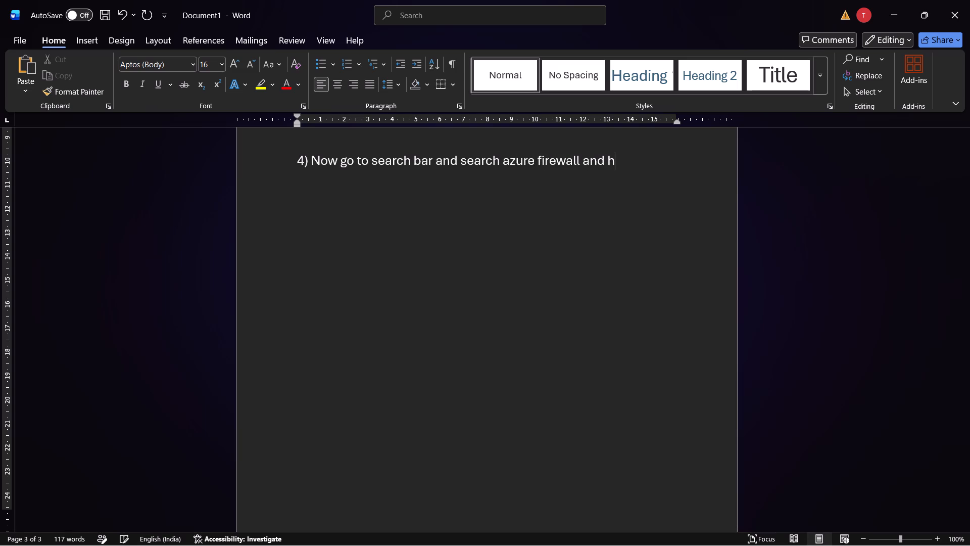
{"action": "key", "text": "BackSpace"}
{"action": "type", "text": "select it and go ti"}
{"action": "key", "text": "space"}
{"action": "key", "text": "BackSpace"}
{"action": "key", "text": "BackSpace"}
{"action": "type", "text": "o"}
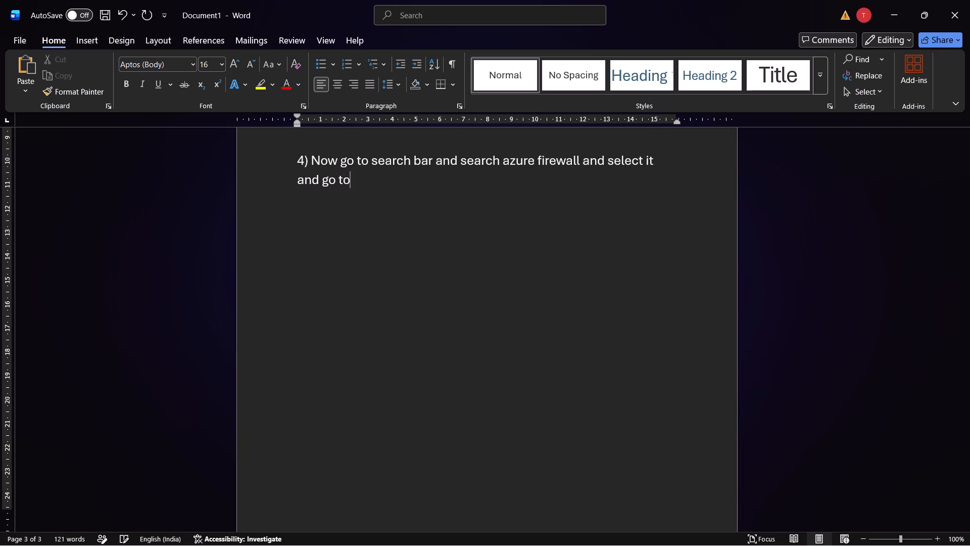
{"action": "key", "text": "space"}
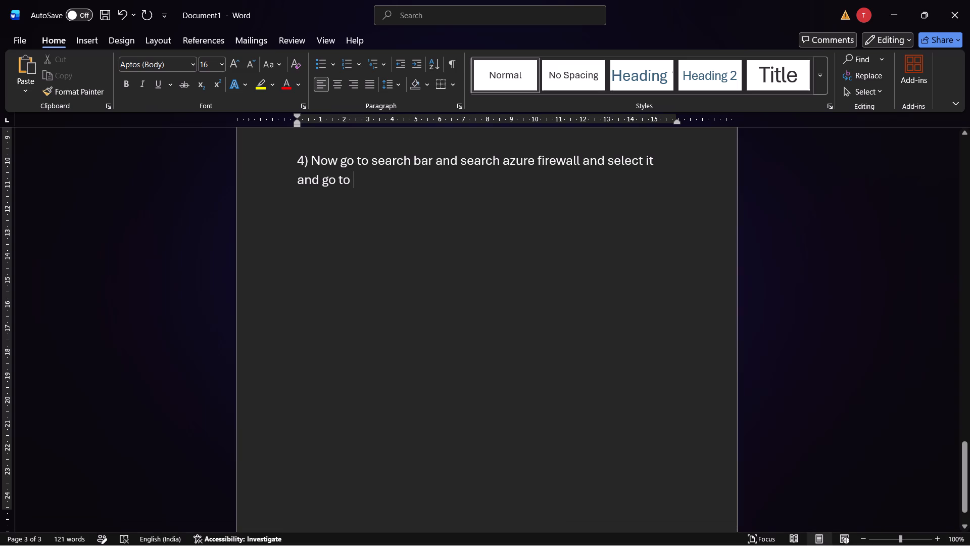
Replace the closing "go to" of item 4) with "select create" and start a new line.
{"action": "type", "text": "create"}
{"action": "key", "text": "BackSpace"}
{"action": "key", "text": "BackSpace"}
{"action": "key", "text": "BackSpace"}
{"action": "key", "text": "BackSpace"}
{"action": "key", "text": "BackSpace"}
{"action": "key", "text": "BackSpace"}
{"action": "key", "text": "BackSpace"}
{"action": "key", "text": "BackSpace"}
{"action": "key", "text": "BackSpace"}
{"action": "key", "text": "BackSpace"}
{"action": "key", "text": "BackSpace"}
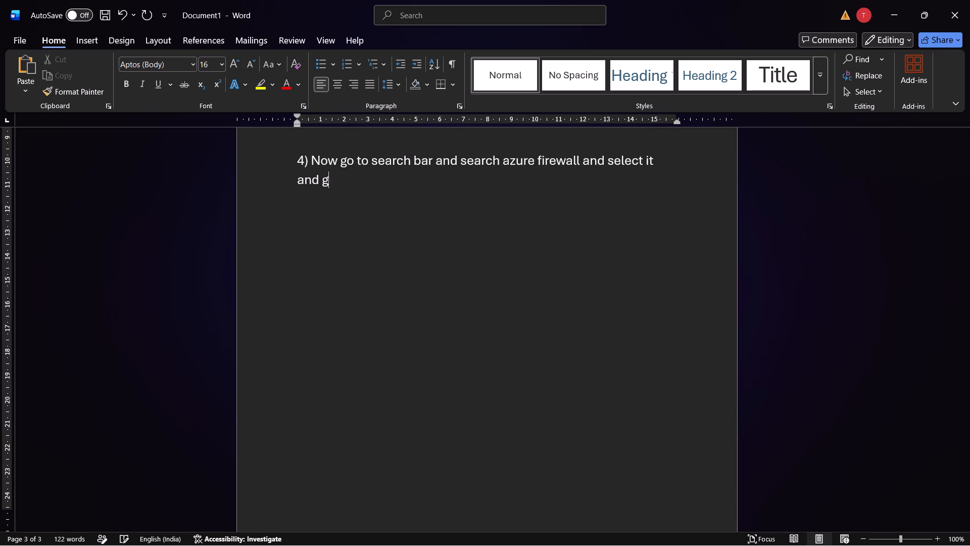
{"action": "key", "text": "BackSpace"}
{"action": "type", "text": "select create"}
{"action": "key", "text": "Return"}
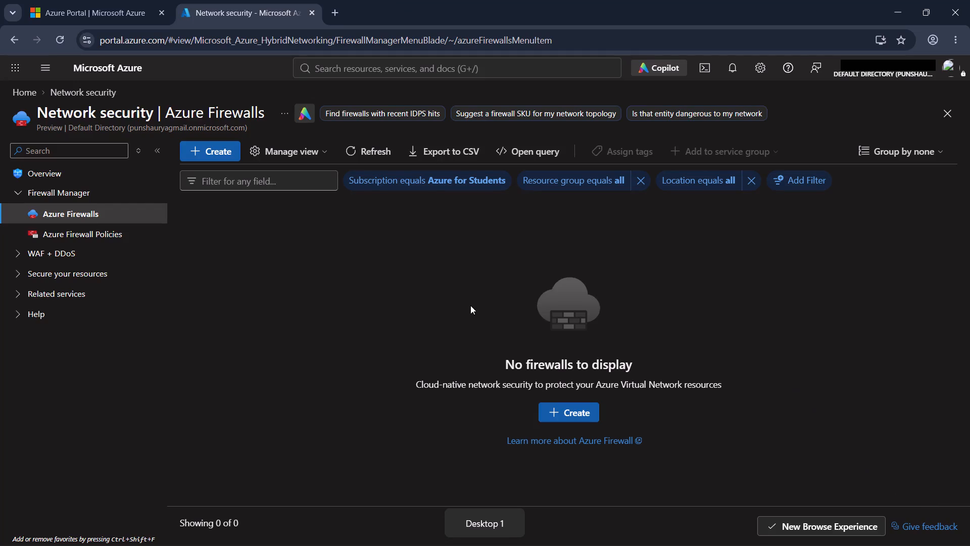
Switch to the Azure portal and start creating a firewall in resource group CA_RG with the name Azurefire.
{"action": "left_click", "coordinate": [201, 154]}
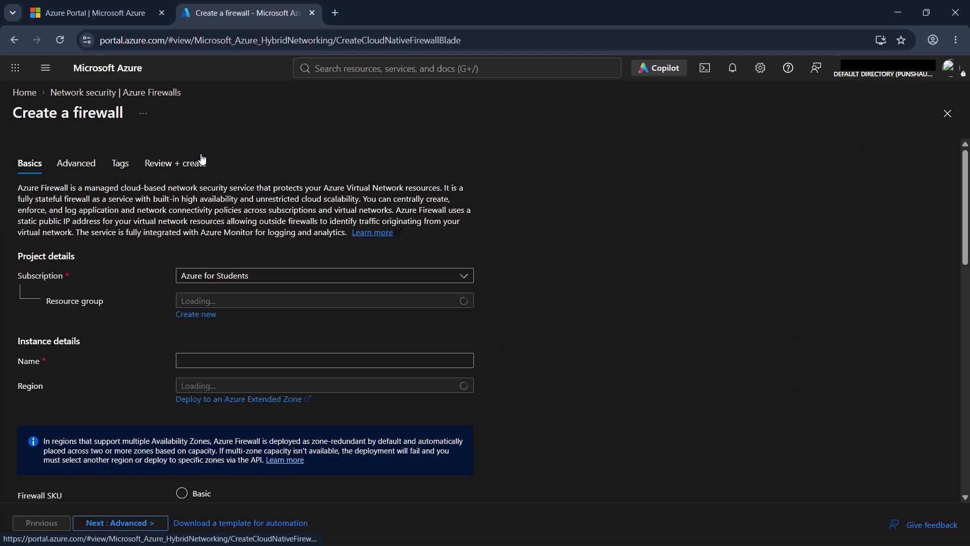
{"action": "left_click", "coordinate": [401, 298]}
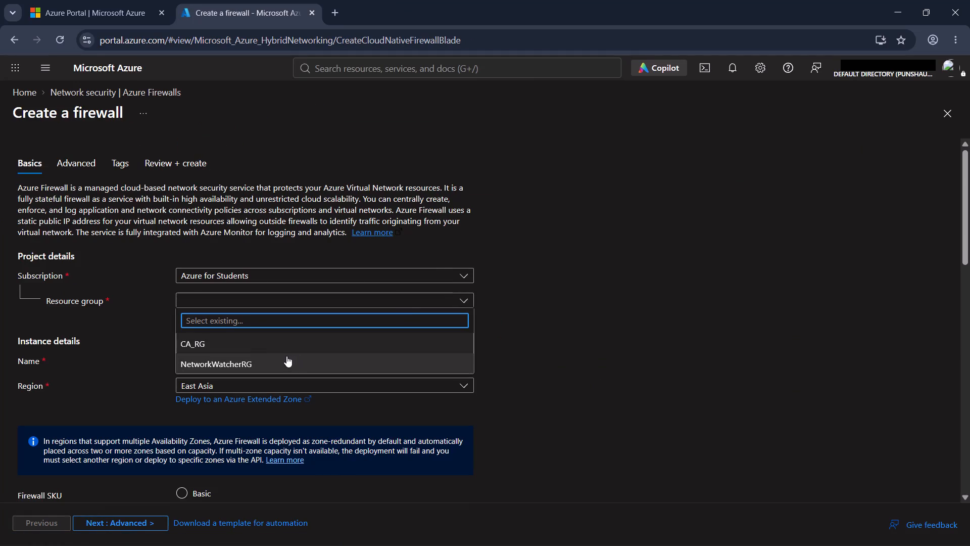
{"action": "left_click", "coordinate": [247, 345]}
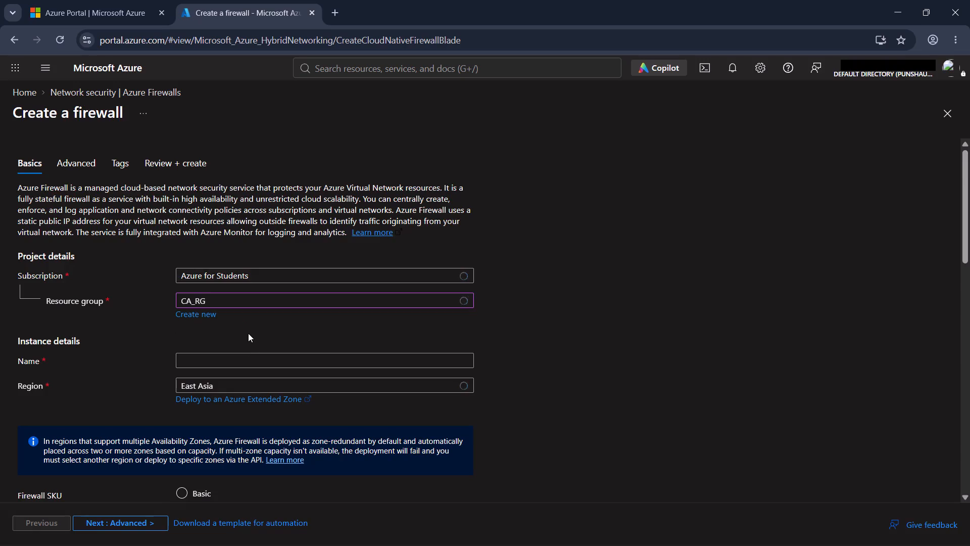
{"action": "left_click", "coordinate": [252, 363]}
{"action": "key", "text": "a"}
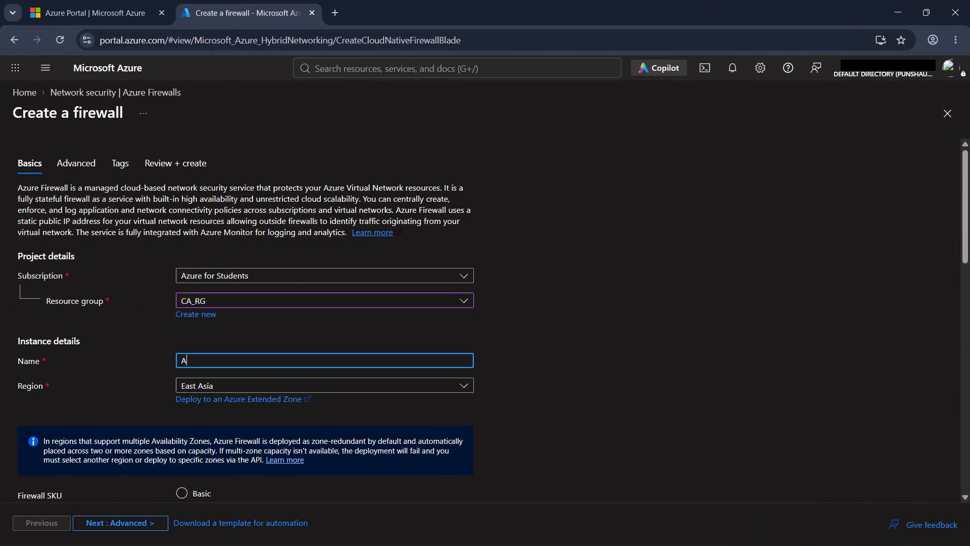
{"action": "type", "text": "zure"}
{"action": "type", "text": "_fi"}
{"action": "key", "text": "BackSpace"}
{"action": "key", "text": "BackSpace"}
{"action": "key", "text": "BackSpace"}
{"action": "type", "text": "fire"}
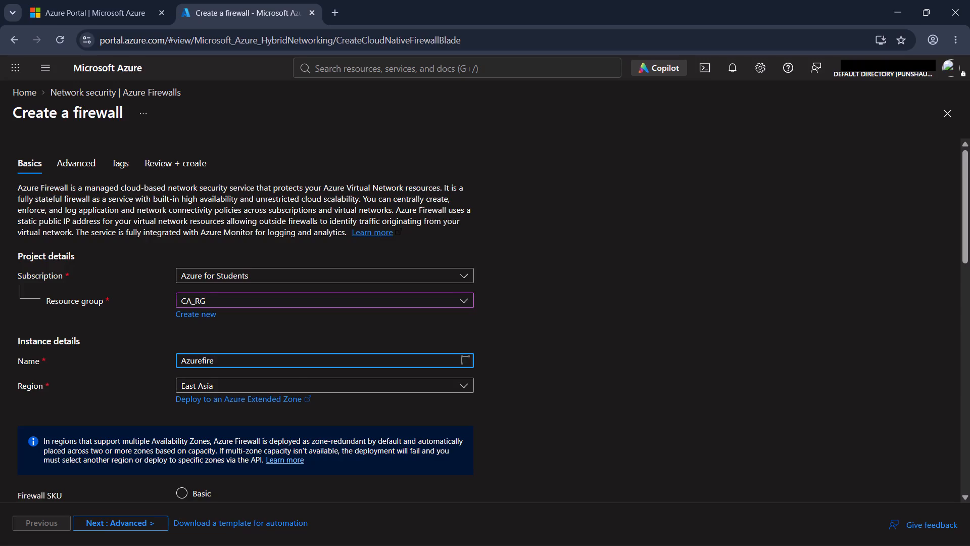
Set the firewall SKU to Basic.
{"action": "scroll", "coordinate": [291, 371], "scroll_direction": "down", "scroll_amount": 2}
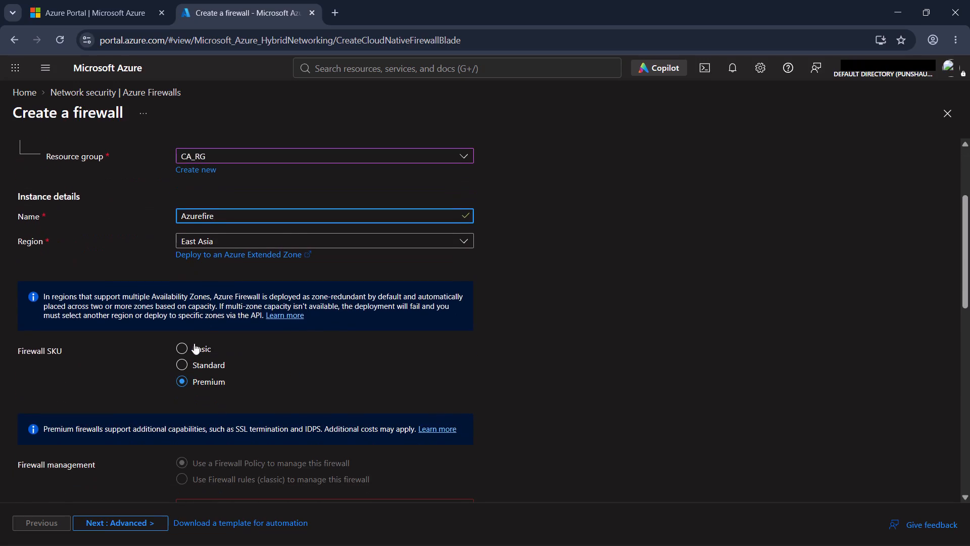
{"action": "left_click", "coordinate": [184, 346]}
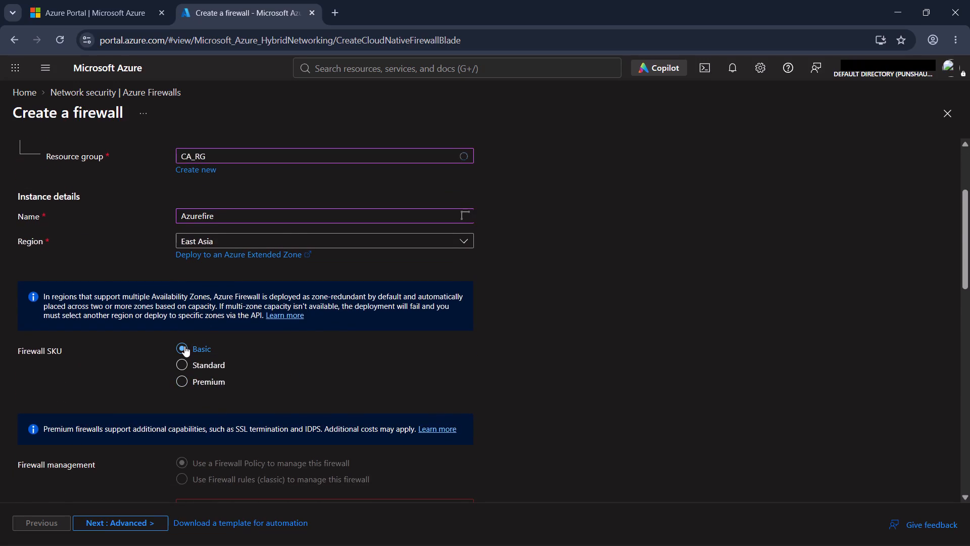
Add a new firewall policy named policyfw for the firewall, keeping the East Asia region and Basic tier.
{"action": "scroll", "coordinate": [184, 346], "scroll_direction": "down", "scroll_amount": 2}
{"action": "left_click", "coordinate": [227, 330]}
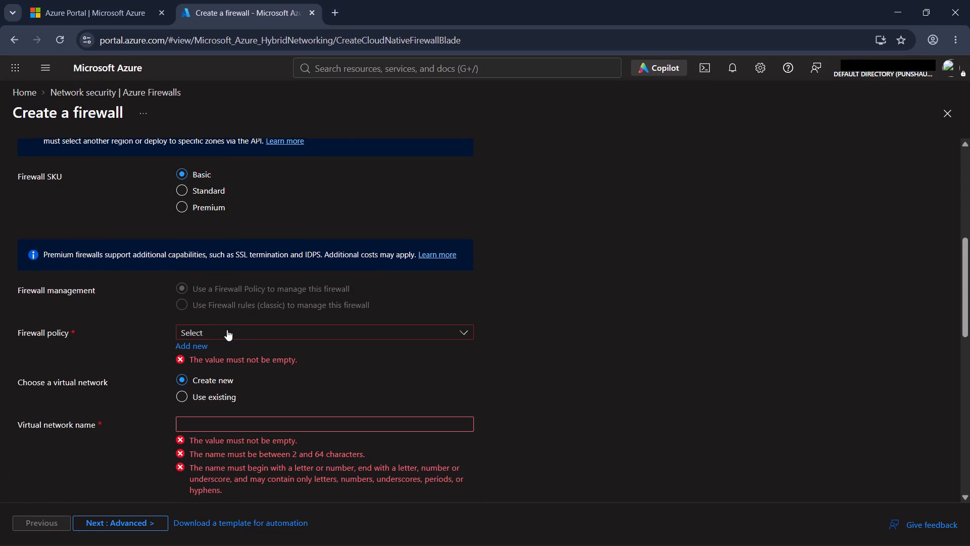
{"action": "left_click", "coordinate": [227, 330]}
{"action": "left_click", "coordinate": [188, 345]}
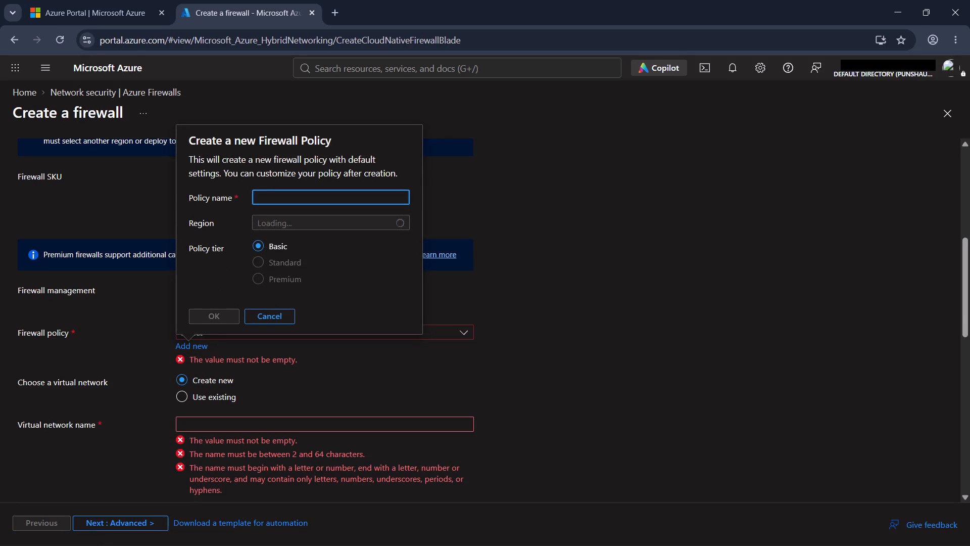
{"action": "type", "text": "policyfw"}
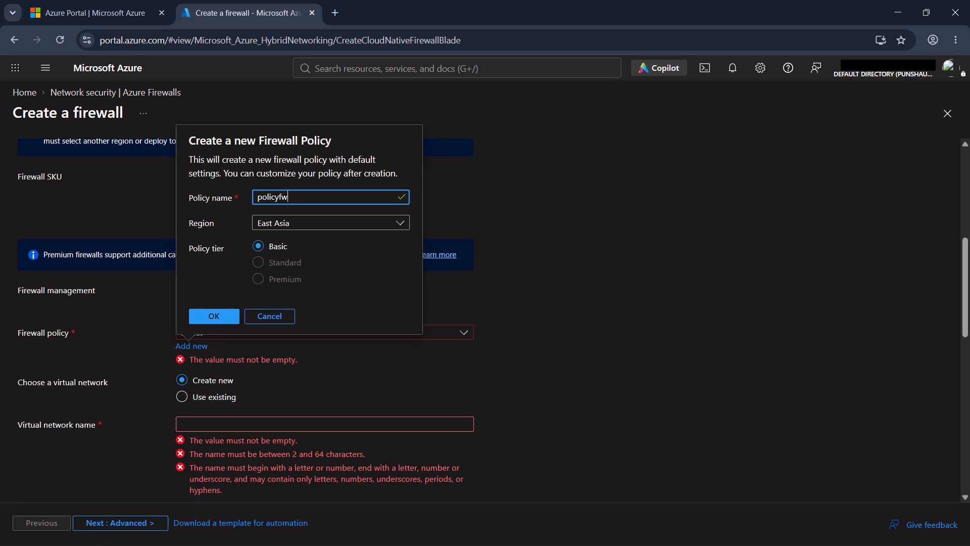
{"action": "left_click", "coordinate": [223, 315]}
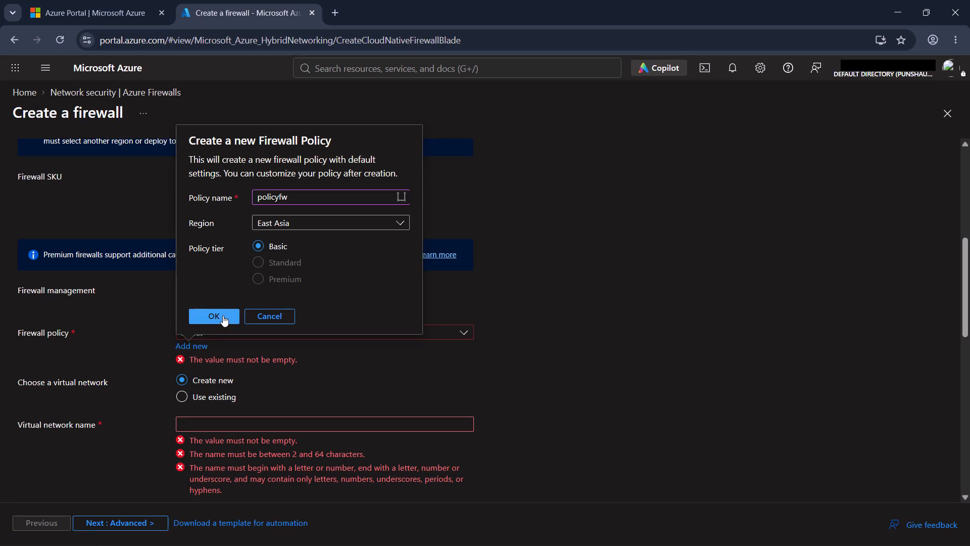
Use the existing virtual network CA_Vnet (CA_RG) for the firewall.
{"action": "scroll", "coordinate": [302, 350], "scroll_direction": "down", "scroll_amount": 1}
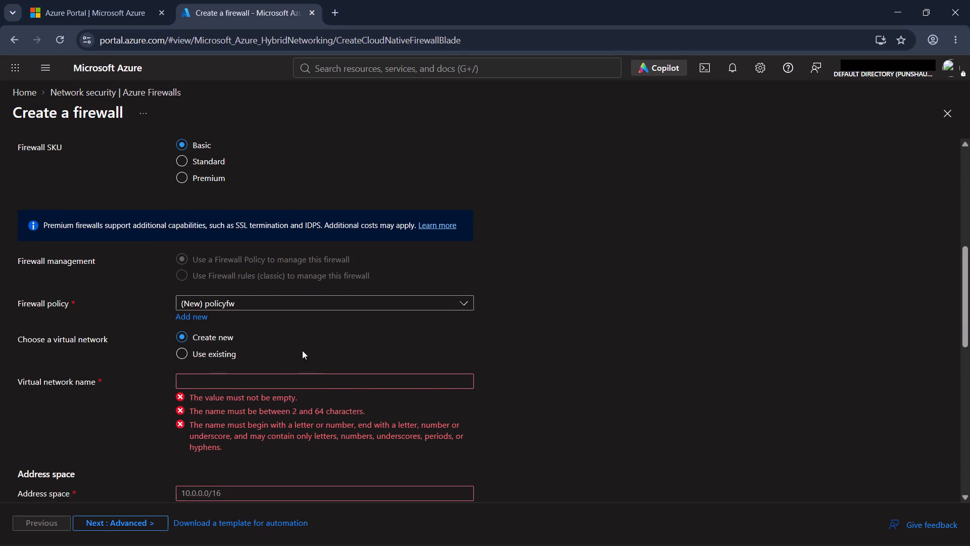
{"action": "left_click", "coordinate": [203, 347]}
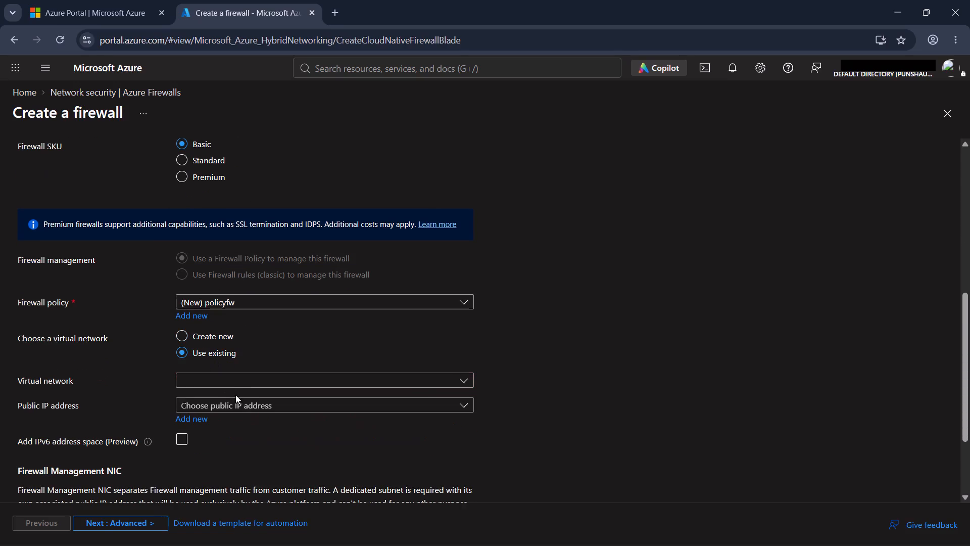
{"action": "left_click", "coordinate": [245, 376]}
{"action": "left_click", "coordinate": [239, 433]}
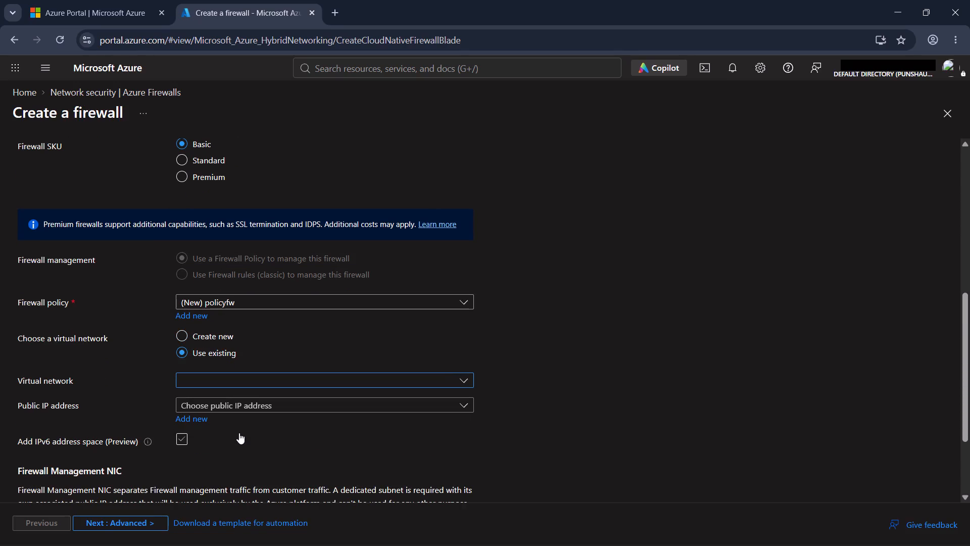
Add a new public IP address named publicip for the firewall.
{"action": "scroll", "coordinate": [239, 433], "scroll_direction": "down", "scroll_amount": 2}
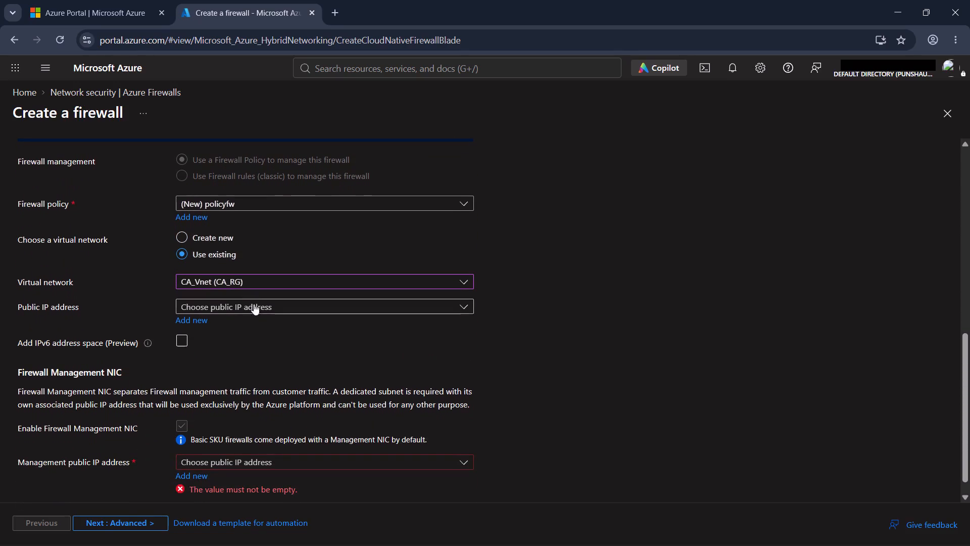
{"action": "left_click", "coordinate": [257, 298]}
{"action": "left_click", "coordinate": [255, 310]}
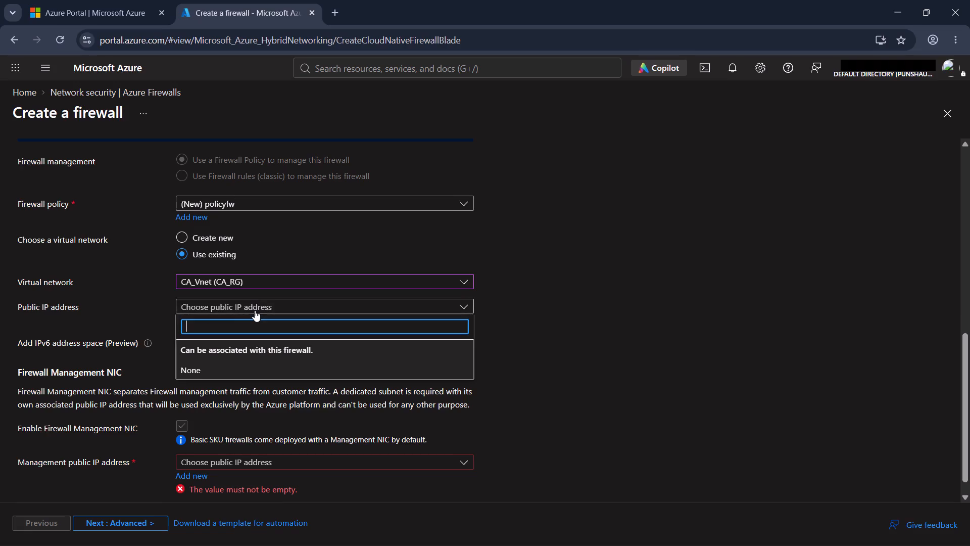
{"action": "left_click", "coordinate": [255, 310]}
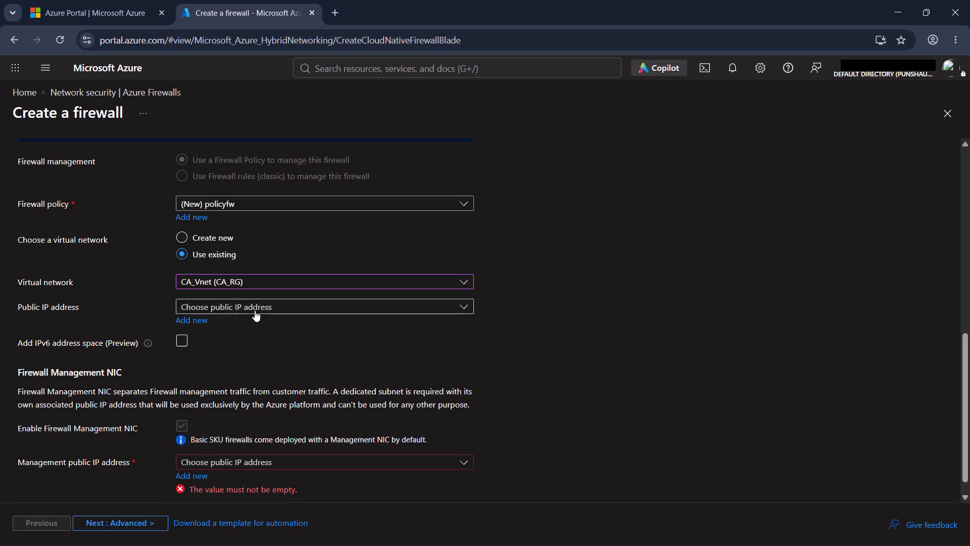
{"action": "left_click", "coordinate": [188, 323]}
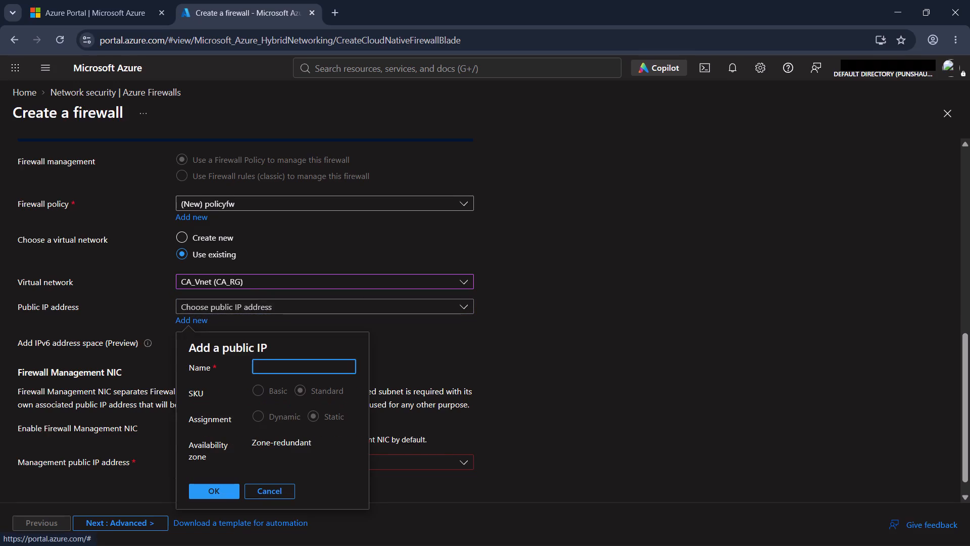
{"action": "type", "text": "publicip"}
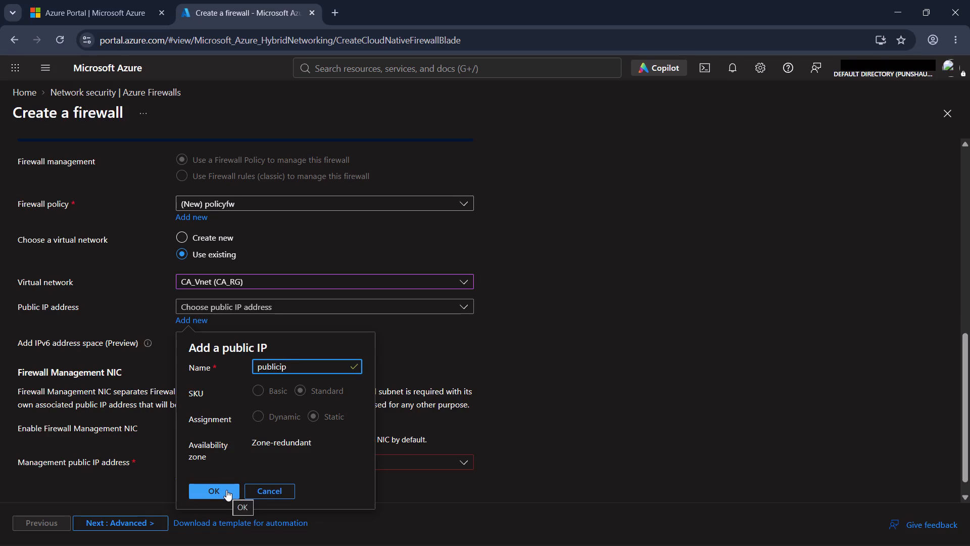
{"action": "left_click", "coordinate": [226, 490]}
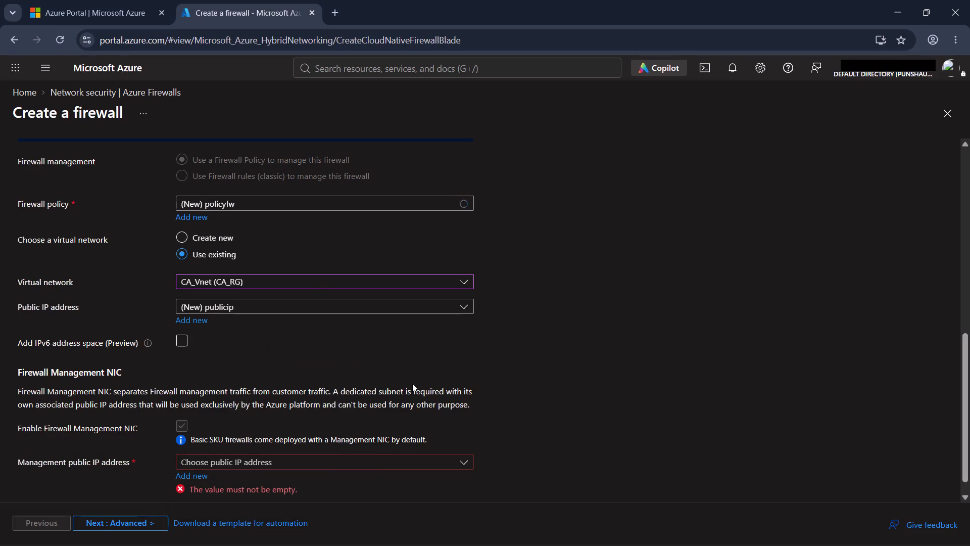
Add a new management public IP address named manage for the firewall's management NIC.
{"action": "scroll", "coordinate": [278, 366], "scroll_direction": "down", "scroll_amount": 1}
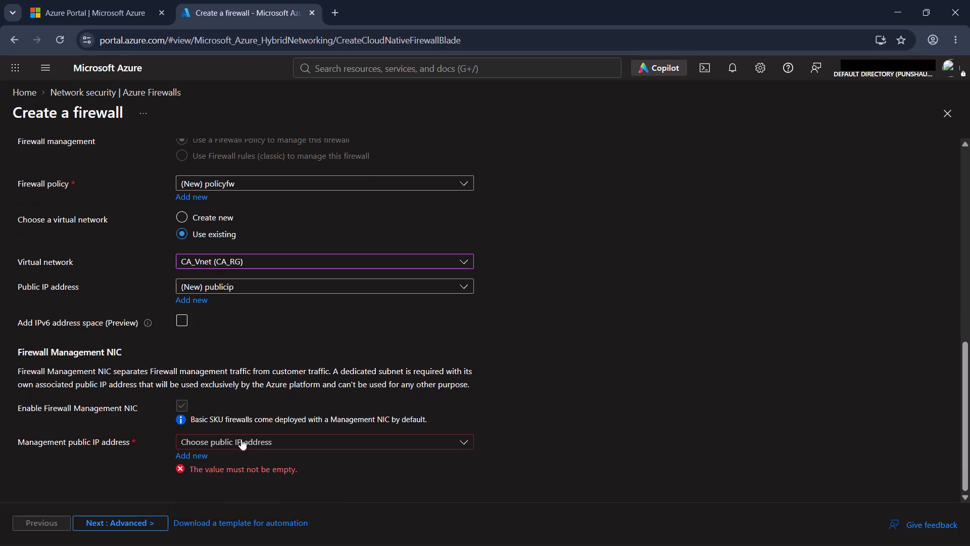
{"action": "left_click", "coordinate": [190, 453]}
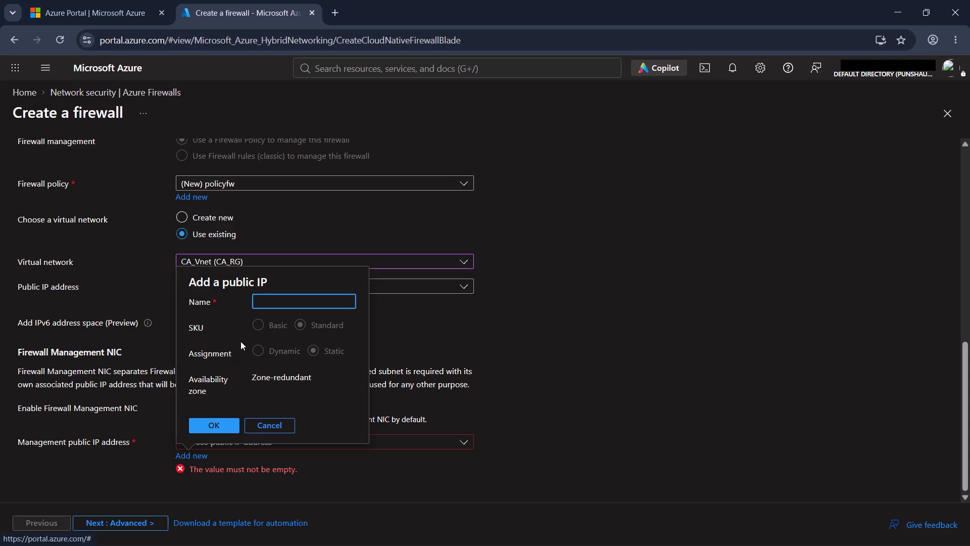
{"action": "type", "text": "manage"}
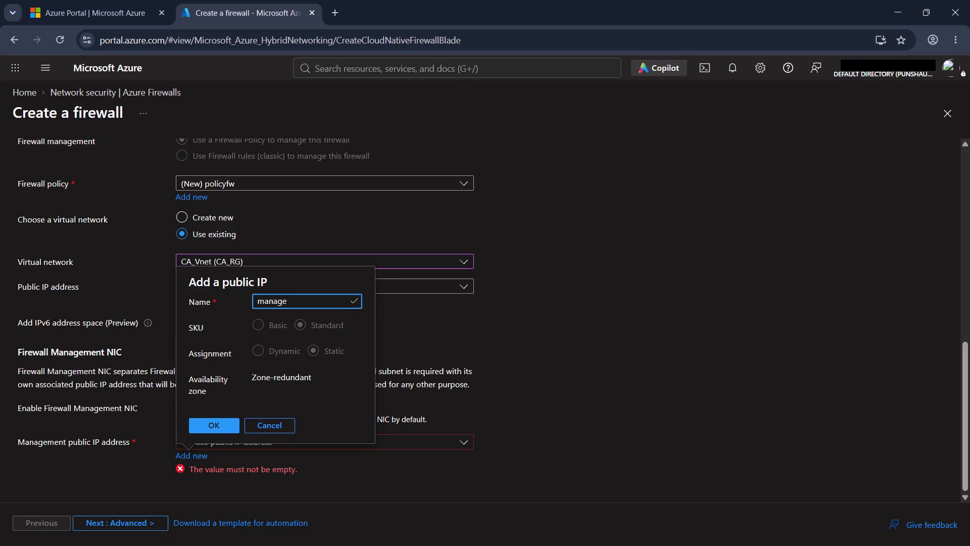
{"action": "left_click", "coordinate": [219, 434]}
{"action": "left_click", "coordinate": [222, 428]}
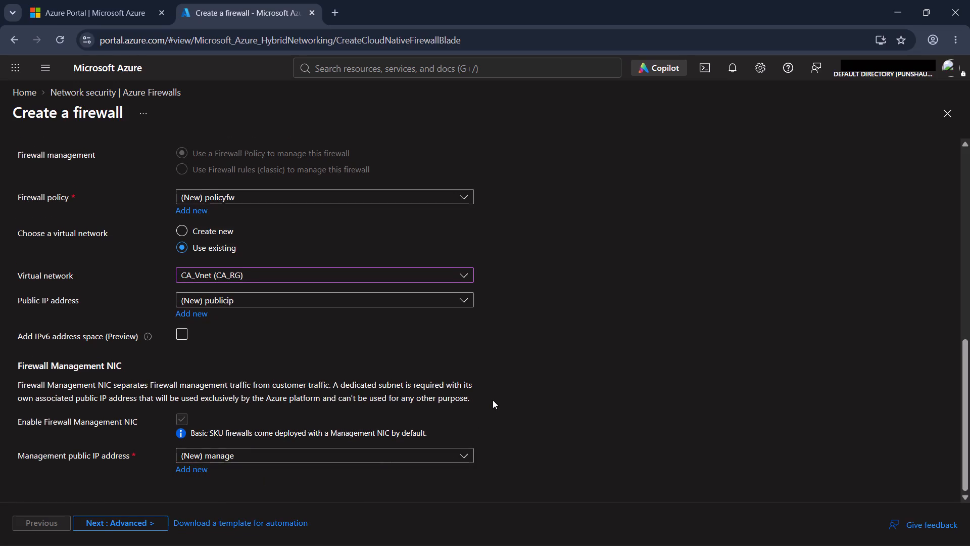
Capture a screenshot of the Create a firewall page showing its basic project and instance details.
{"action": "scroll", "coordinate": [493, 400], "scroll_direction": "down", "scroll_amount": 1}
{"action": "scroll", "coordinate": [493, 400], "scroll_direction": "up", "scroll_amount": 4}
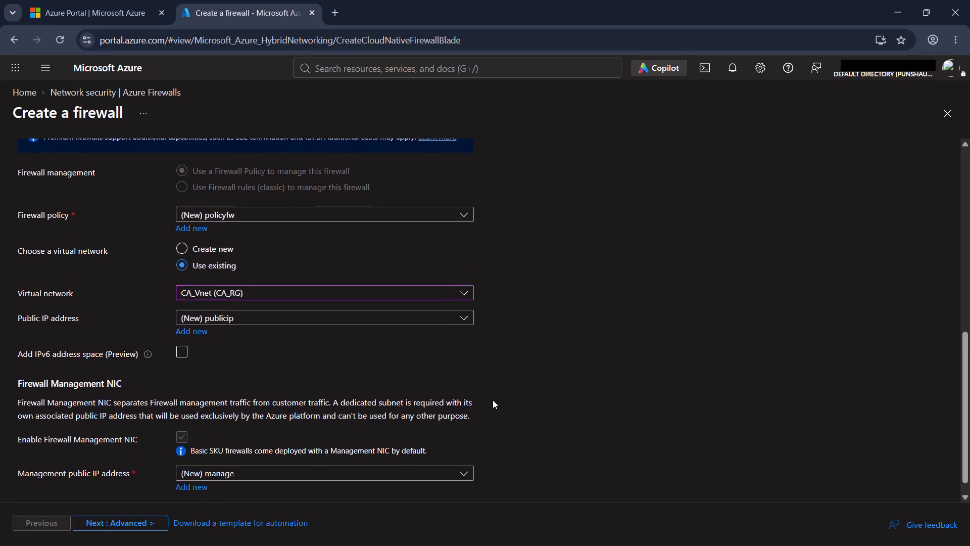
{"action": "scroll", "coordinate": [493, 400], "scroll_direction": "up", "scroll_amount": 6}
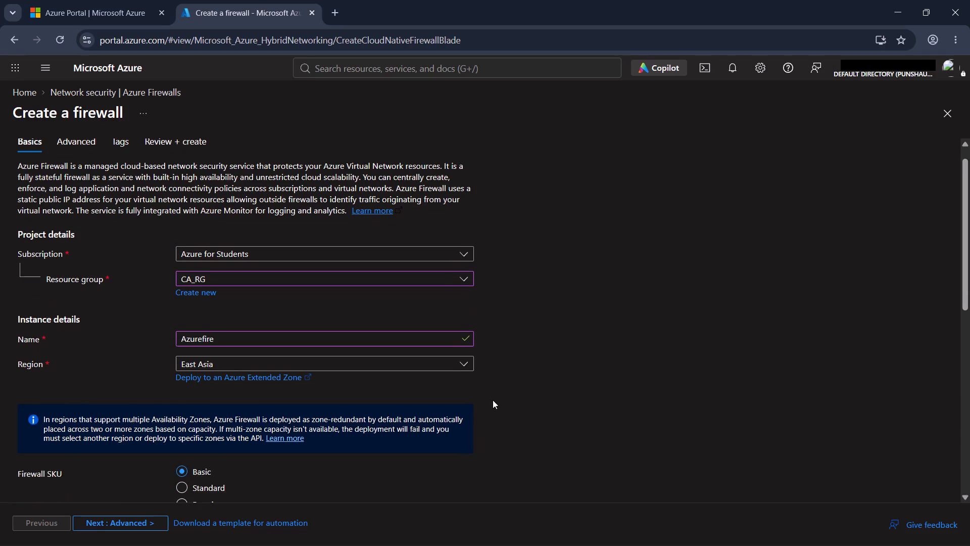
{"action": "key", "text": "shift+super+s"}
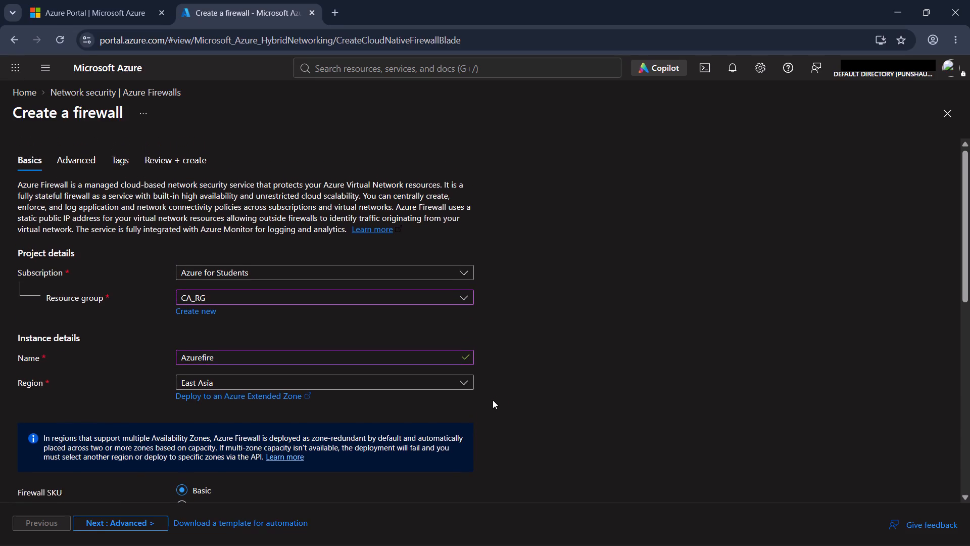
{"action": "left_click_drag", "start_coordinate": [0, 55], "coordinate": [857, 545]}
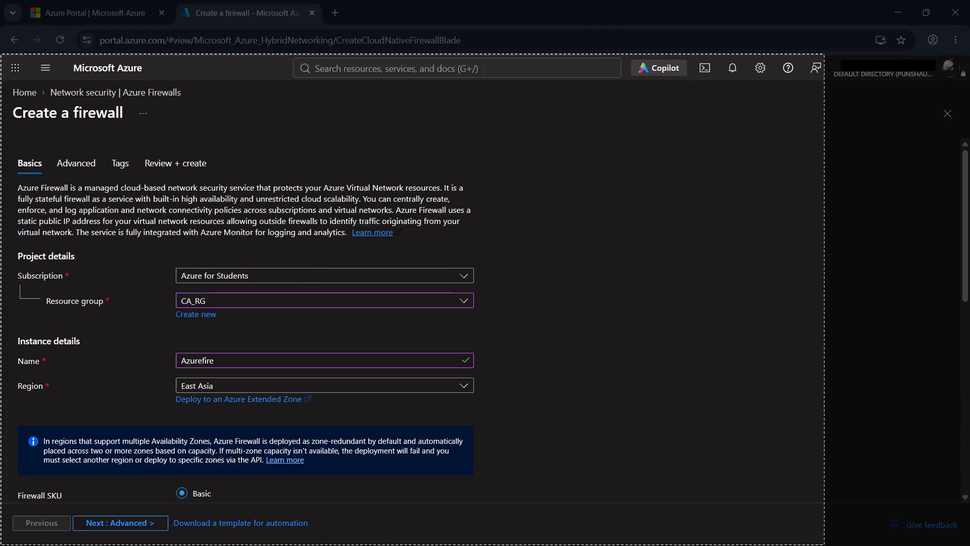
{"action": "left_click_drag", "start_coordinate": [857, 545], "coordinate": [969, 545]}
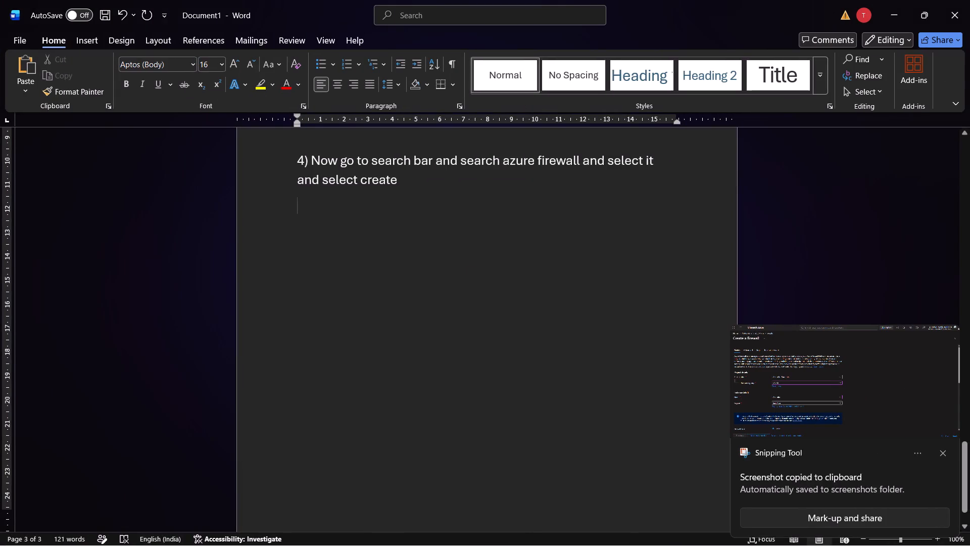
In Word, write "i) Noe select the RG that you created and Name it and select the same region as Vnet" and start line "ii)".
{"action": "key", "text": "i"}
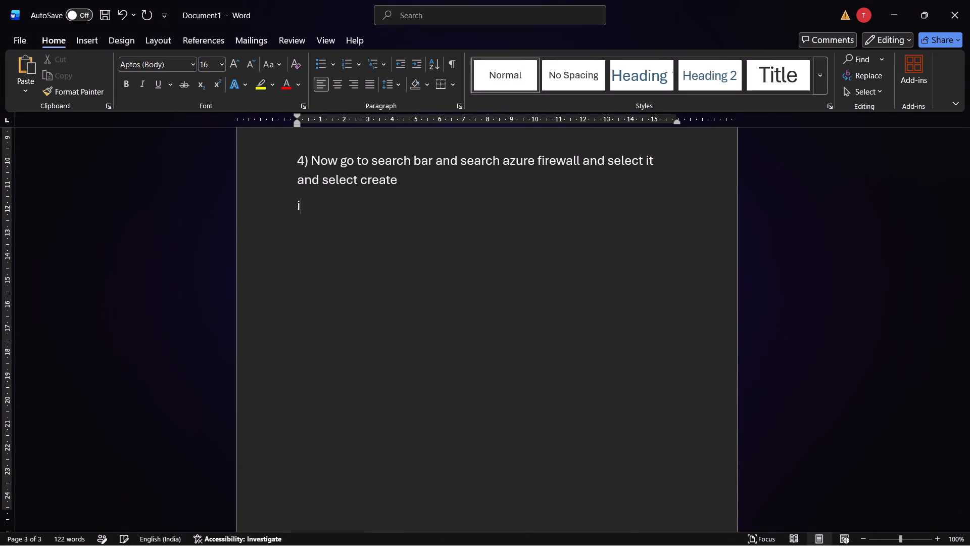
{"action": "type", "text": ")"}
{"action": "key", "text": "space"}
{"action": "type", "text": "oe selext"}
{"action": "key", "text": "BackSpace"}
{"action": "key", "text": "BackSpace"}
{"action": "type", "text": "ct the"}
{"action": "key", "text": "space"}
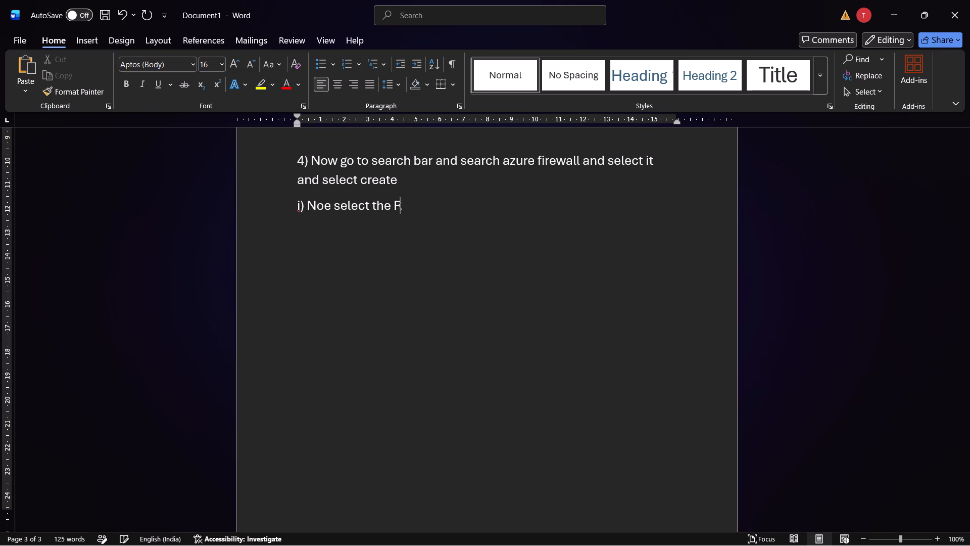
{"action": "type", "text": "that you created and"}
{"action": "key", "text": "space"}
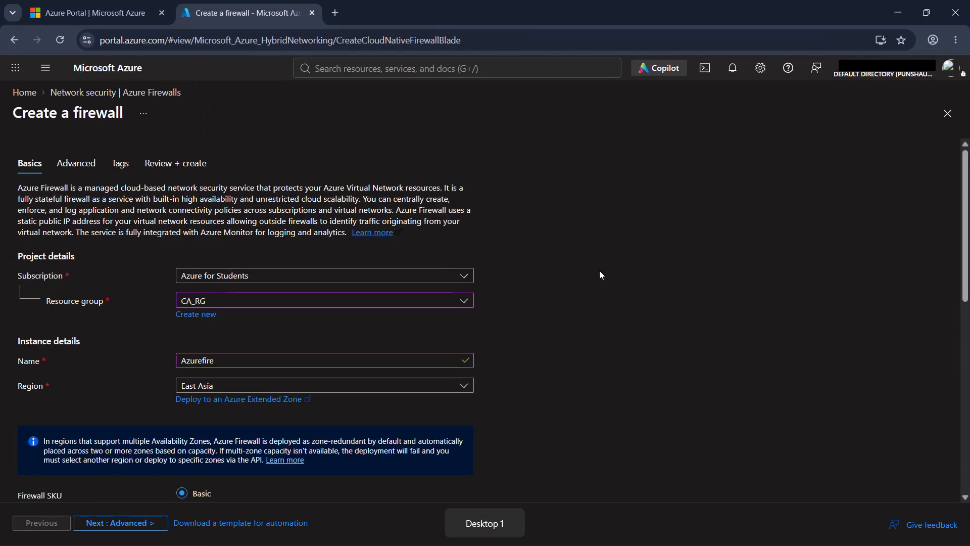
{"action": "type", "text": "and"}
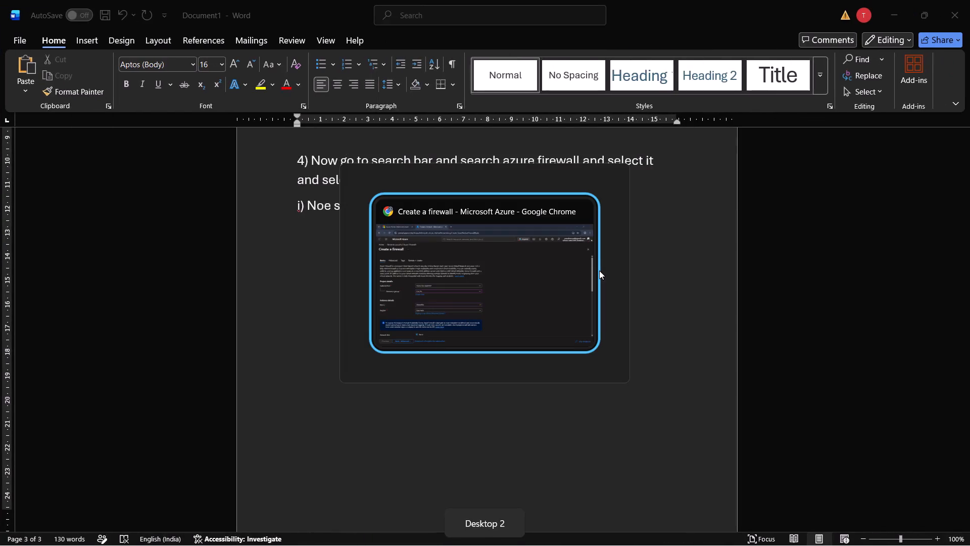
{"action": "key", "text": "space"}
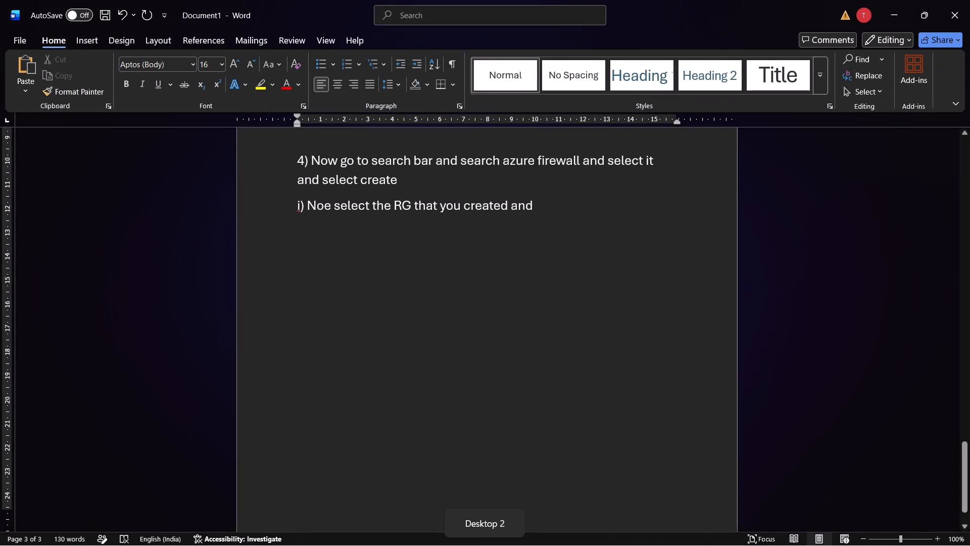
{"action": "type", "text": "ame it and"}
{"action": "key", "text": "space"}
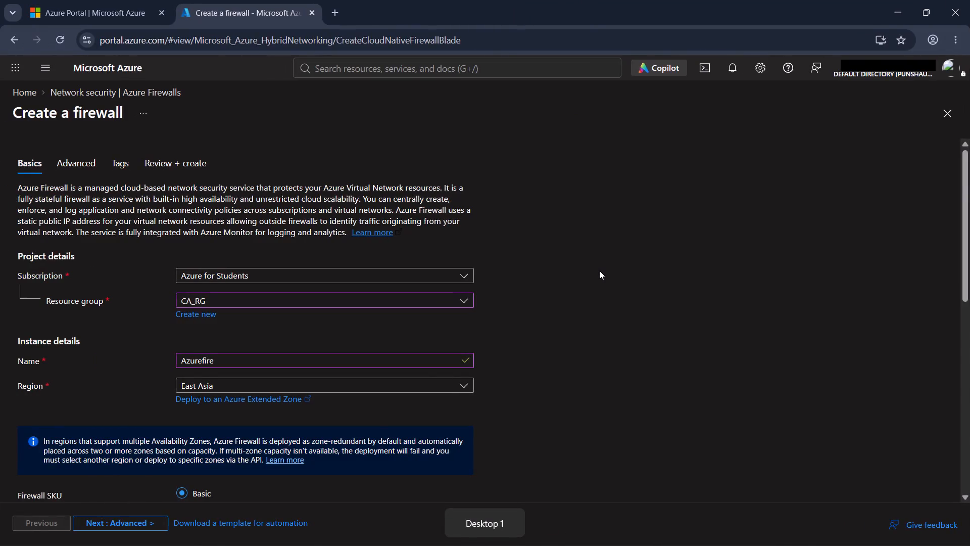
{"action": "scroll", "coordinate": [599, 270], "scroll_direction": "down", "scroll_amount": 3}
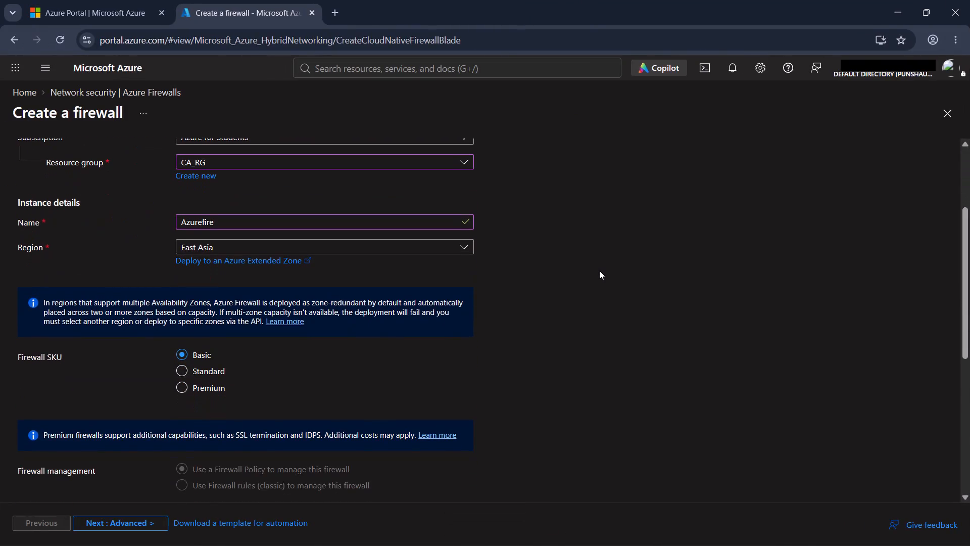
{"action": "type", "text": "select the same region as"}
{"action": "key", "text": "space"}
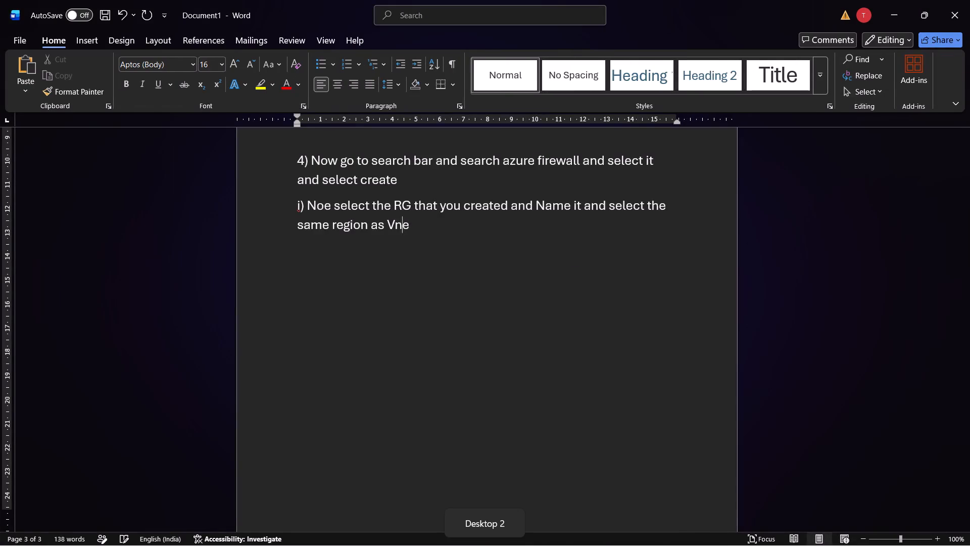
{"action": "key", "text": "Return"}
{"action": "type", "text": "ii)"}
{"action": "key", "text": "space"}
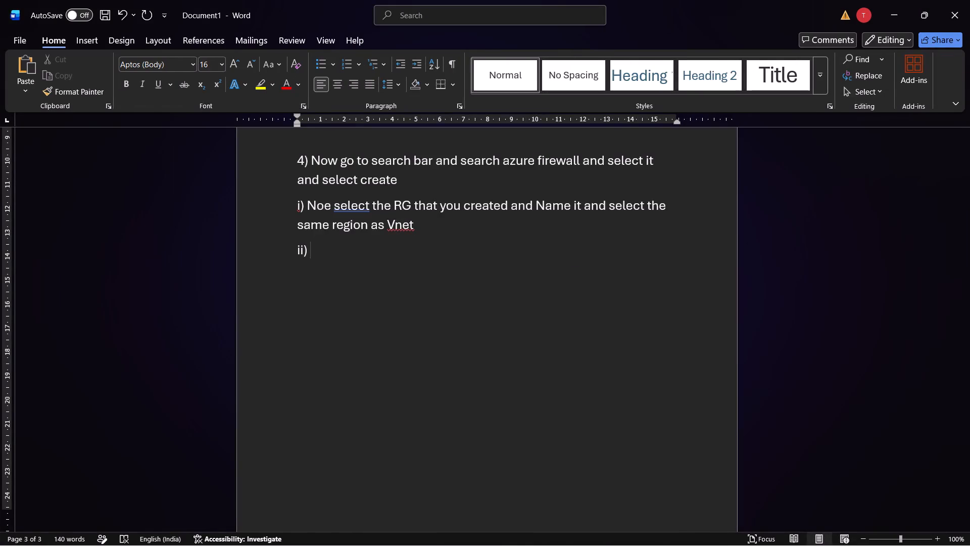
Correct the misspelled "Noe" in sub-item i) to "Now".
{"action": "left_click", "coordinate": [330, 208]}
{"action": "key", "text": "BackSpace"}
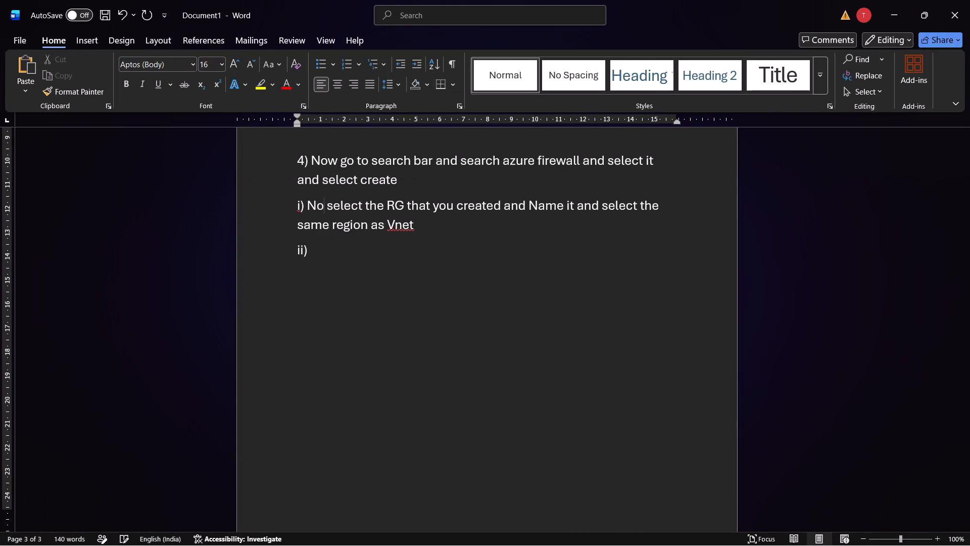
{"action": "key", "text": "w"}
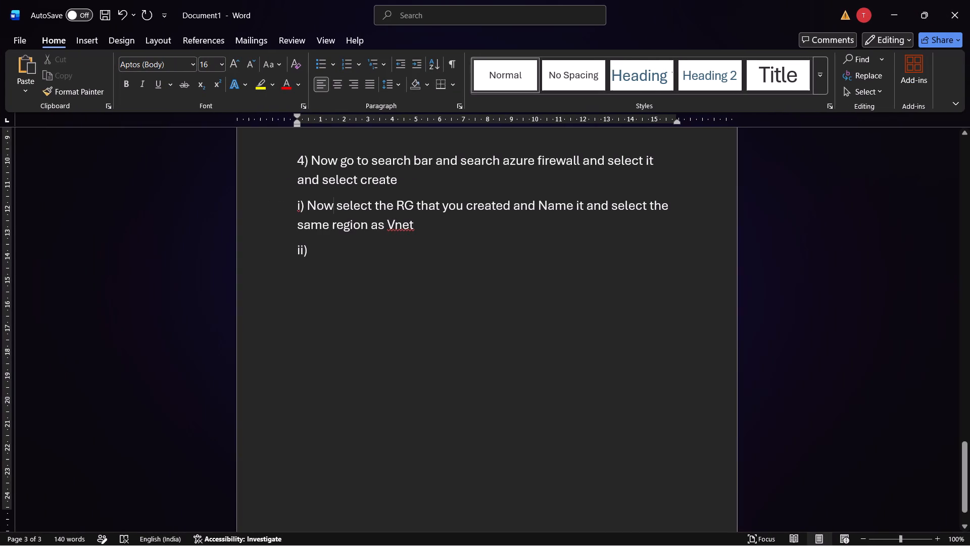
In Word, write "Now in Firewall SKU select basic" as the text of sub-item ii).
{"action": "left_click", "coordinate": [309, 250]}
{"action": "key", "text": "space"}
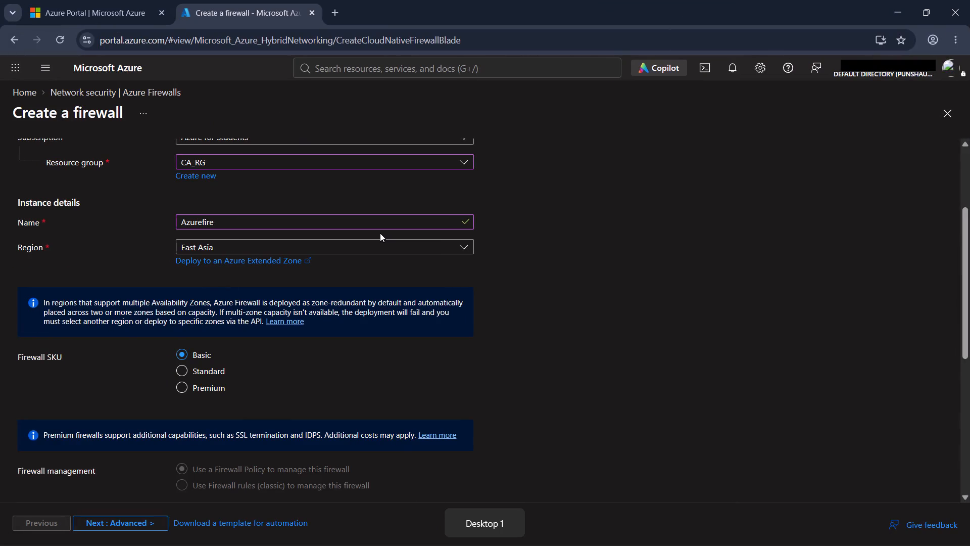
{"action": "scroll", "coordinate": [380, 233], "scroll_direction": "down", "scroll_amount": 2}
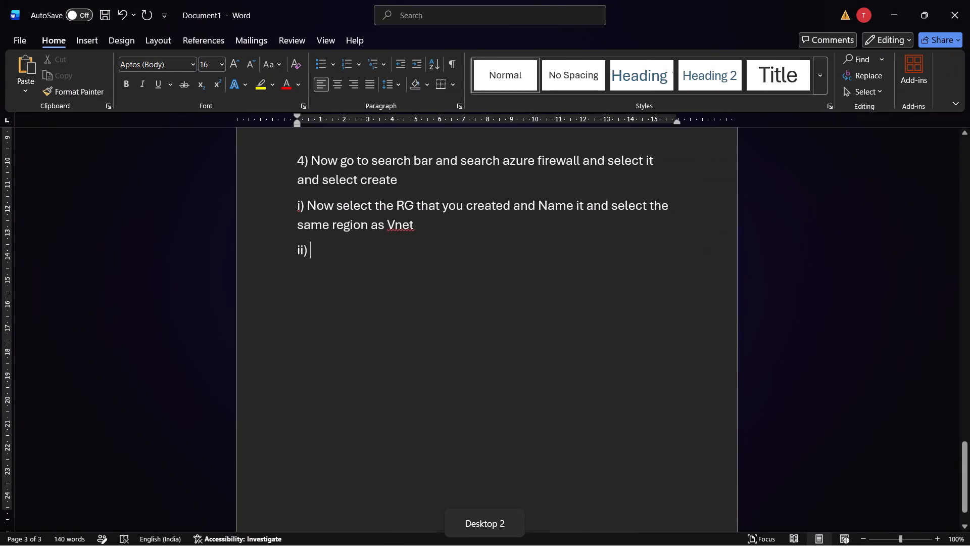
{"action": "type", "text": "ow in"}
{"action": "key", "text": "space"}
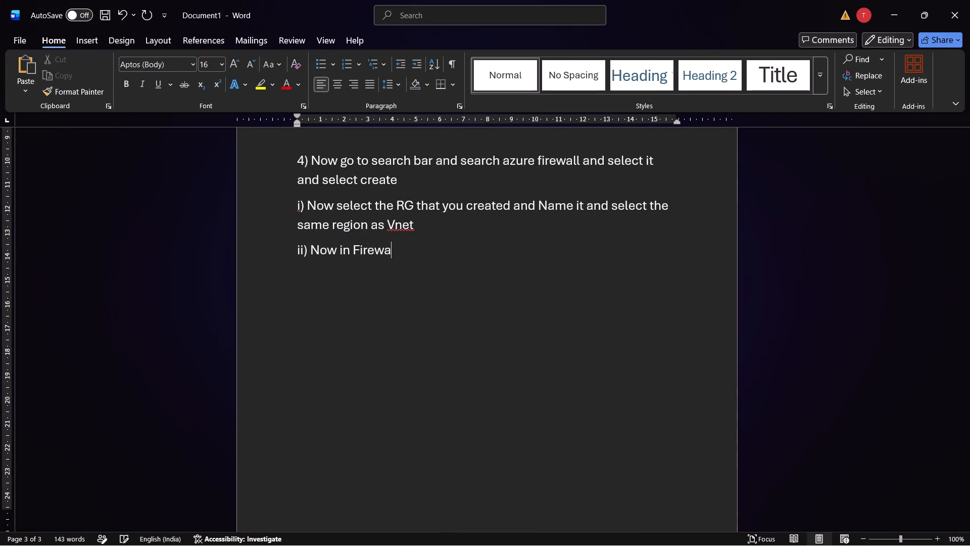
{"action": "key", "text": "s"}
{"action": "key", "text": "BackSpace"}
{"action": "type", "text": "sl"}
{"action": "key", "text": "BackSpace"}
{"action": "type", "text": "elet"}
{"action": "key", "text": "BackSpace"}
{"action": "type", "text": "ct basic"}
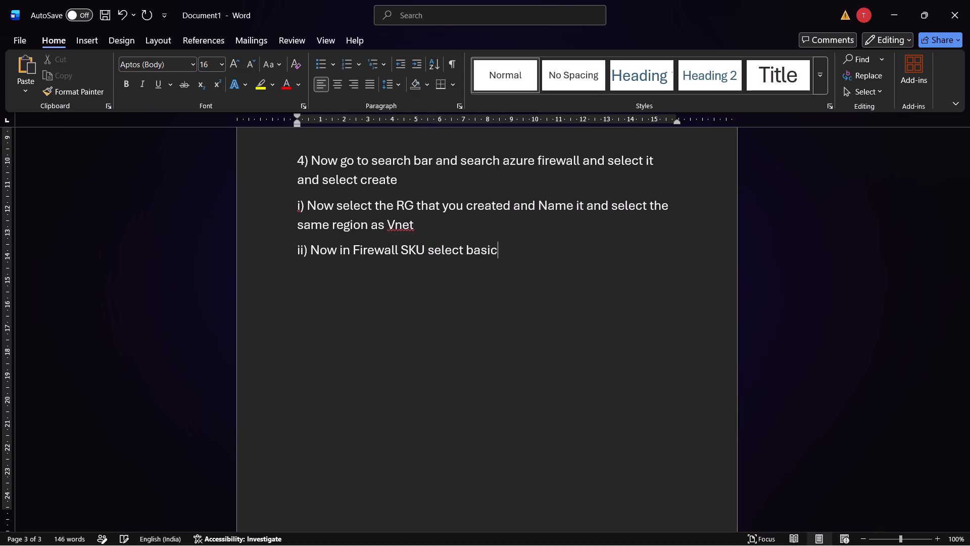
Continue sub-item ii) with "and in firewall policy click into create new and add it" and start a new line.
{"action": "scroll", "coordinate": [380, 233], "scroll_direction": "down", "scroll_amount": 2}
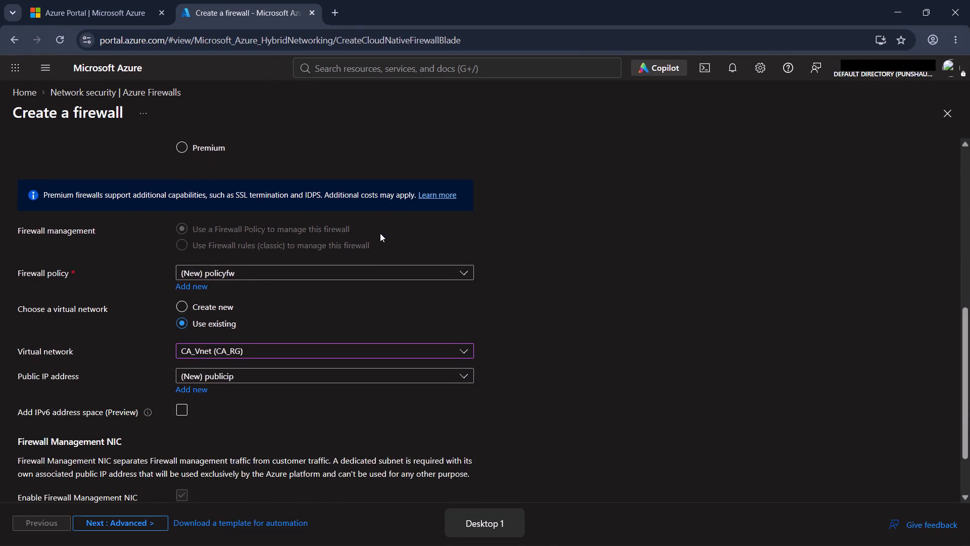
{"action": "scroll", "coordinate": [380, 233], "scroll_direction": "down", "scroll_amount": 1}
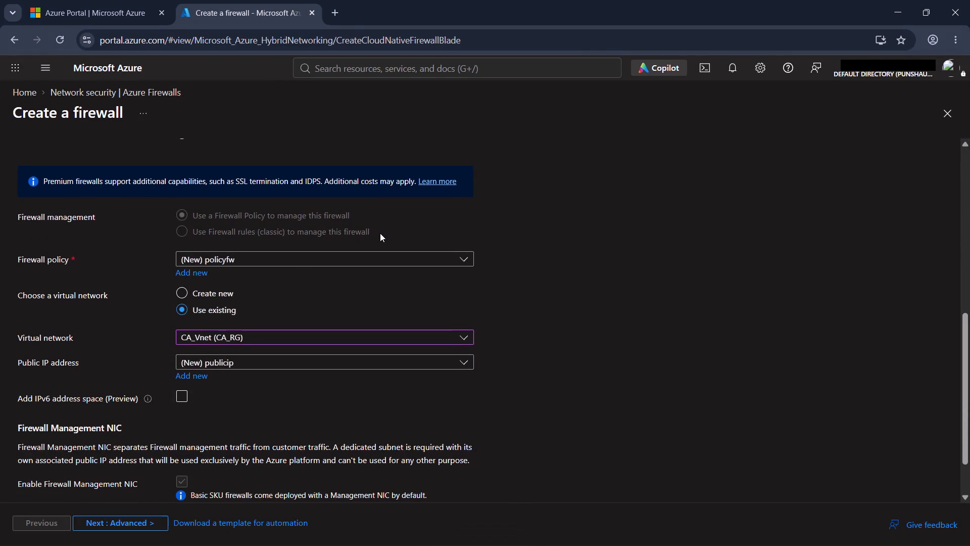
{"action": "type", "text": "and in firewall polo"}
{"action": "key", "text": "BackSpace"}
{"action": "type", "text": "icy"}
{"action": "key", "text": "space"}
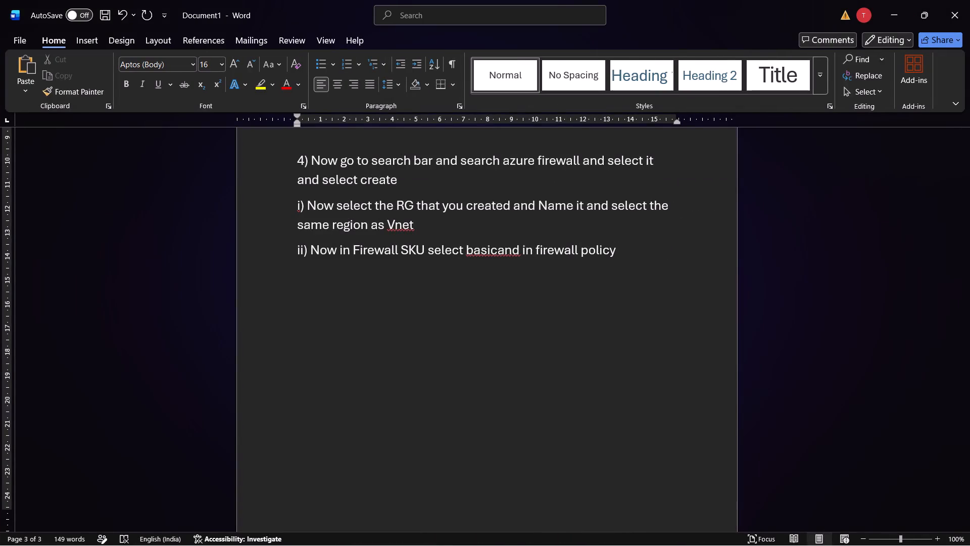
{"action": "type", "text": "click into create new andd"}
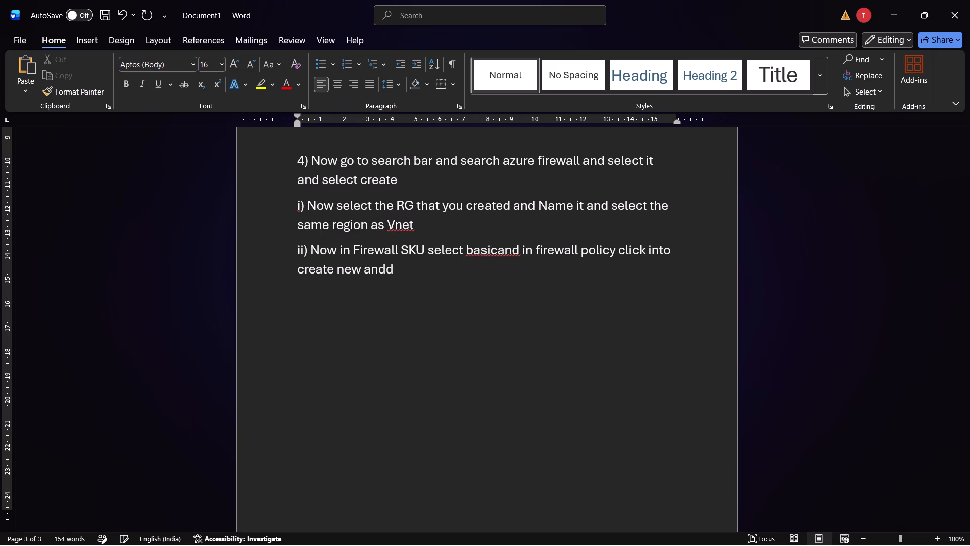
{"action": "key", "text": "BackSpace"}
{"action": "key", "text": "space"}
{"action": "type", "text": "add it"}
{"action": "key", "text": "Return"}
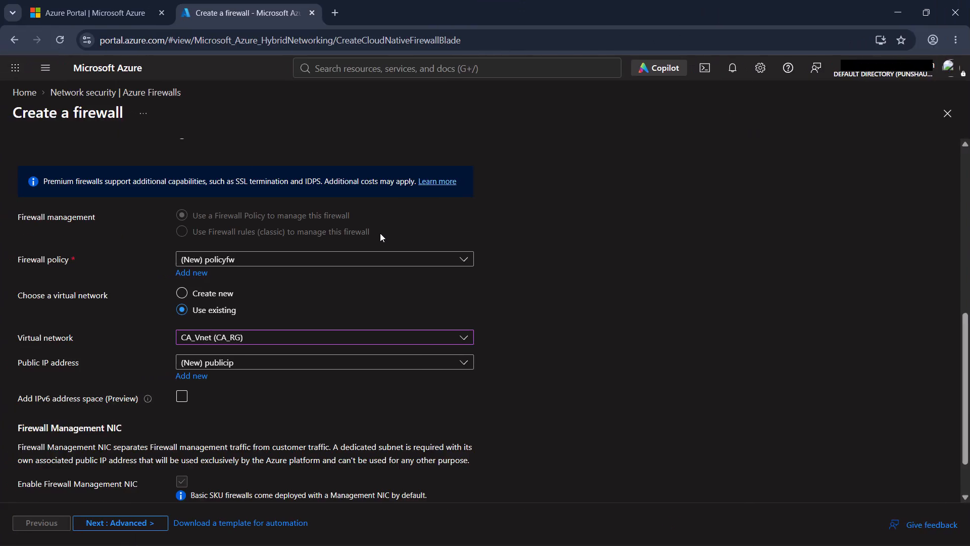
After checking the rest of the firewall form, start sub-item iii) in Word with "Then select “Use existing".
{"action": "scroll", "coordinate": [380, 233], "scroll_direction": "down", "scroll_amount": 2}
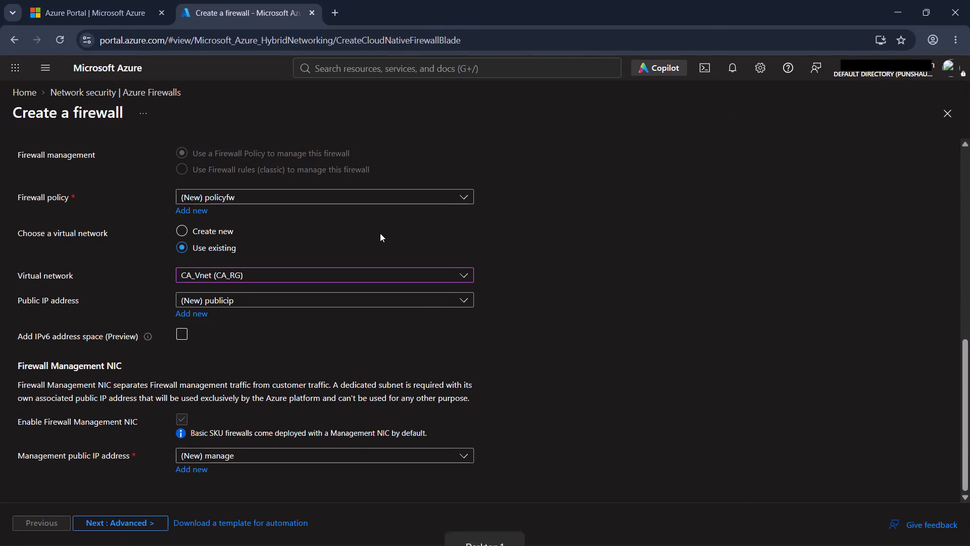
{"action": "type", "text": "iii"}
{"action": "type", "text": ") in"}
{"action": "key", "text": "space"}
{"action": "key", "text": "BackSpace"}
{"action": "key", "text": "BackSpace"}
{"action": "key", "text": "BackSpace"}
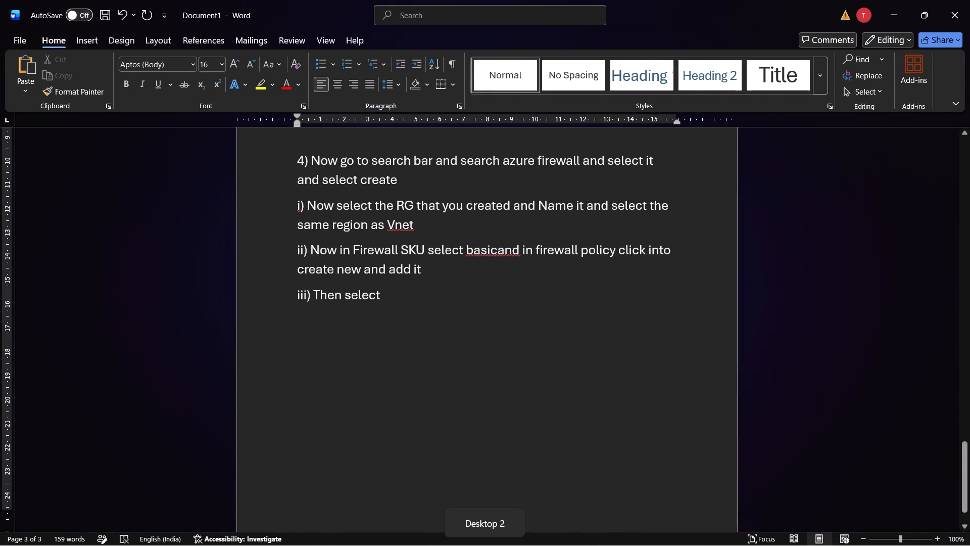
{"action": "key", "text": "shift+quotedbl"}
{"action": "type", "text": "se extin"}
{"action": "key", "text": "g"}
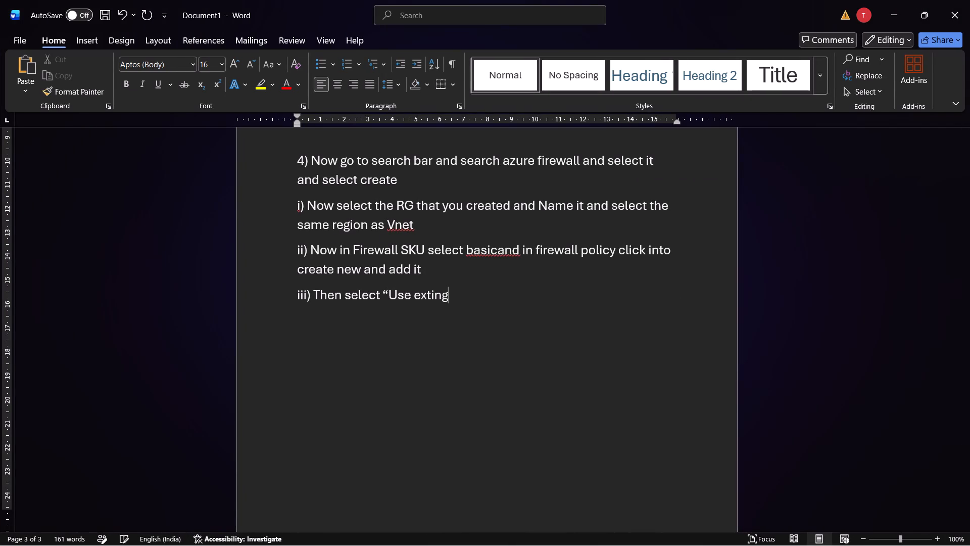
{"action": "key", "text": "BackSpace"}
{"action": "key", "text": "BackSpace"}
{"action": "key", "text": "BackSpace"}
{"action": "key", "text": "BackSpace"}
{"action": "key", "text": "s"}
{"action": "key", "text": "BackSpace"}
{"action": "type", "text": "isting"}
{"action": "key", "text": "space"}
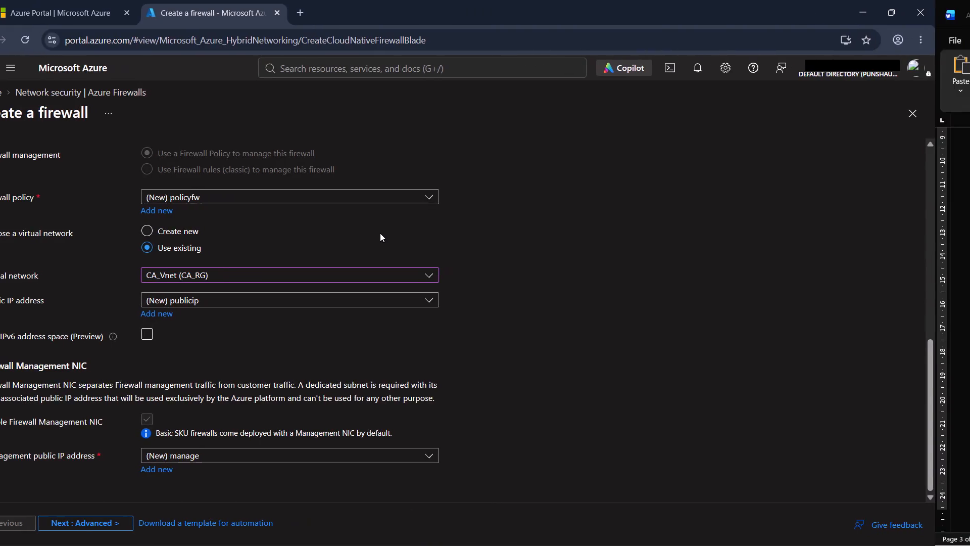
Close the quotation in sub-item iii), complete it with "in virtual network and select Vnet that you have created", and start a new line.
{"action": "type", "text": "\" in virtual netrwork"}
{"action": "key", "text": "Return"}
{"action": "key", "text": "BackSpace"}
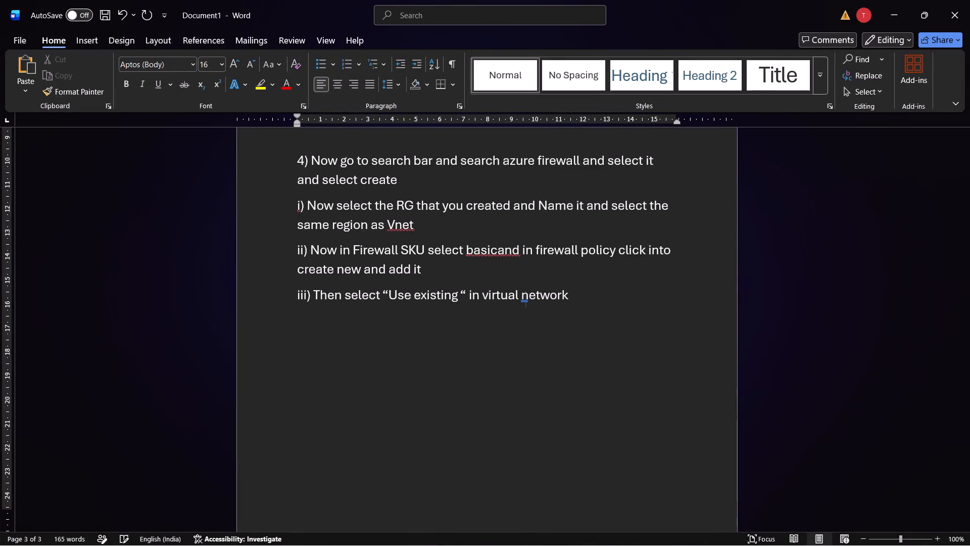
{"action": "key", "text": "BackSpace"}
{"action": "type", "text": "k"}
{"action": "key", "text": "space"}
{"action": "type", "text": "and select"}
{"action": "key", "text": "space"}
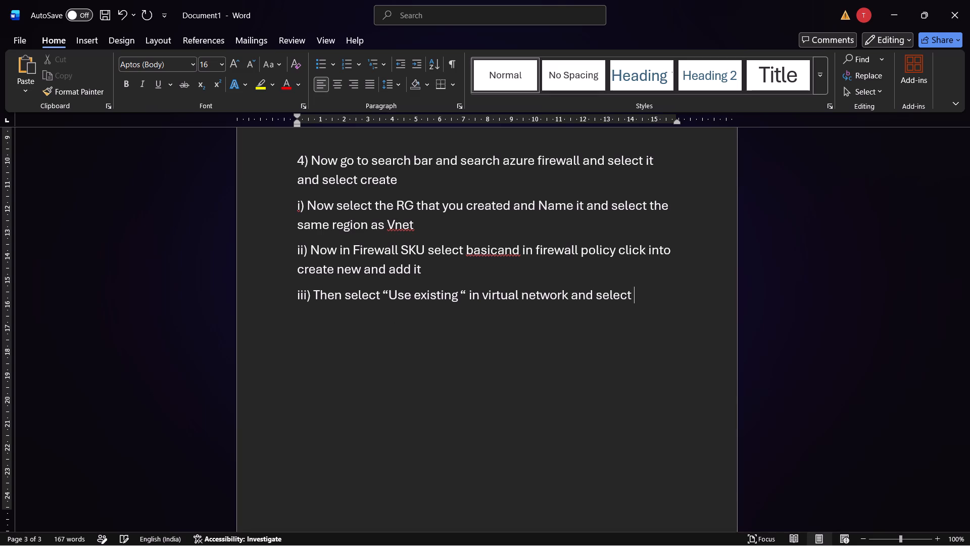
{"action": "key", "text": "y"}
{"action": "key", "text": "BackSpace"}
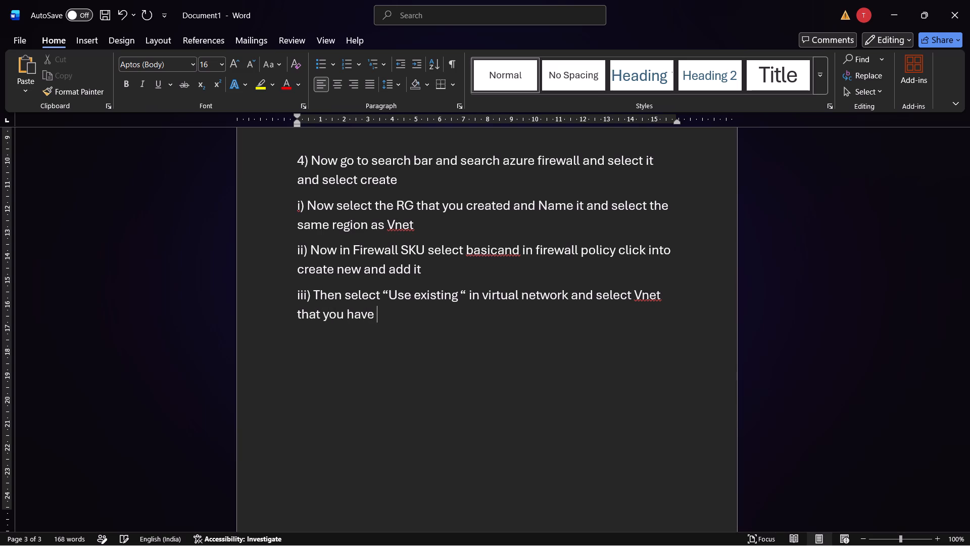
{"action": "key", "text": "Return"}
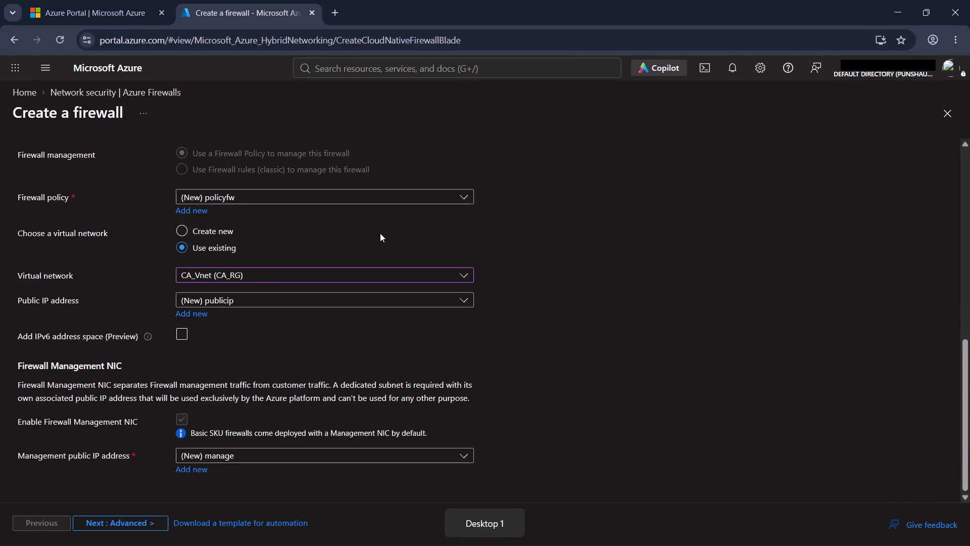
Insert the screenshot of the Create a firewall page's basic details below sub-item iii) and start a new line after it.
{"action": "scroll", "coordinate": [380, 233], "scroll_direction": "up", "scroll_amount": 7}
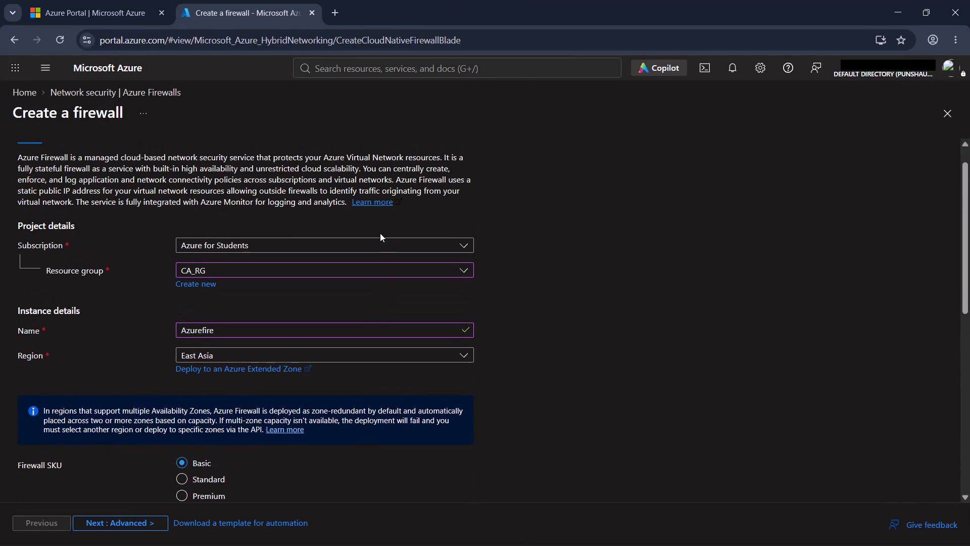
{"action": "scroll", "coordinate": [380, 233], "scroll_direction": "up", "scroll_amount": 1}
{"action": "scroll", "coordinate": [380, 233], "scroll_direction": "down", "scroll_amount": 1}
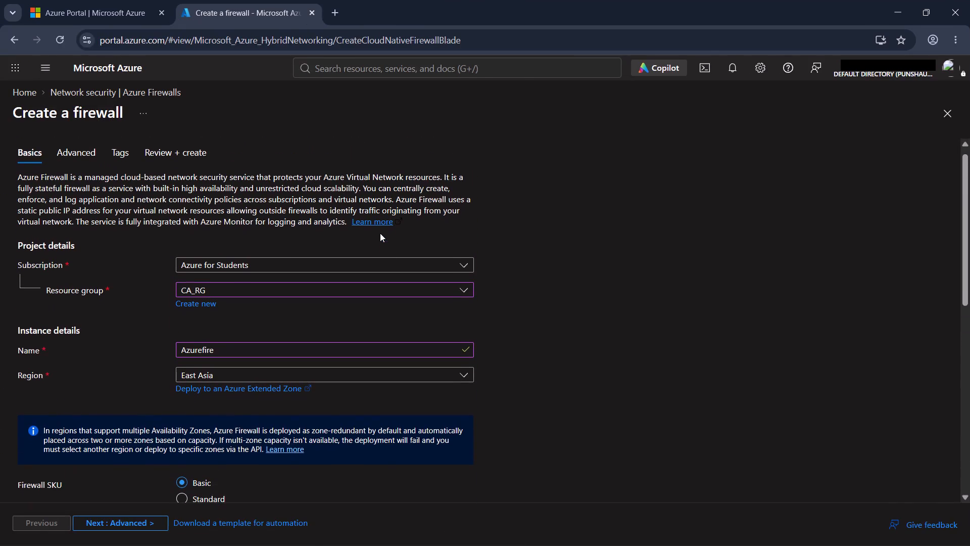
{"action": "key", "text": "ctrl+v"}
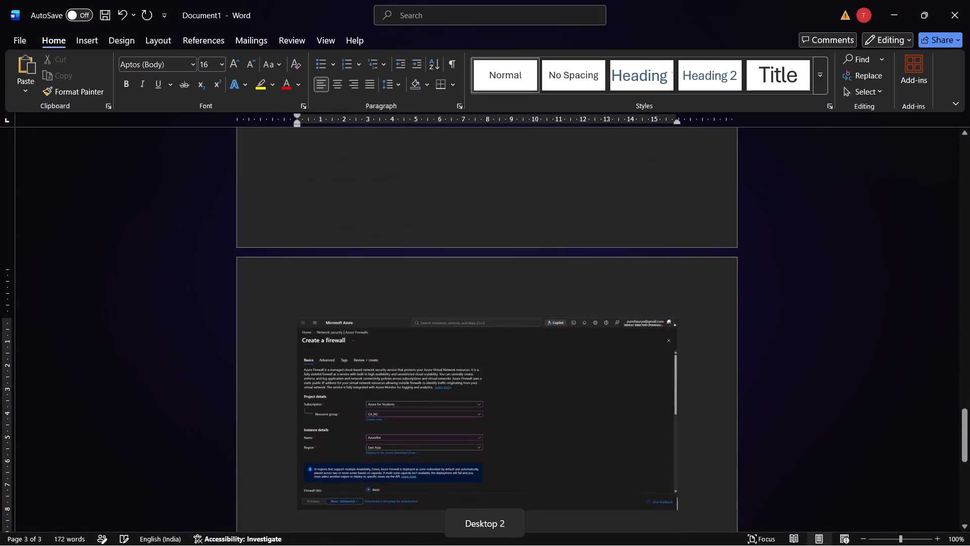
{"action": "scroll", "coordinate": [380, 233], "scroll_direction": "down", "scroll_amount": 1}
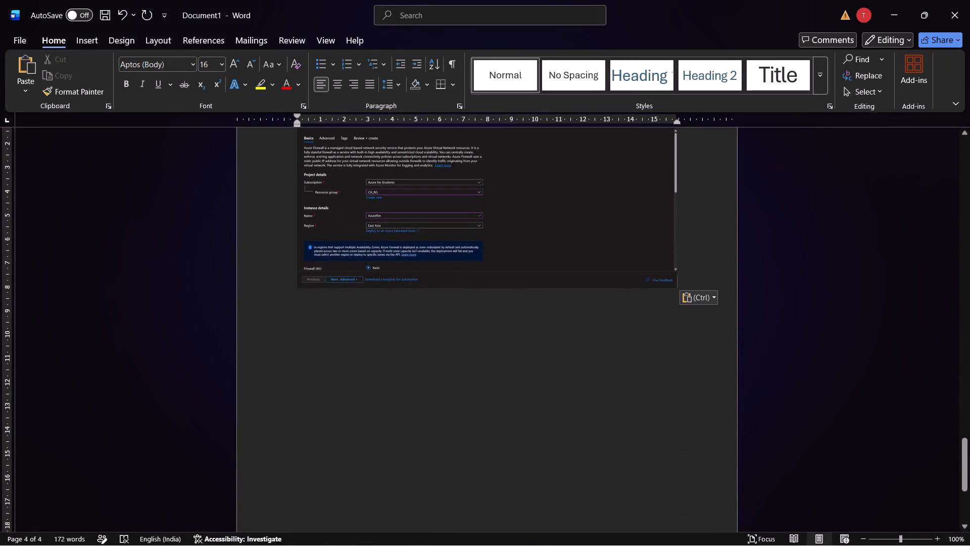
{"action": "key", "text": "Return"}
Add a line between sub-item iii) and the firewall screenshot in Word and begin it with "iv) Then in".
{"action": "scroll", "coordinate": [329, 283], "scroll_direction": "down", "scroll_amount": 5}
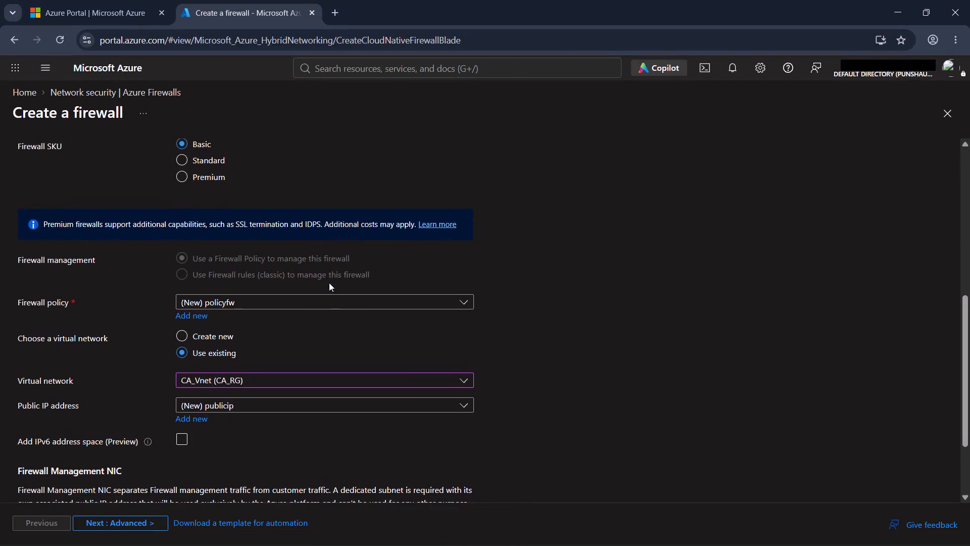
{"action": "scroll", "coordinate": [329, 283], "scroll_direction": "up", "scroll_amount": 1}
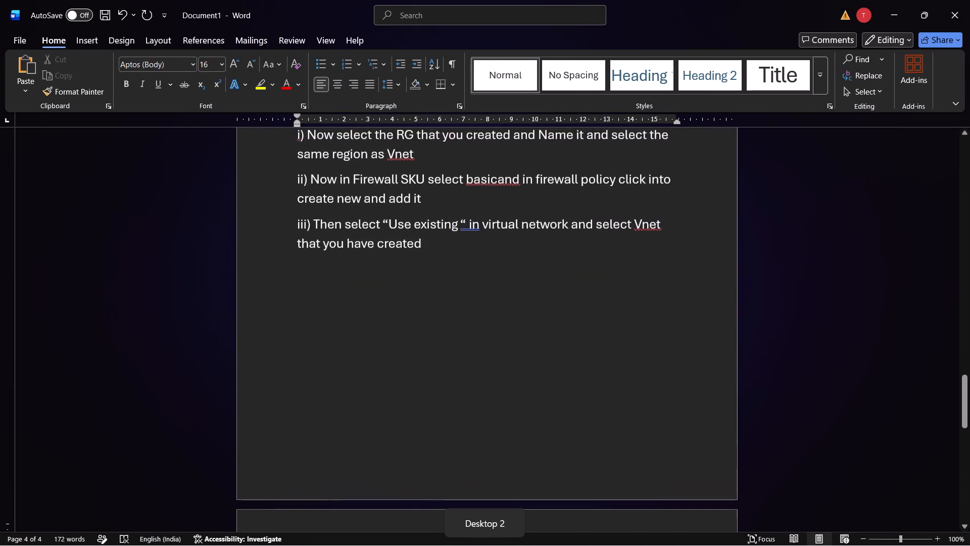
{"action": "scroll", "coordinate": [329, 283], "scroll_direction": "up", "scroll_amount": 1}
{"action": "scroll", "coordinate": [329, 283], "scroll_direction": "down", "scroll_amount": 1}
{"action": "scroll", "coordinate": [329, 283], "scroll_direction": "up", "scroll_amount": 1}
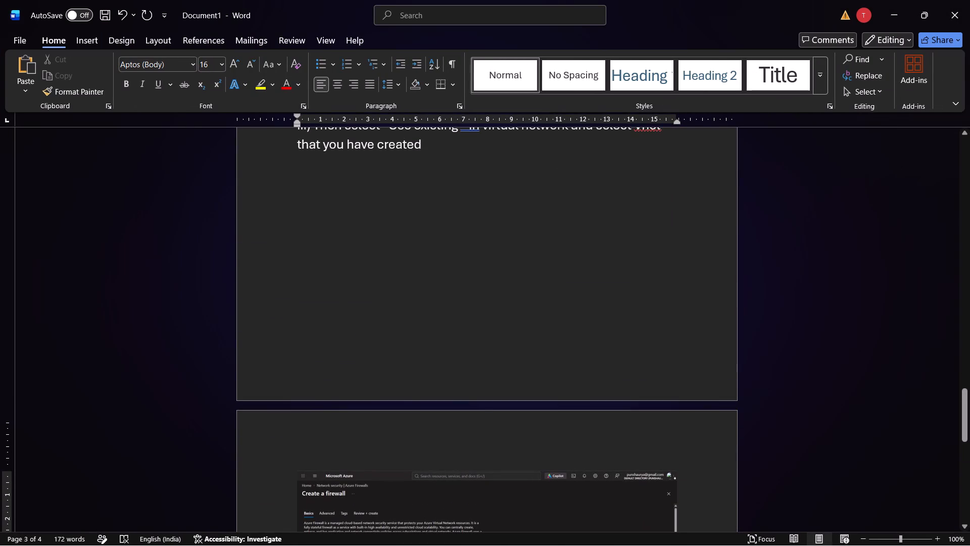
{"action": "left_click", "coordinate": [425, 144]}
{"action": "key", "text": "Return"}
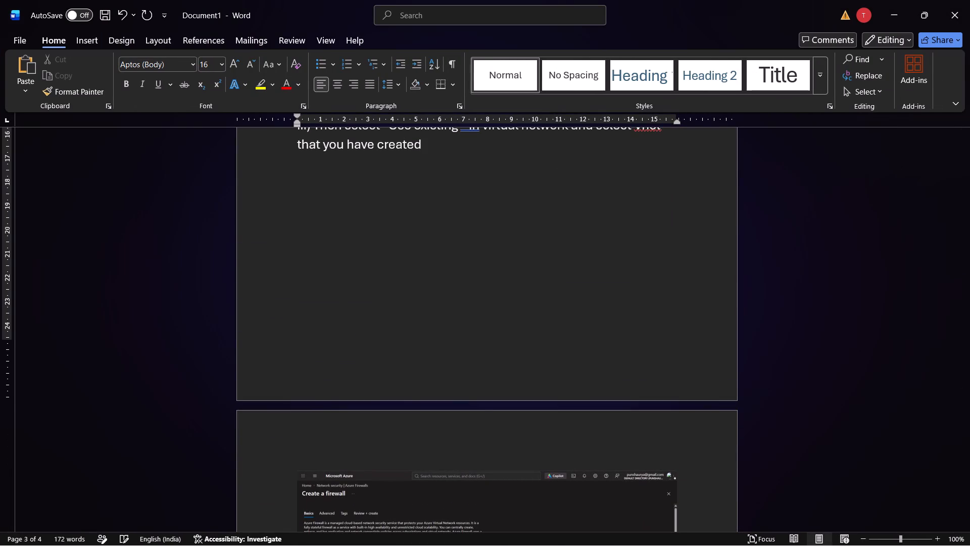
{"action": "scroll", "coordinate": [425, 144], "scroll_direction": "up", "scroll_amount": 1}
{"action": "type", "text": "iv"}
{"action": "type", "text": ")"}
{"action": "key", "text": "space"}
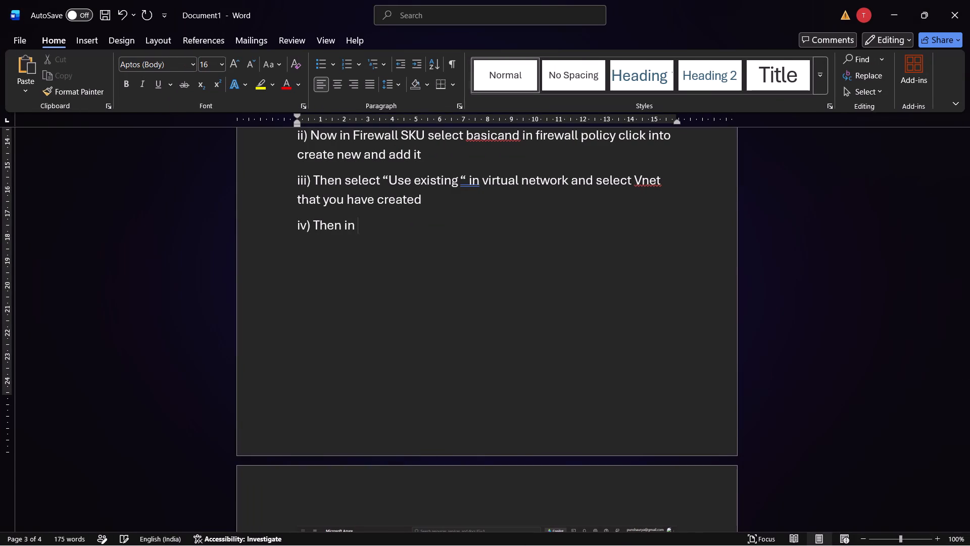
Complete sub-item iv) with "firewall policy select on add new and create it by just giving it a name".
{"action": "type", "text": "firewall"}
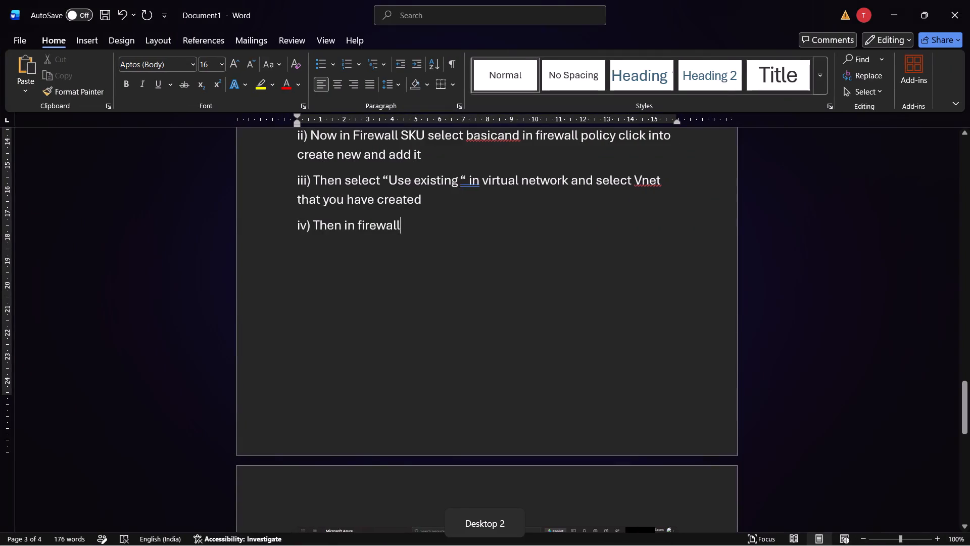
{"action": "key", "text": "space"}
{"action": "type", "text": "policy"}
{"action": "key", "text": "space"}
{"action": "type", "text": "select on"}
{"action": "key", "text": "space"}
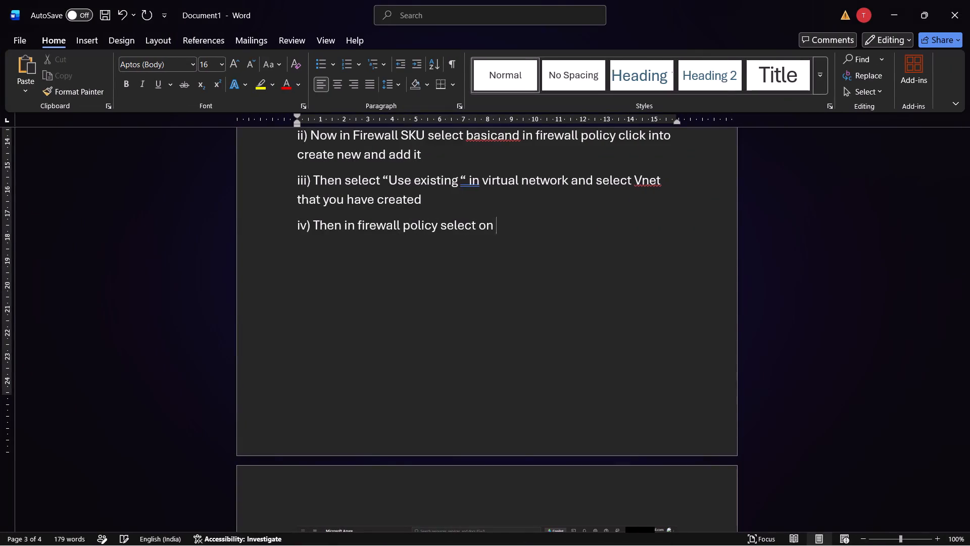
{"action": "type", "text": "add new and"}
{"action": "key", "text": "space"}
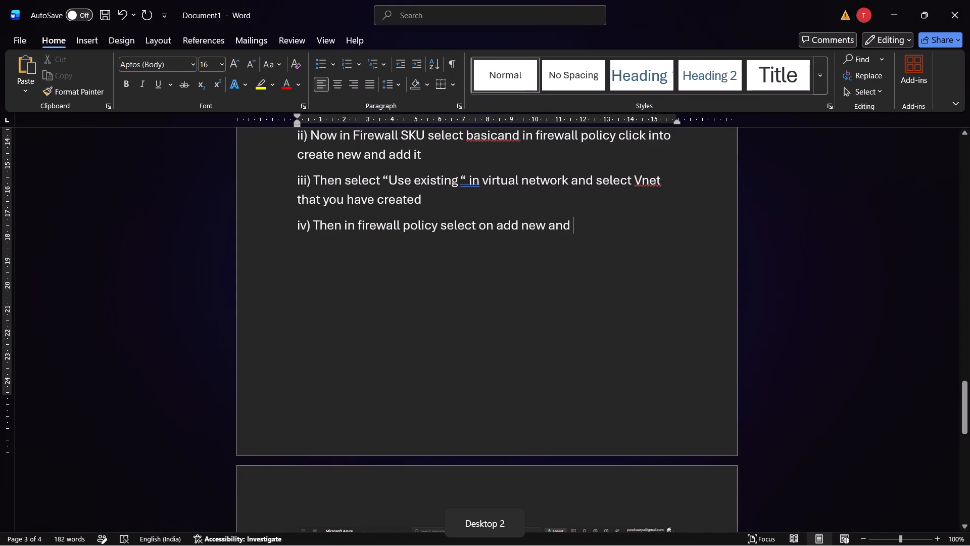
{"action": "type", "text": "create"}
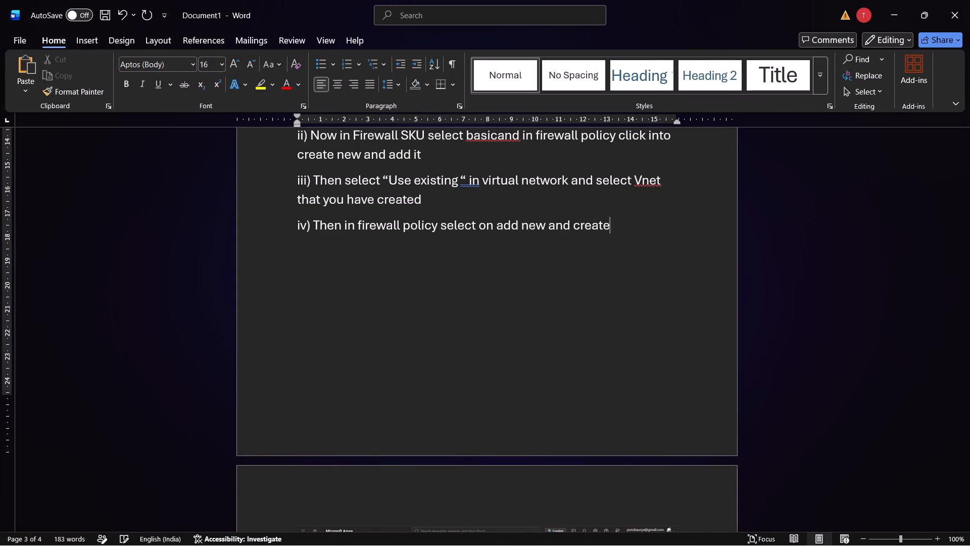
{"action": "key", "text": "space"}
{"action": "type", "text": "it"}
{"action": "key", "text": "space"}
{"action": "type", "text": "by just giving it a name"}
After checking the firewall form, add sub-item v) in Word reading "similarly for public ip select create new and add it".
{"action": "key", "text": "Return"}
{"action": "type", "text": "v)"}
{"action": "key", "text": "space"}
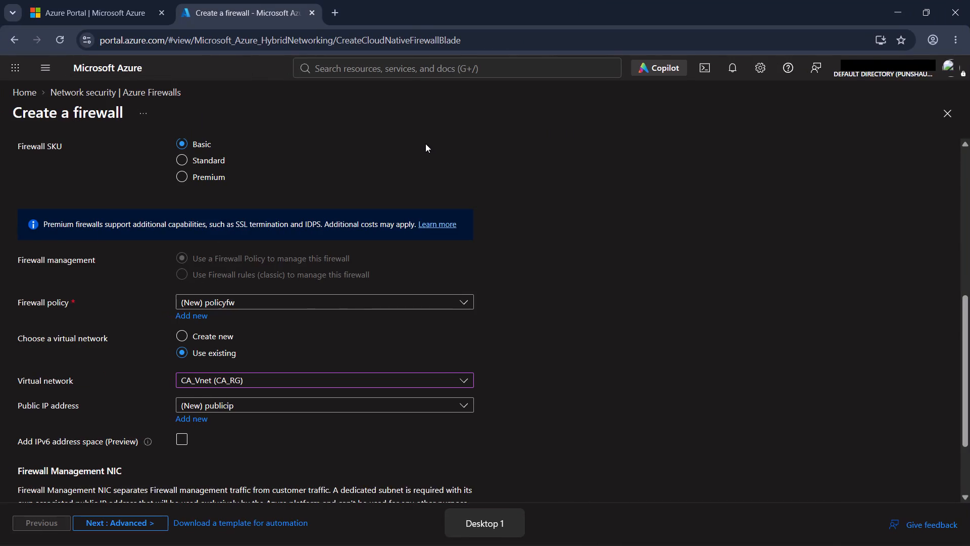
{"action": "scroll", "coordinate": [425, 144], "scroll_direction": "down", "scroll_amount": 2}
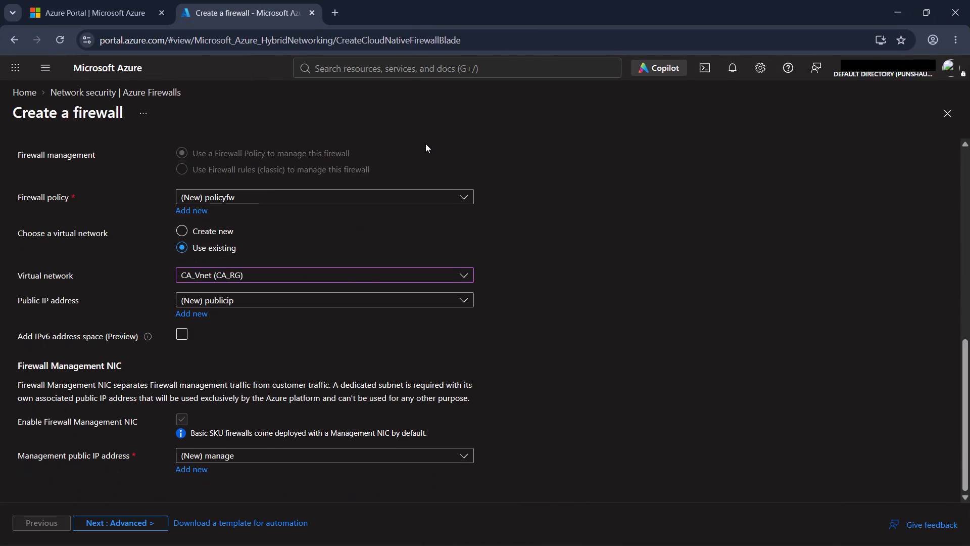
{"action": "scroll", "coordinate": [425, 144], "scroll_direction": "down", "scroll_amount": 1}
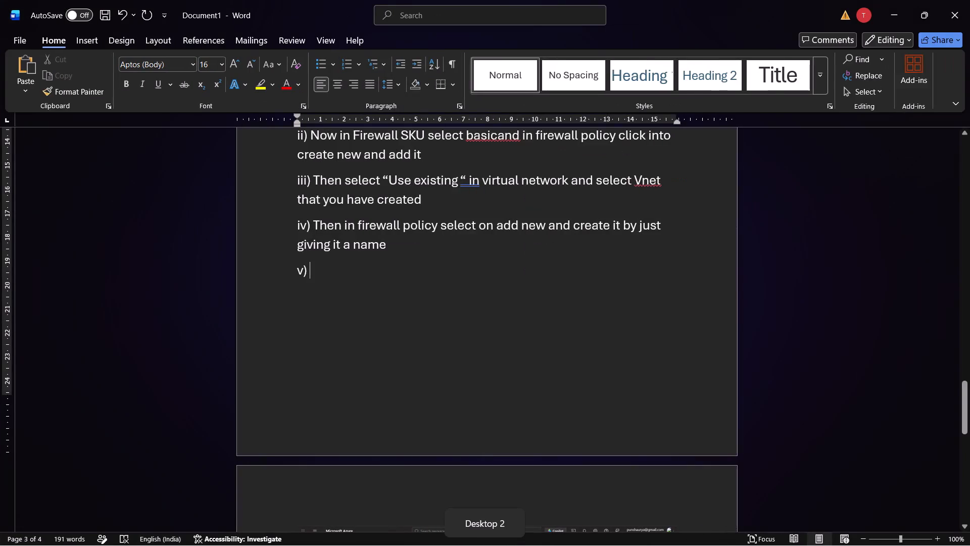
{"action": "scroll", "coordinate": [425, 144], "scroll_direction": "up", "scroll_amount": 1}
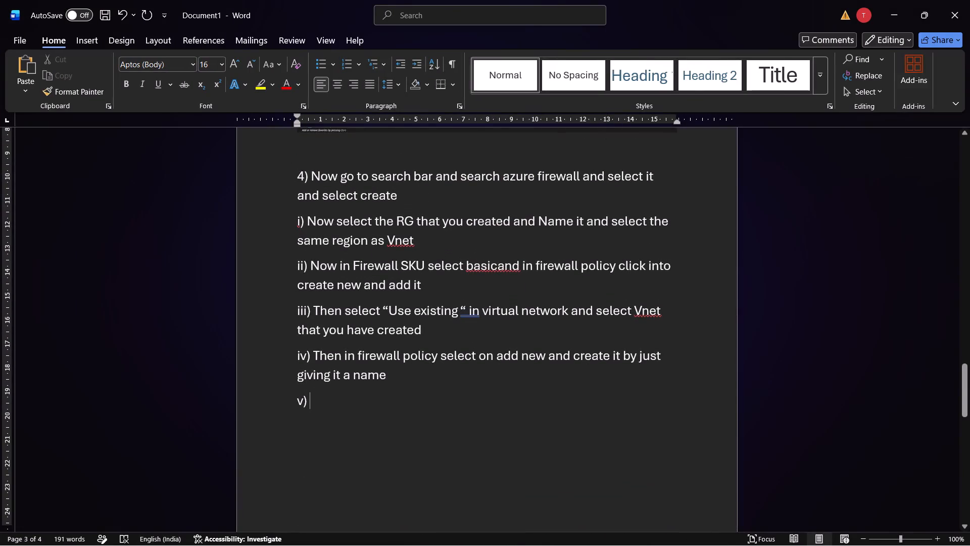
{"action": "scroll", "coordinate": [425, 144], "scroll_direction": "down", "scroll_amount": 1}
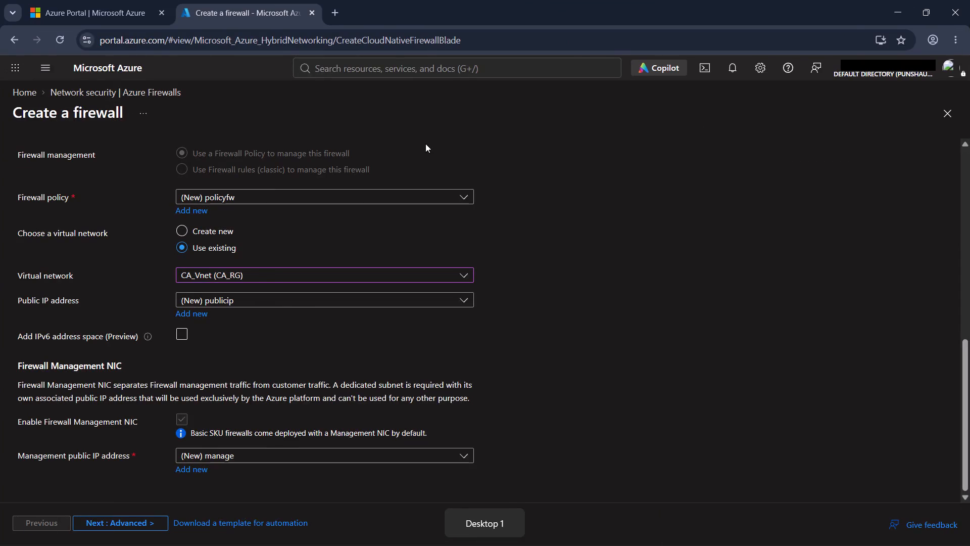
{"action": "scroll", "coordinate": [425, 144], "scroll_direction": "down", "scroll_amount": 2}
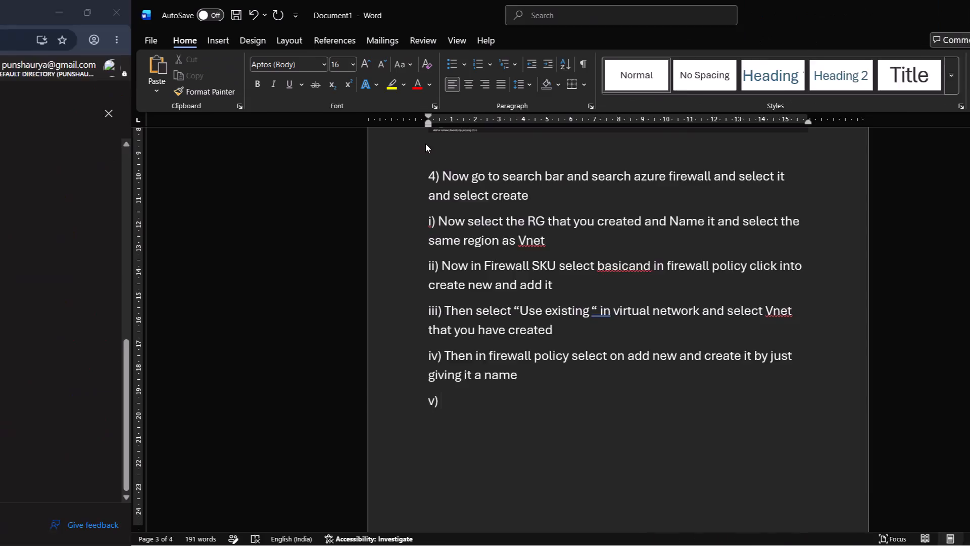
{"action": "type", "text": "simila"}
{"action": "type", "text": "rly for public ip select create new an"}
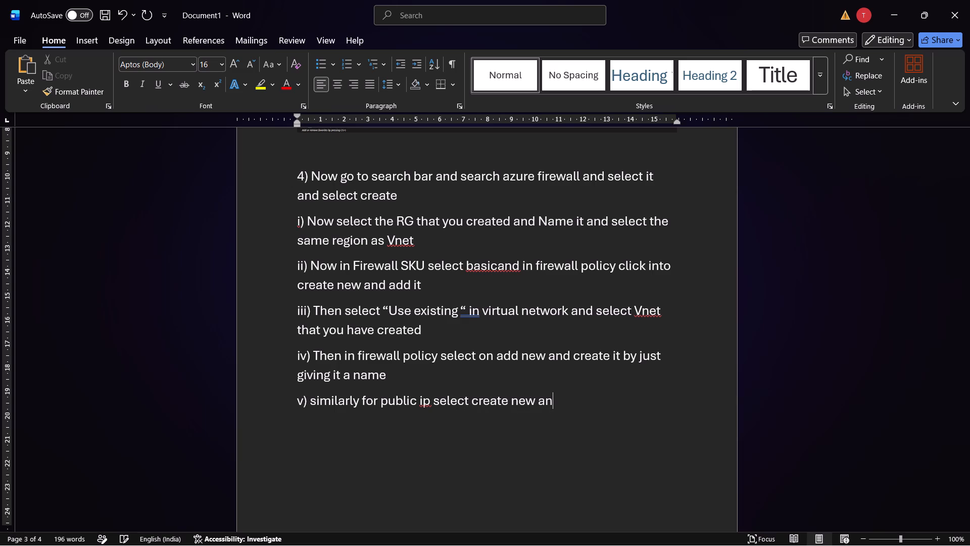
{"action": "type", "text": "d add it"}
Add sub-item vi) in Word reading "select on create new in management public ip address and add it", checking the firewall form for the wording.
{"action": "key", "text": "Return"}
{"action": "type", "text": "vi)"}
{"action": "key", "text": "space"}
{"action": "scroll", "coordinate": [425, 144], "scroll_direction": "down", "scroll_amount": 1}
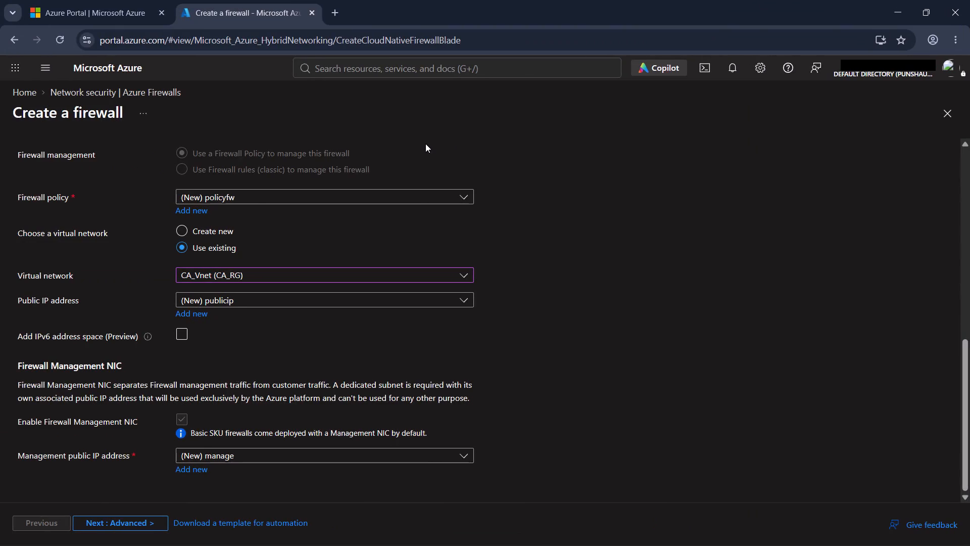
{"action": "type", "text": "select on create new in managemen"}
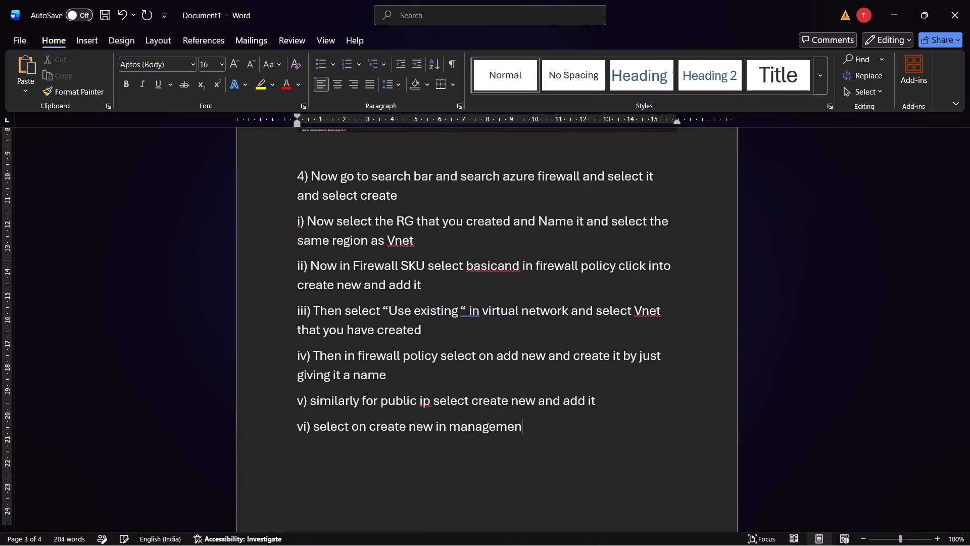
{"action": "type", "text": "t"}
{"action": "key", "text": "space"}
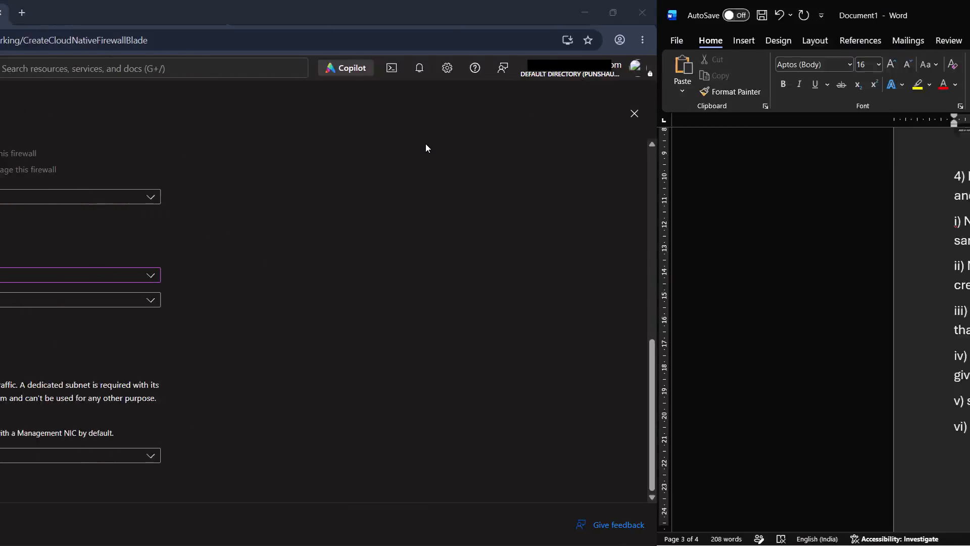
{"action": "type", "text": "public ip address and add it"}
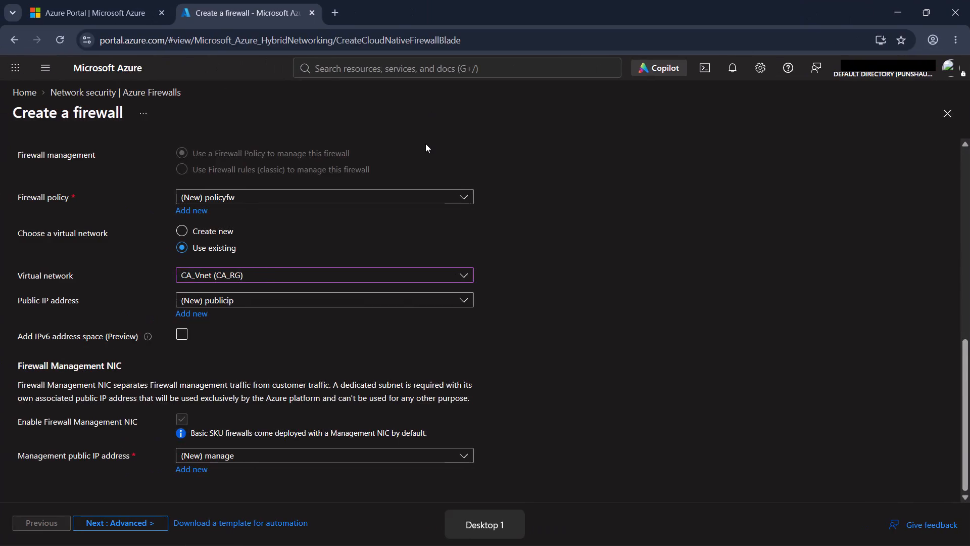
Capture a screenshot of the Create a firewall page in Chrome showing the Firewall SKU, policy, virtual network and public IP settings.
{"action": "scroll", "coordinate": [425, 144], "scroll_direction": "up", "scroll_amount": 8}
{"action": "scroll", "coordinate": [425, 144], "scroll_direction": "down", "scroll_amount": 1}
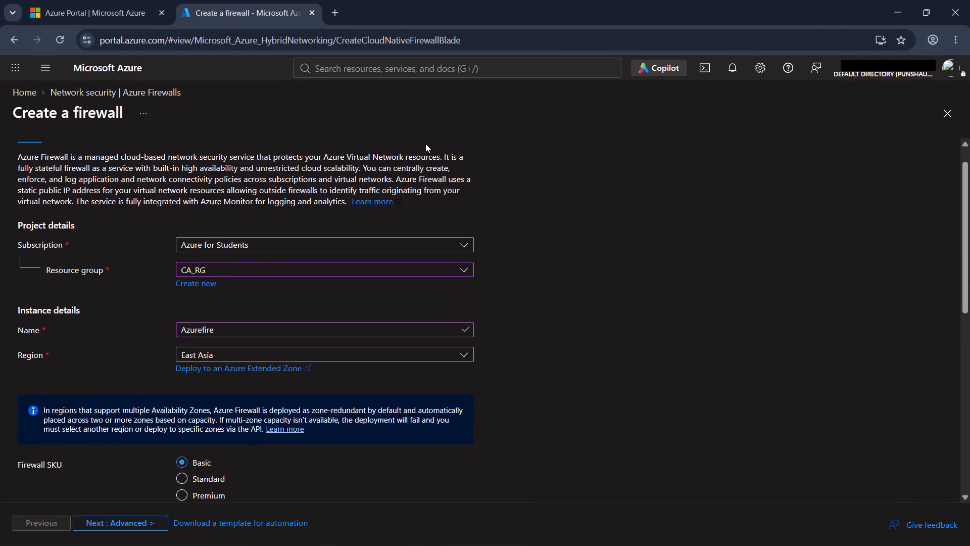
{"action": "scroll", "coordinate": [425, 144], "scroll_direction": "down", "scroll_amount": 4}
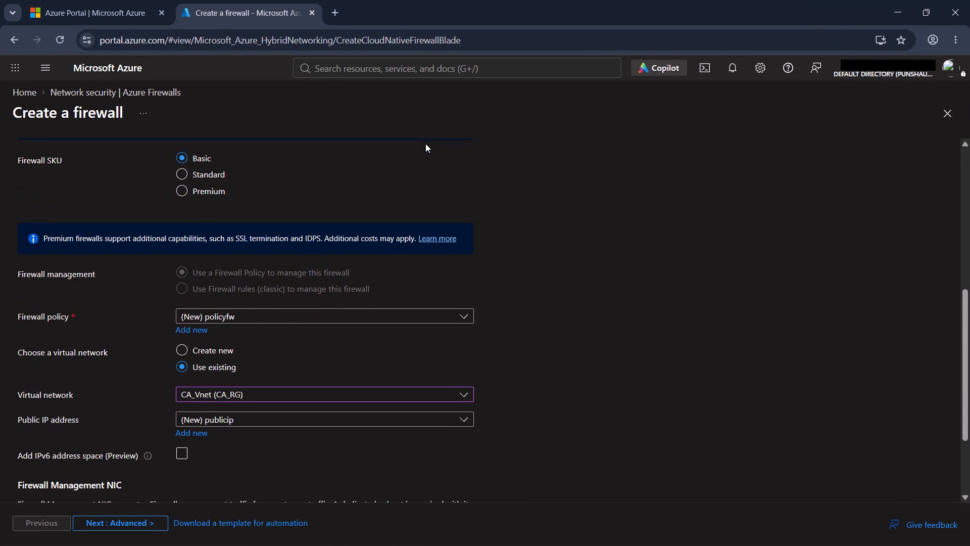
{"action": "key", "text": "shift+super+s"}
{"action": "left_click_drag", "start_coordinate": [0, 74], "coordinate": [963, 544]}
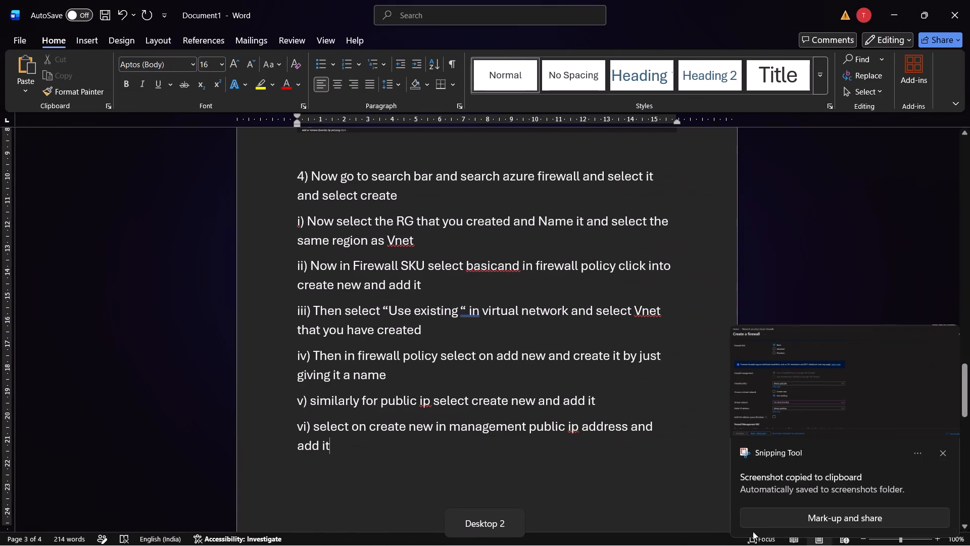
Add a line after sub-item vi) in Word and insert the captured screenshot below the firewall basics screenshot.
{"action": "key", "text": "Return"}
{"action": "scroll", "coordinate": [729, 513], "scroll_direction": "down", "scroll_amount": 3}
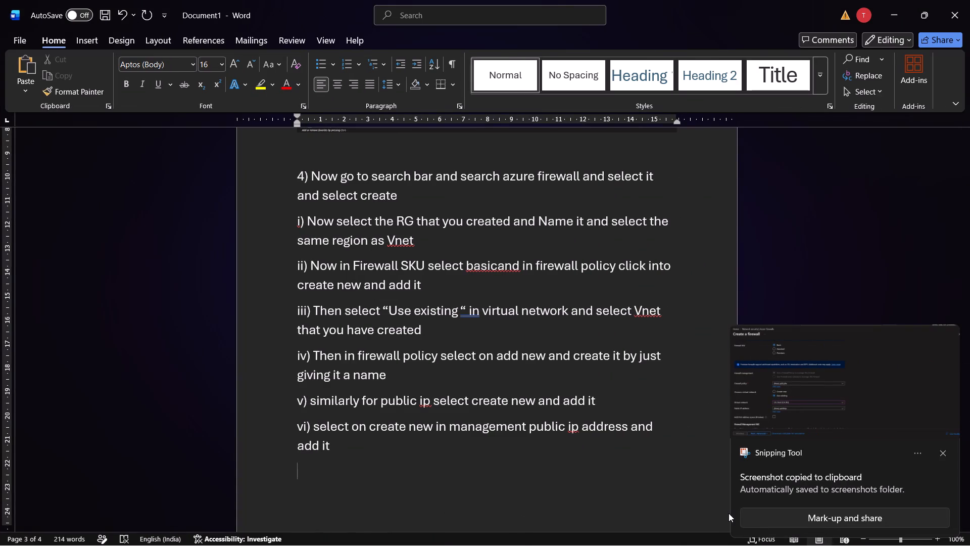
{"action": "scroll", "coordinate": [729, 513], "scroll_direction": "down", "scroll_amount": 9}
{"action": "scroll", "coordinate": [489, 310], "scroll_direction": "down", "scroll_amount": 5}
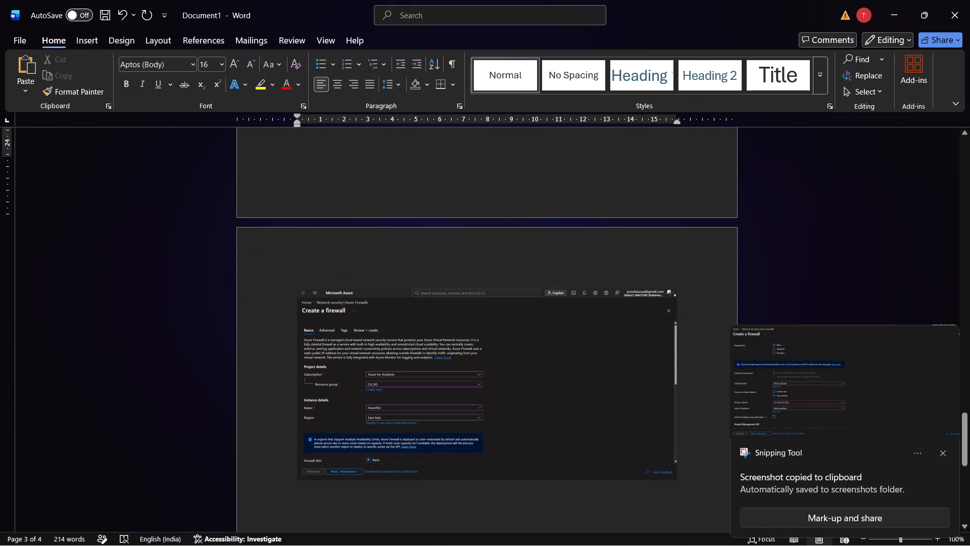
{"action": "scroll", "coordinate": [489, 310], "scroll_direction": "down", "scroll_amount": 1}
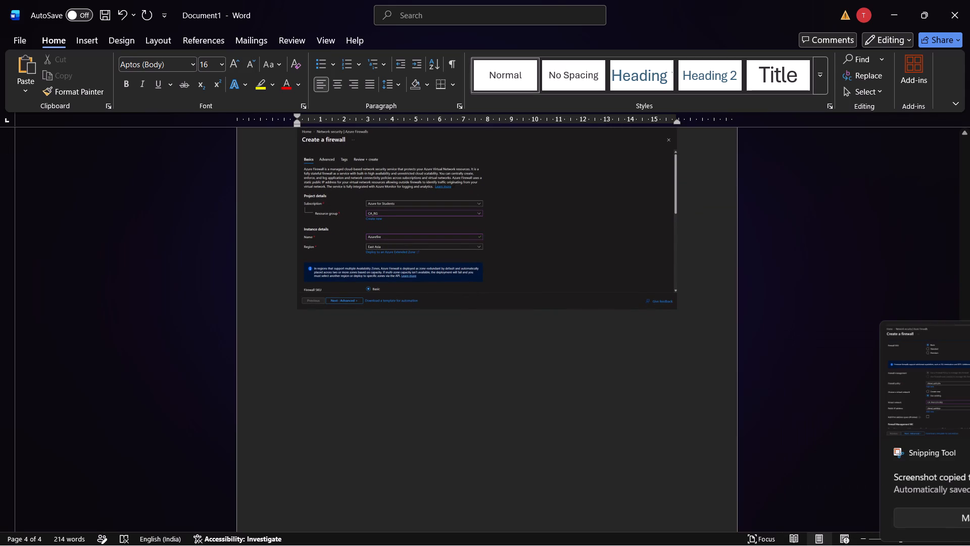
{"action": "left_click", "coordinate": [682, 301]}
{"action": "key", "text": "Return"}
{"action": "key", "text": "ctrl+v"}
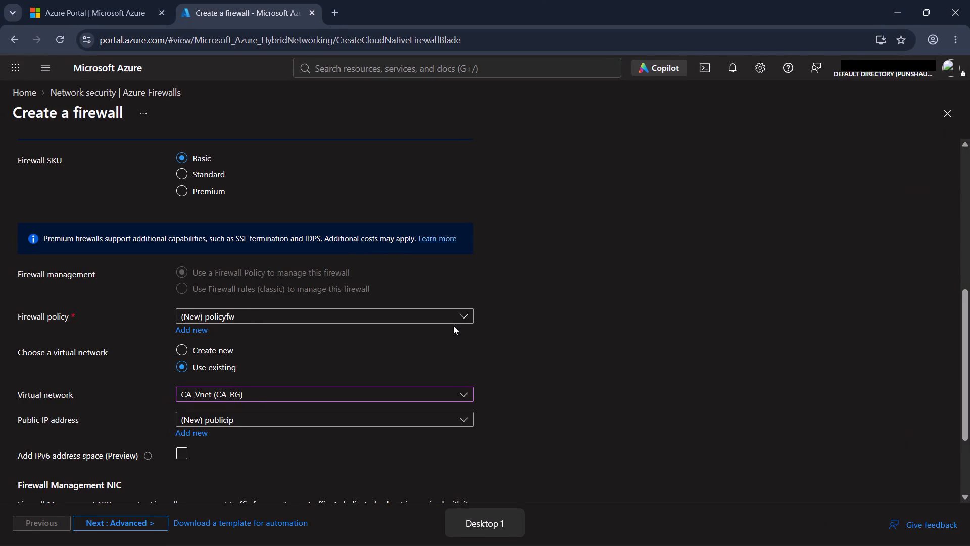
Capture the end of the firewall form with the Firewall Management NIC section and insert it in Word below the previous screenshot.
{"action": "scroll", "coordinate": [453, 326], "scroll_direction": "down", "scroll_amount": 5}
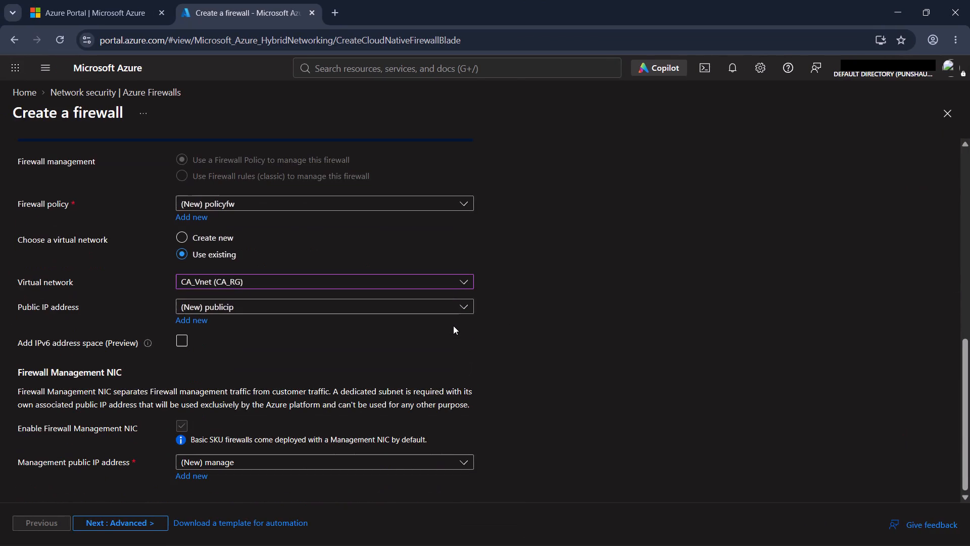
{"action": "key", "text": "shift+super+s"}
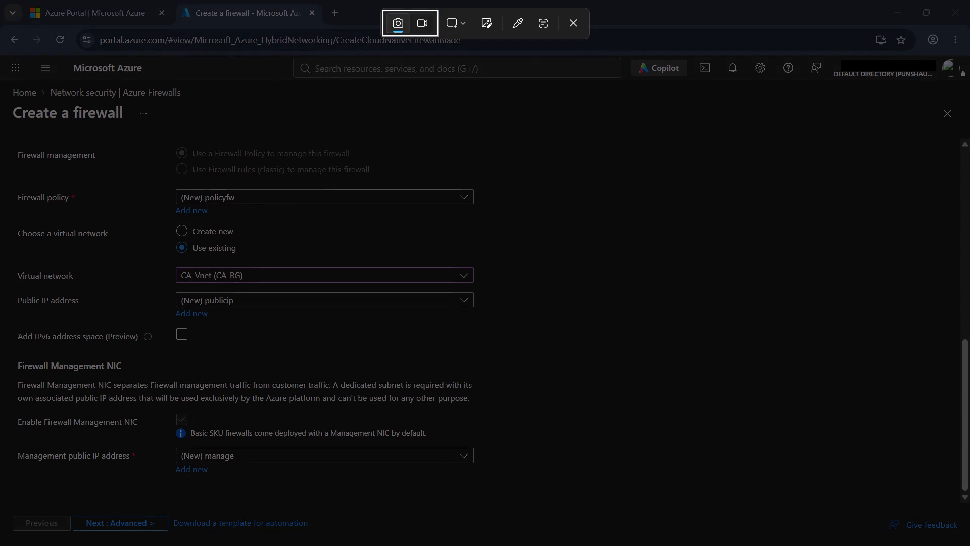
{"action": "left_click_drag", "start_coordinate": [0, 57], "coordinate": [969, 545]}
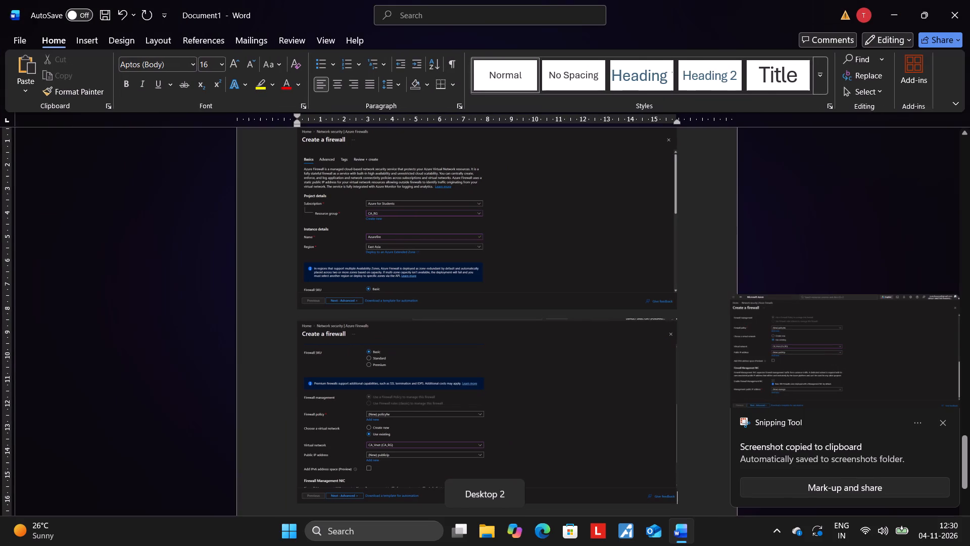
{"action": "key", "text": "Return"}
{"action": "key", "text": "ctrl+v"}
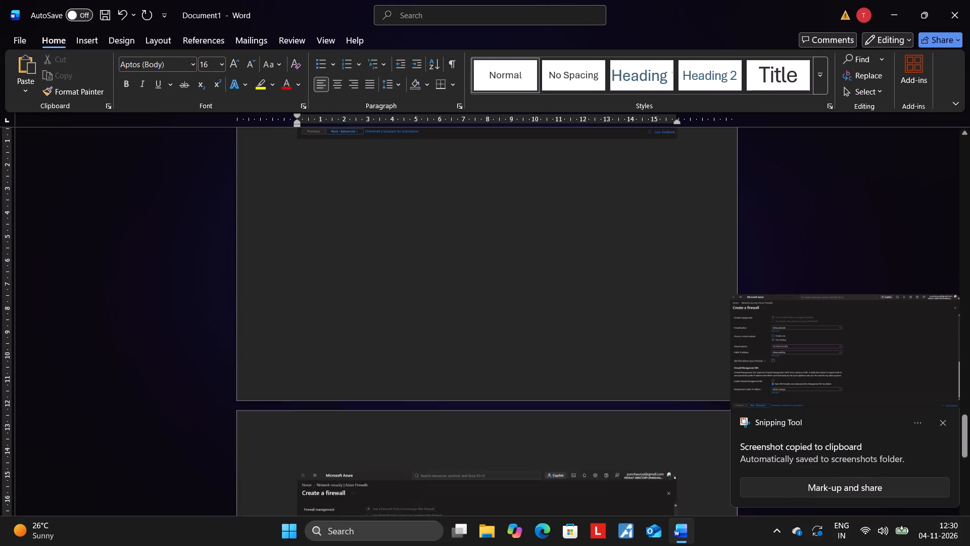
Add sub-item vii) in Word below item vi) reading "Now go to advanced setting and create it".
{"action": "scroll", "coordinate": [969, 545], "scroll_direction": "down", "scroll_amount": 5}
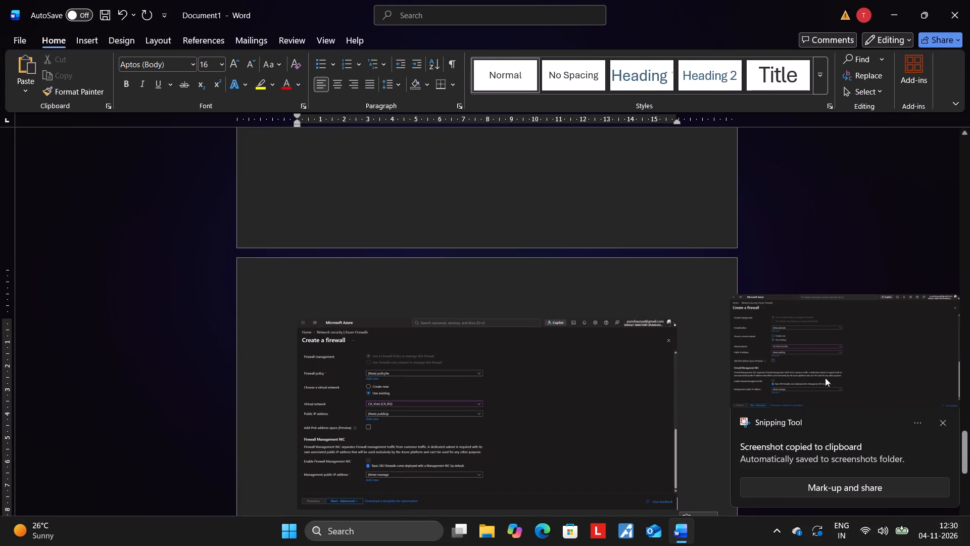
{"action": "scroll", "coordinate": [615, 349], "scroll_direction": "down", "scroll_amount": 2}
{"action": "scroll", "coordinate": [615, 349], "scroll_direction": "up", "scroll_amount": 6}
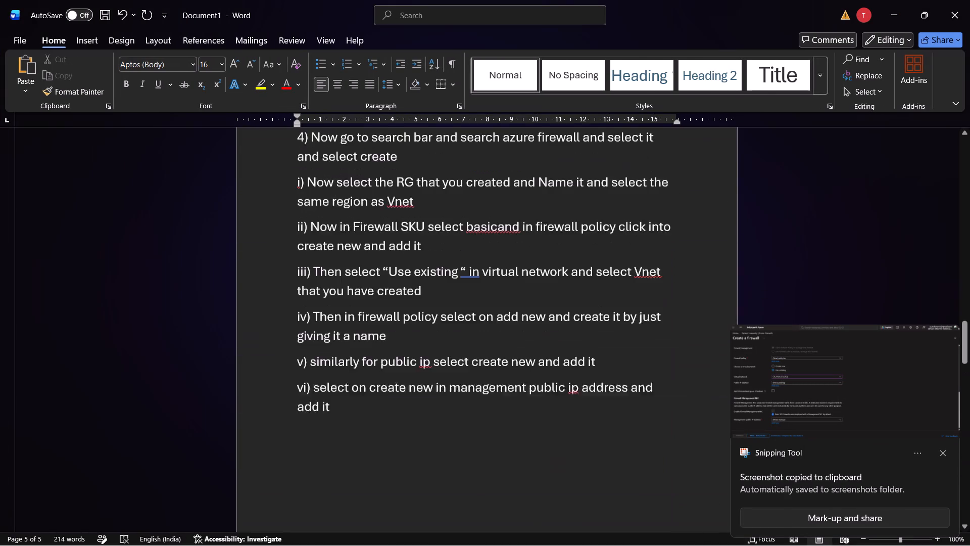
{"action": "scroll", "coordinate": [615, 349], "scroll_direction": "down", "scroll_amount": 1}
{"action": "left_click", "coordinate": [428, 311]}
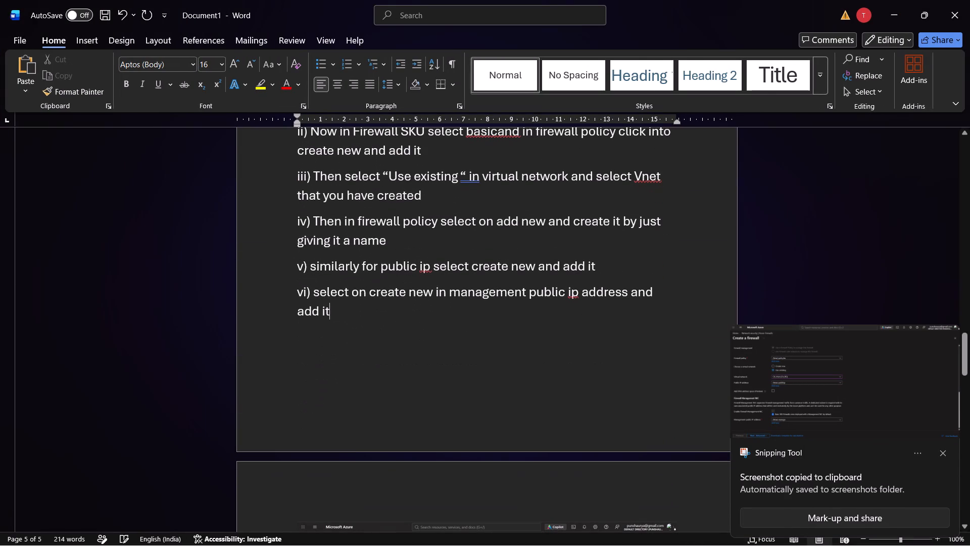
{"action": "key", "text": "Return"}
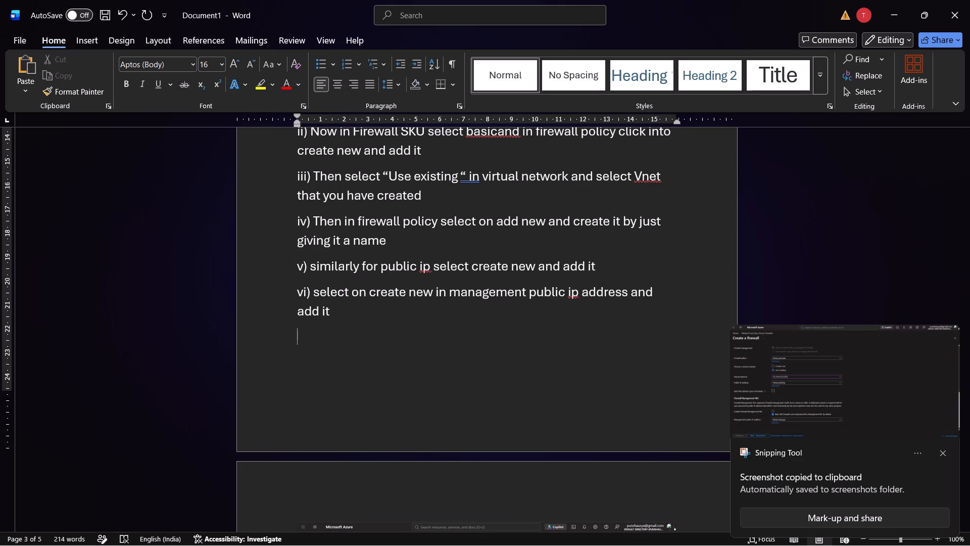
{"action": "type", "text": "vii)"}
{"action": "key", "text": "space"}
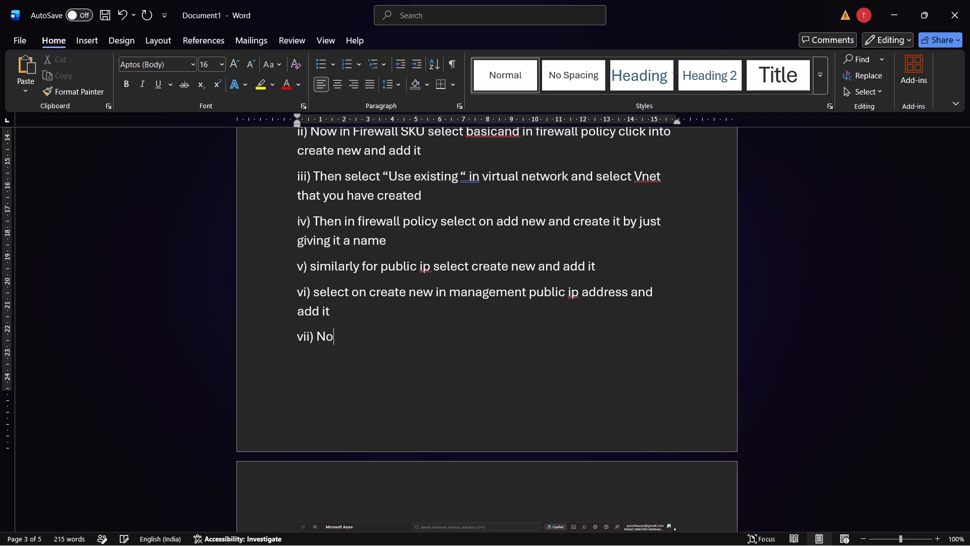
{"action": "key", "text": "BackSpace"}
{"action": "key", "text": "BackSpace"}
{"action": "key", "text": "BackSpace"}
{"action": "type", "text": "w go to advanced setting and create iut"}
{"action": "key", "text": "BackSpace"}
{"action": "key", "text": "BackSpace"}
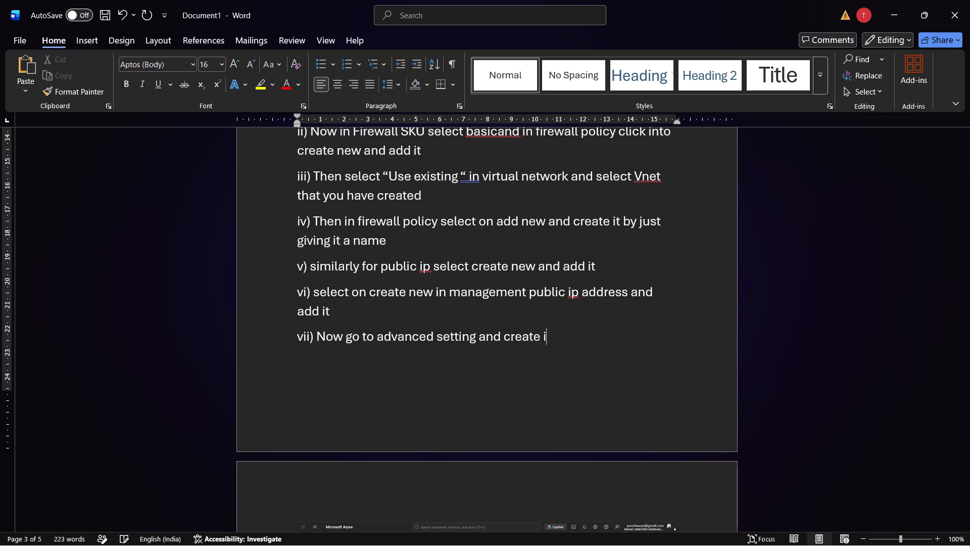
{"action": "key", "text": "t"}
In Chrome, continue the firewall form past Advanced and Tags with defaults, create the firewall, and check the portal notifications.
{"action": "scroll", "coordinate": [428, 311], "scroll_direction": "down", "scroll_amount": 3}
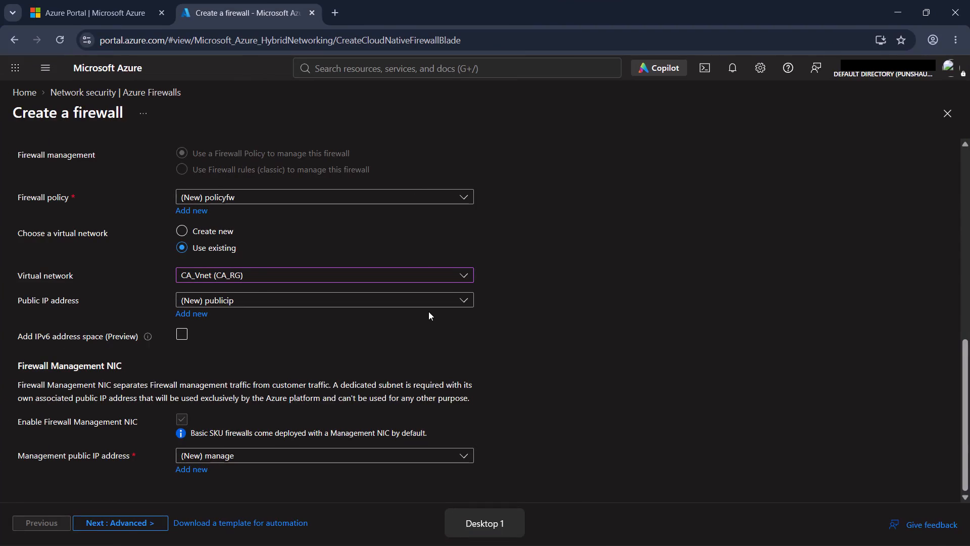
{"action": "left_click", "coordinate": [109, 515]}
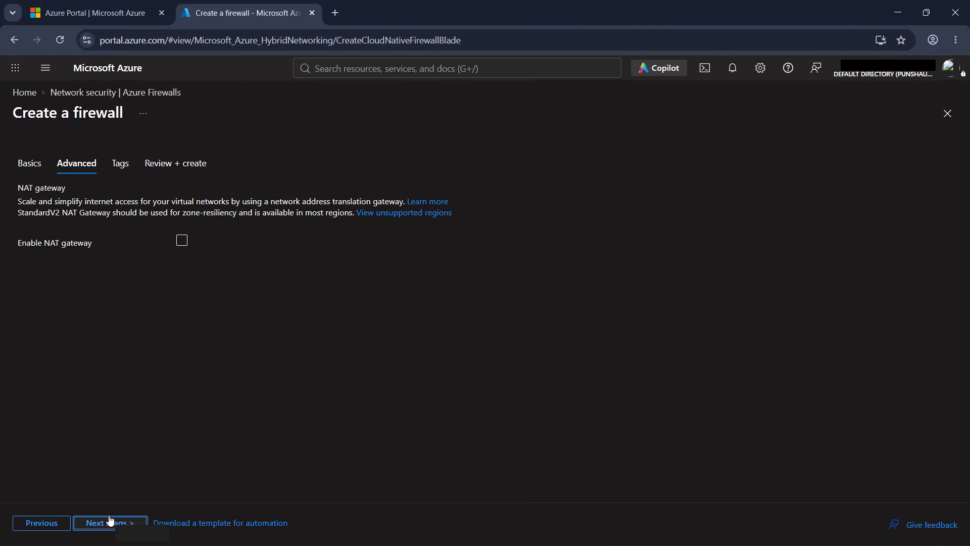
{"action": "left_click", "coordinate": [109, 515]}
{"action": "left_click", "coordinate": [109, 515]}
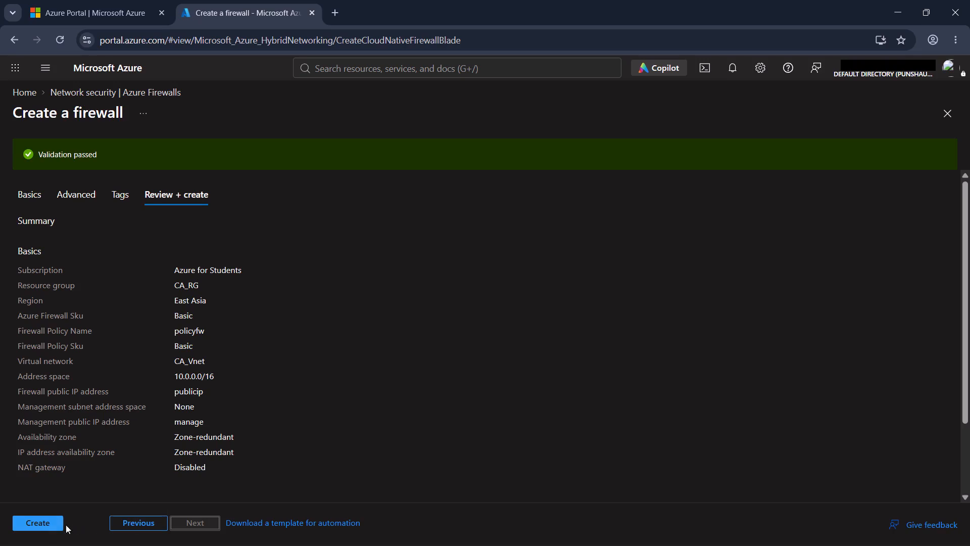
{"action": "left_click", "coordinate": [50, 528]}
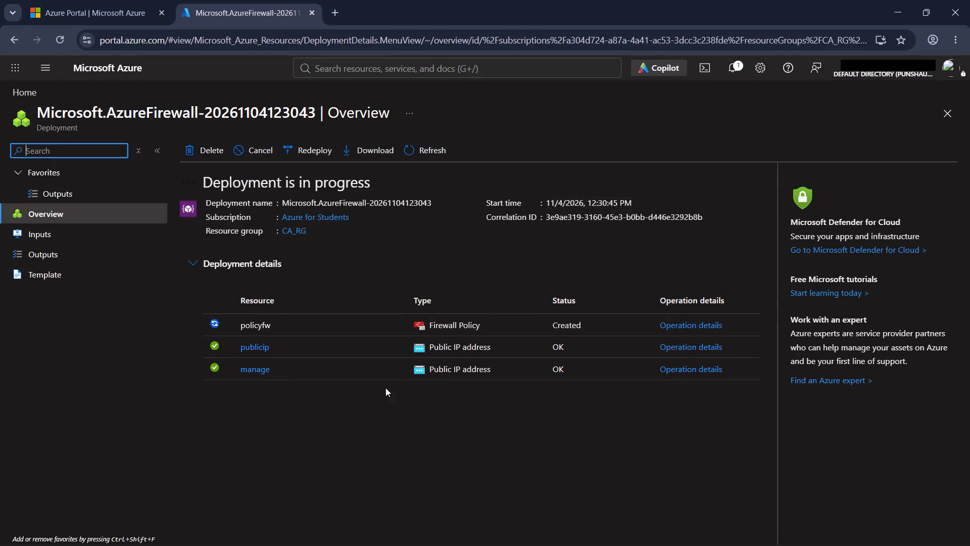
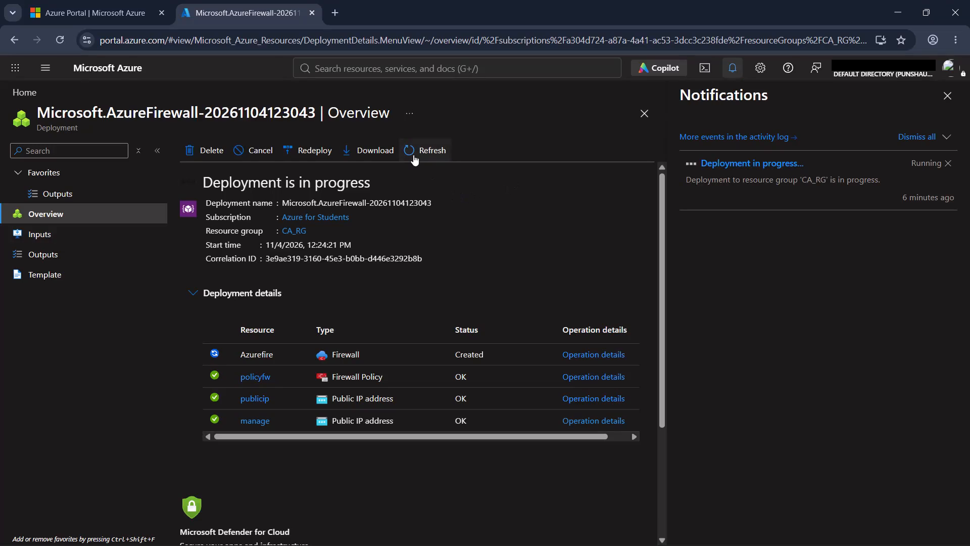
Refresh the firewall deployment overview, reload the portal page, and check the notifications for the deployment's progress.
{"action": "left_click", "coordinate": [413, 155]}
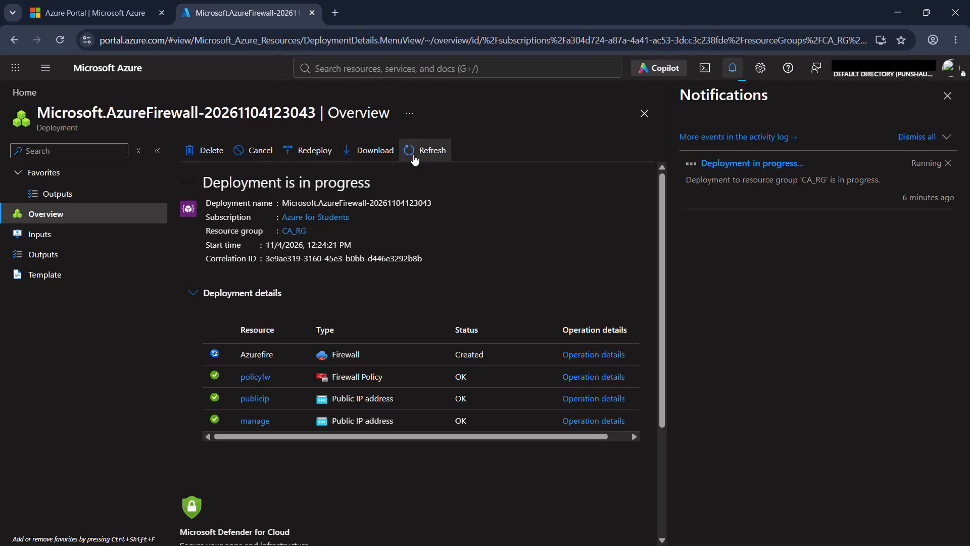
{"action": "left_click", "coordinate": [413, 155]}
{"action": "left_click", "coordinate": [67, 36]}
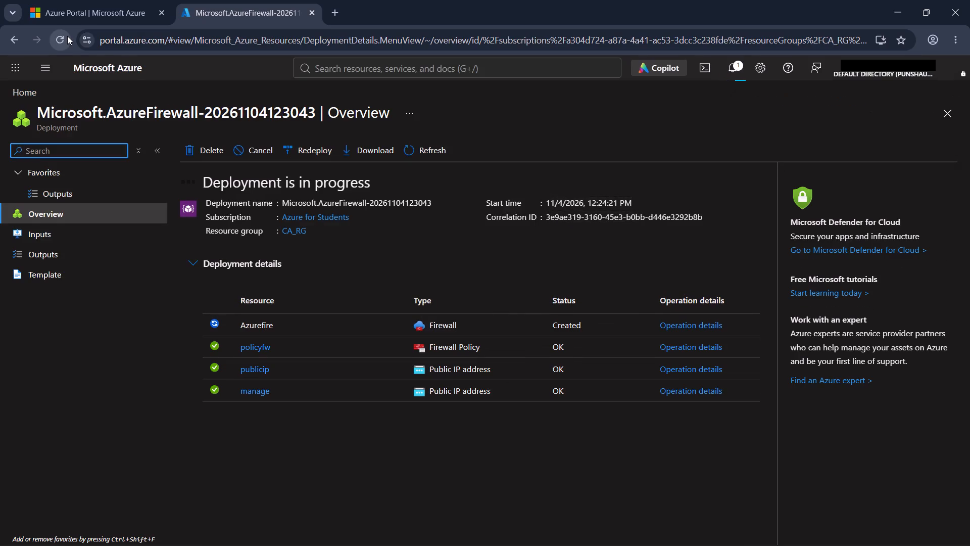
{"action": "left_click", "coordinate": [738, 68]}
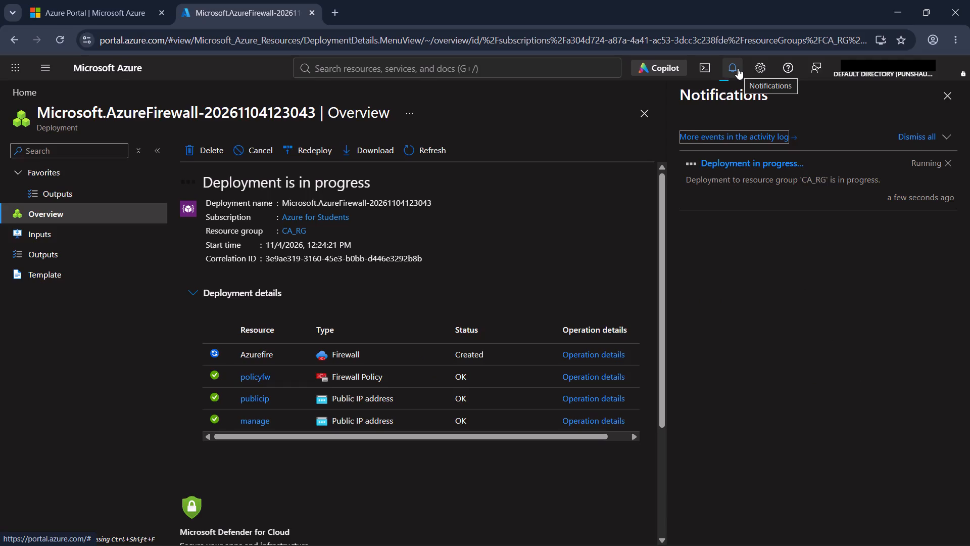
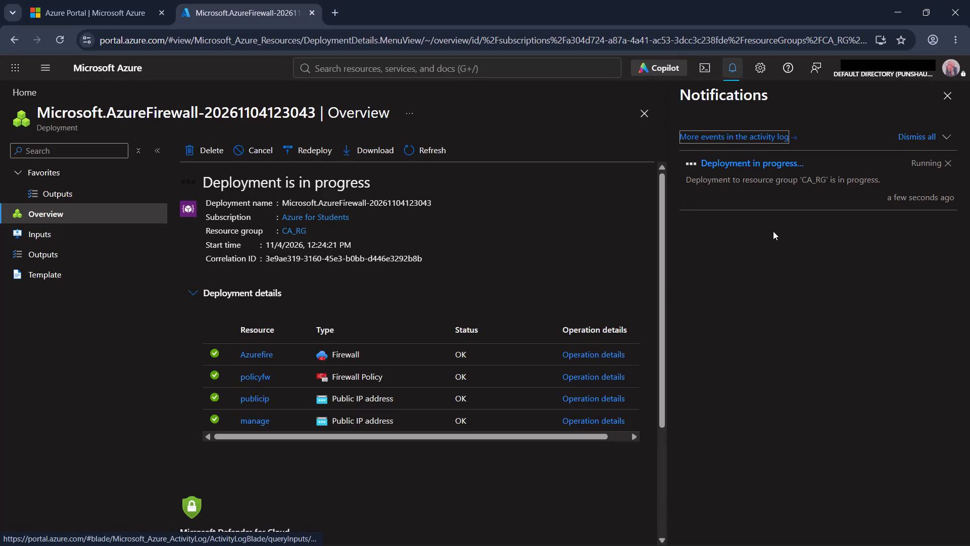
Open the deployed Azurefire firewall resource and copy its private IP address.
{"action": "left_click", "coordinate": [773, 231]}
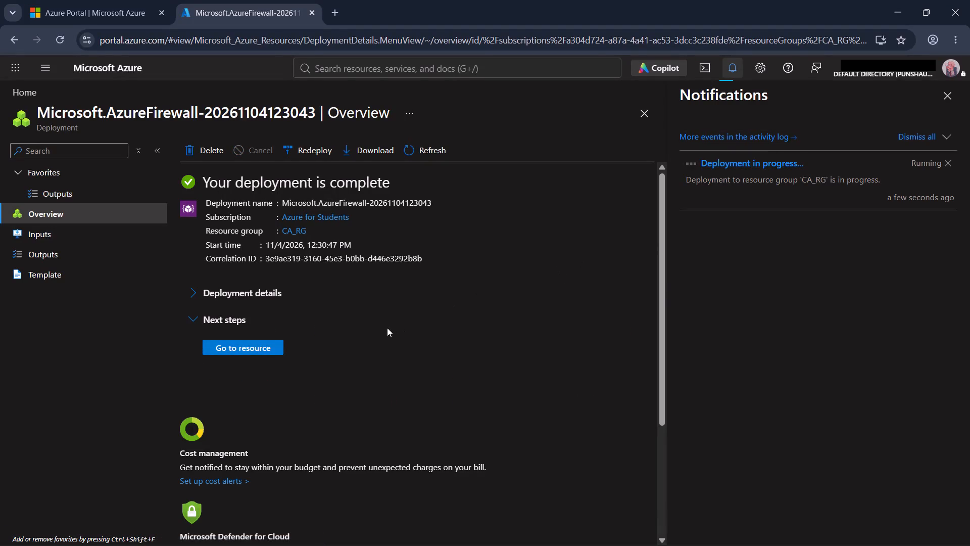
{"action": "left_click", "coordinate": [254, 349]}
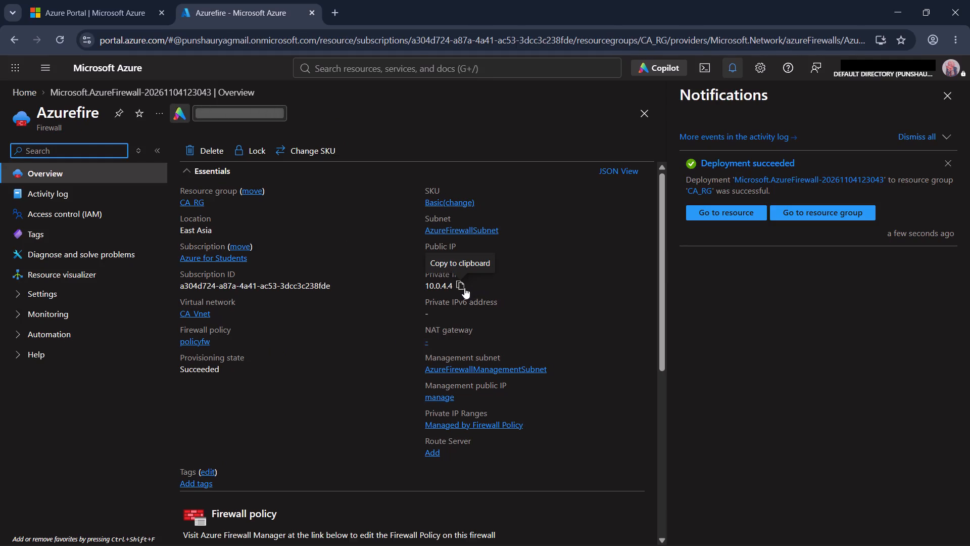
{"action": "left_click", "coordinate": [461, 288]}
{"action": "left_click", "coordinate": [519, 284]}
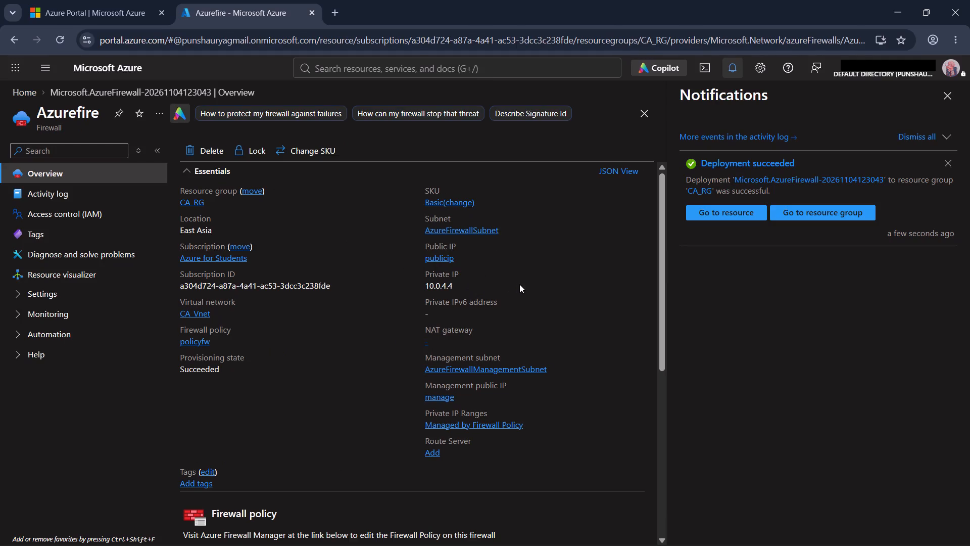
Capture the Azurefire overview page and paste the screenshot below the last Create a firewall image in the Word document.
{"action": "key", "text": "shift+super+s"}
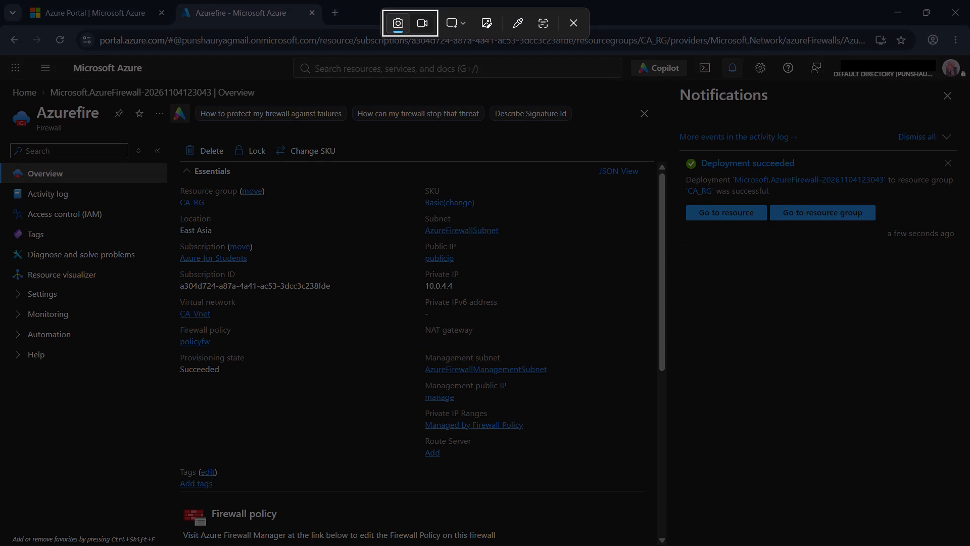
{"action": "left_click_drag", "start_coordinate": [0, 55], "coordinate": [969, 545]}
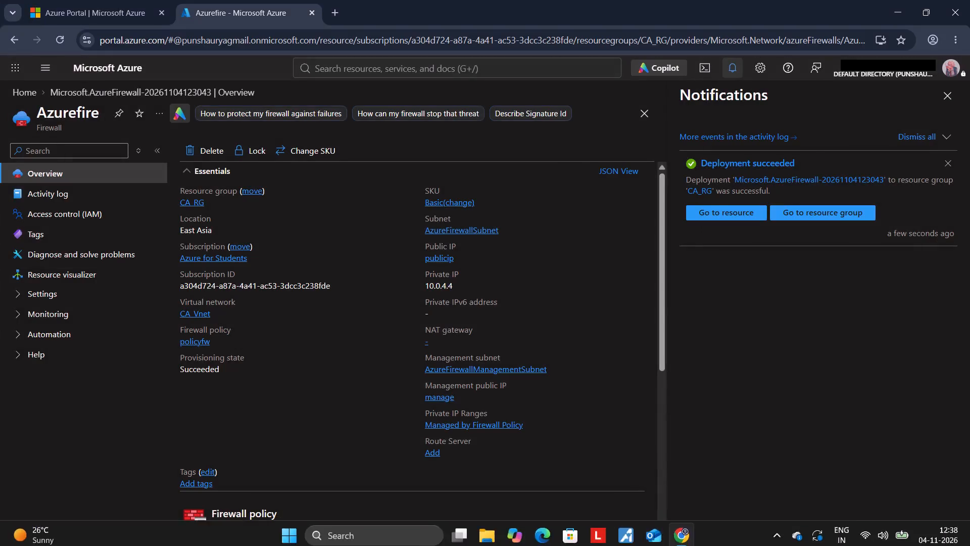
{"action": "scroll", "coordinate": [596, 407], "scroll_direction": "down", "scroll_amount": 7}
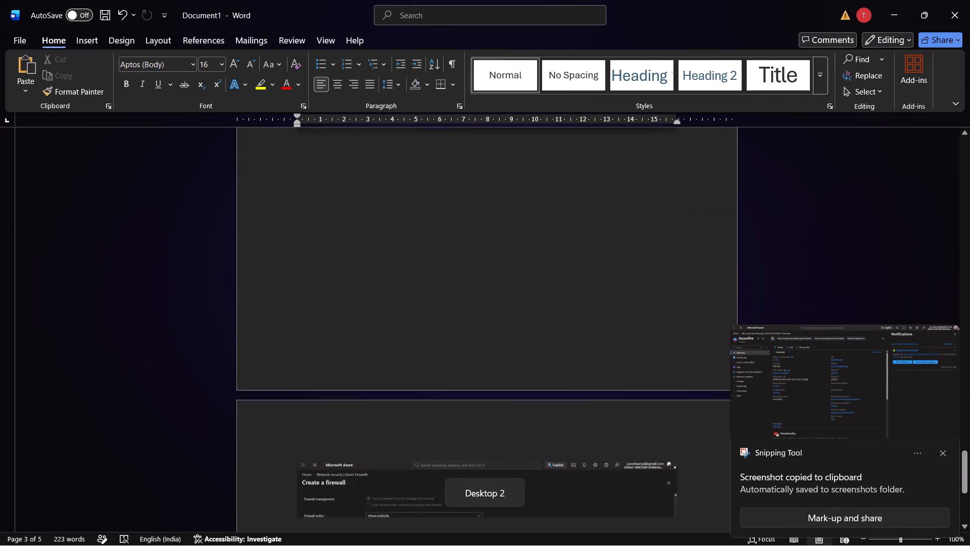
{"action": "scroll", "coordinate": [596, 407], "scroll_direction": "up", "scroll_amount": 3}
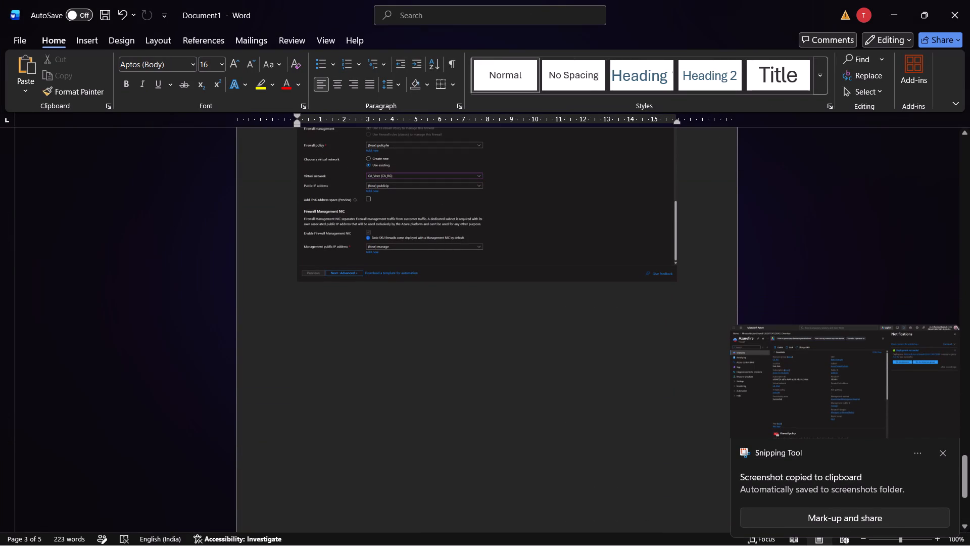
{"action": "left_click", "coordinate": [693, 282]}
{"action": "key", "text": "Return"}
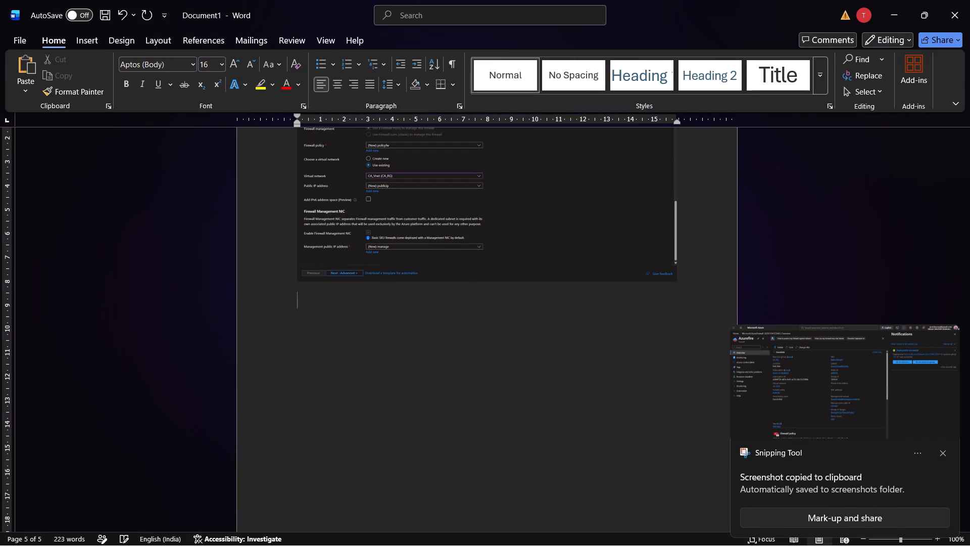
{"action": "key", "text": "ctrl+v"}
{"action": "key", "text": "Return"}
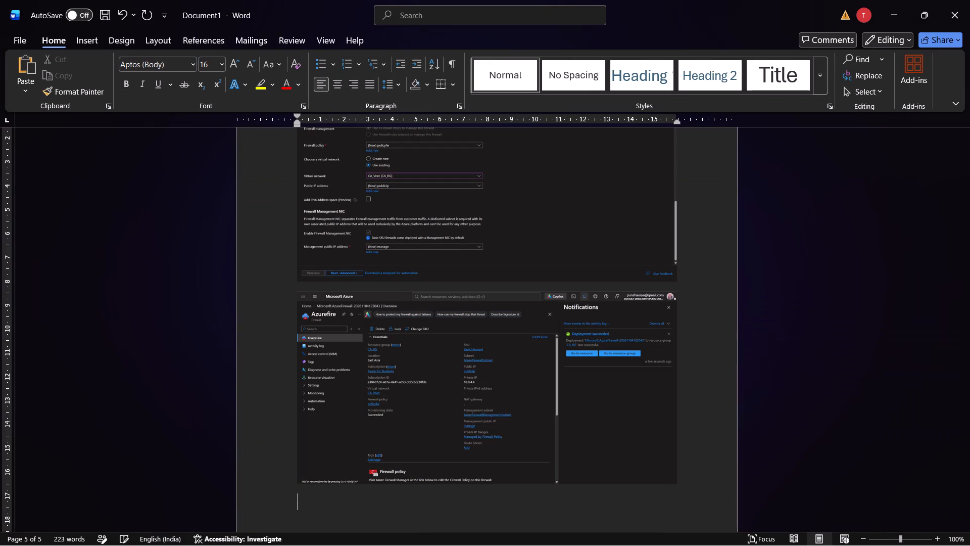
Below the pasted screenshot, write "5) Now go to resources and copy the ip" and start a new line numbered "6)".
{"action": "scroll", "coordinate": [693, 282], "scroll_direction": "up", "scroll_amount": 5}
{"action": "scroll", "coordinate": [693, 282], "scroll_direction": "down", "scroll_amount": 3}
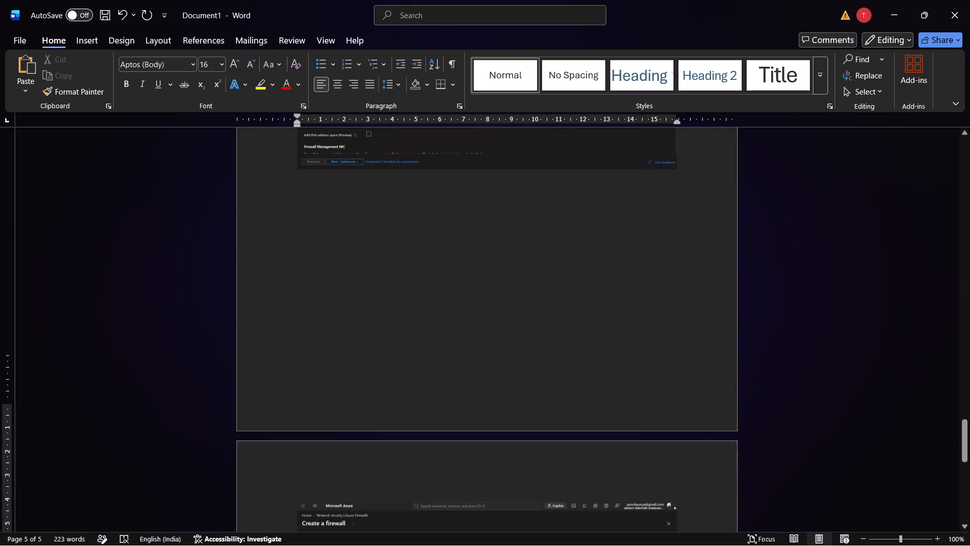
{"action": "scroll", "coordinate": [693, 282], "scroll_direction": "down", "scroll_amount": 3}
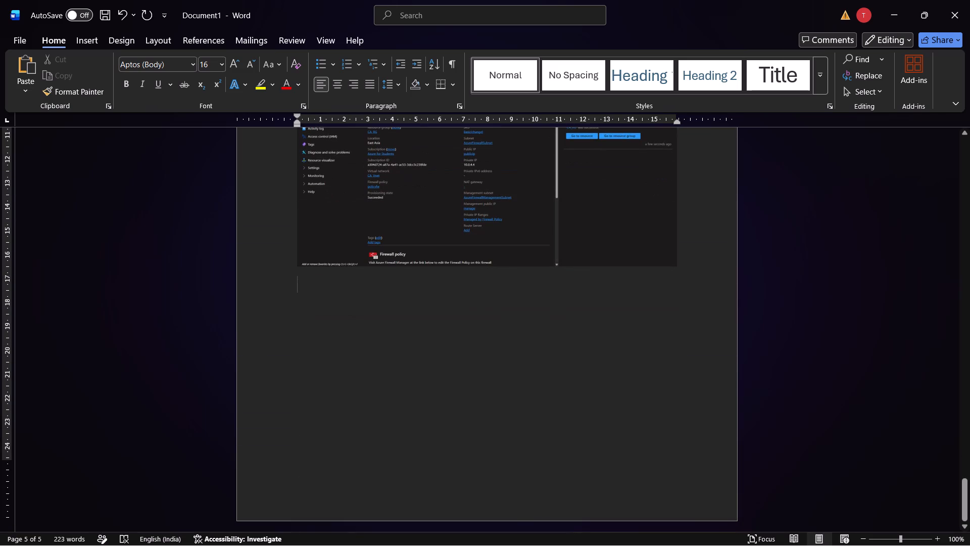
{"action": "scroll", "coordinate": [693, 282], "scroll_direction": "up", "scroll_amount": 8}
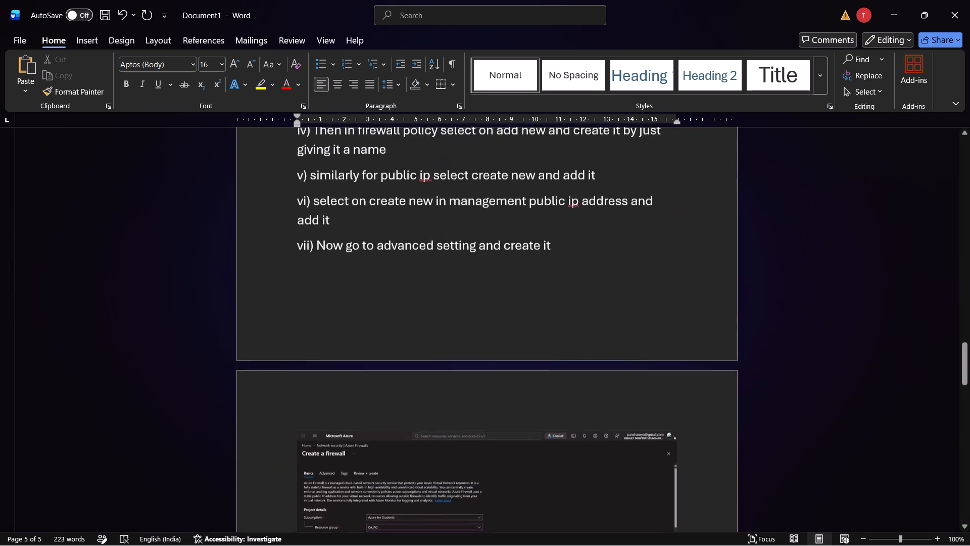
{"action": "scroll", "coordinate": [693, 282], "scroll_direction": "down", "scroll_amount": 3}
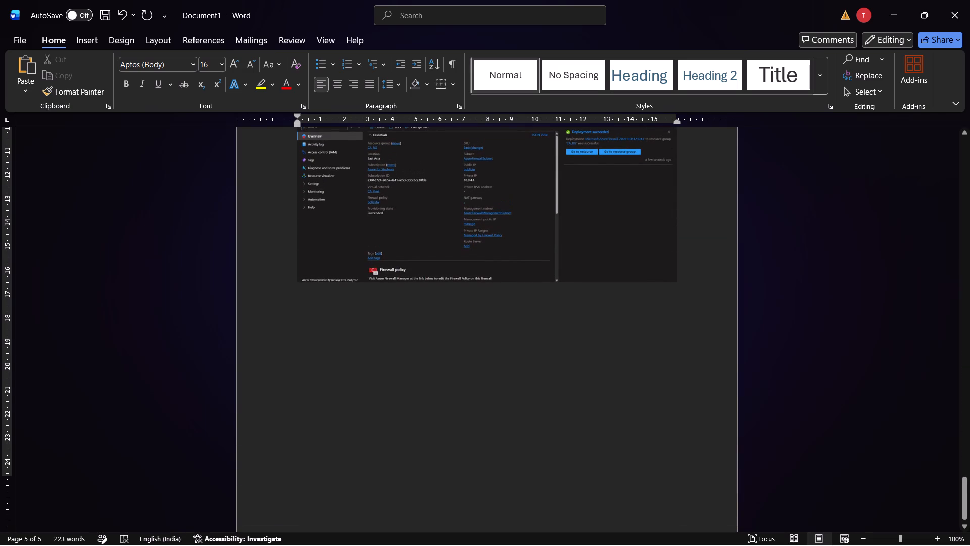
{"action": "key", "text": "5"}
{"action": "type", "text": "()"}
{"action": "key", "text": "BackSpace"}
{"action": "key", "text": "BackSpace"}
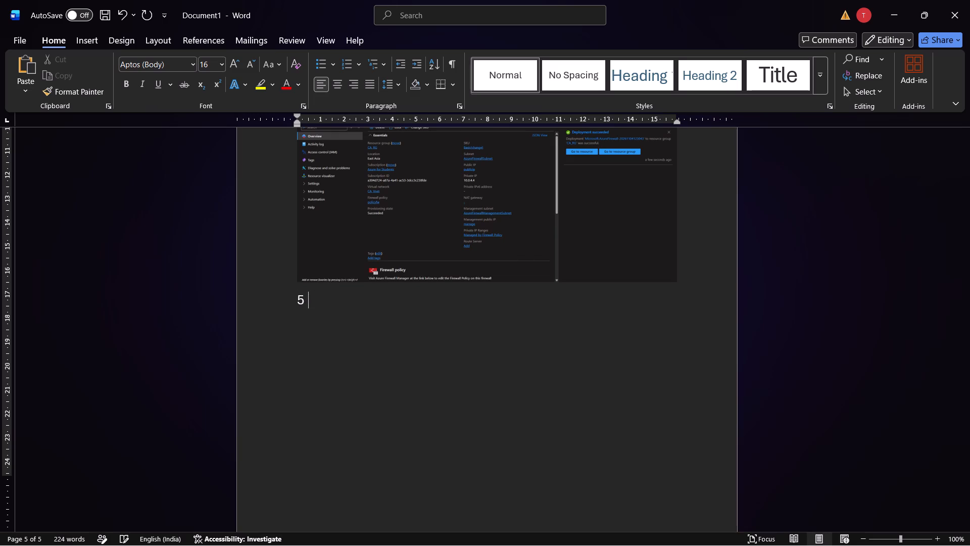
{"action": "type", "text": ")"}
{"action": "key", "text": "space"}
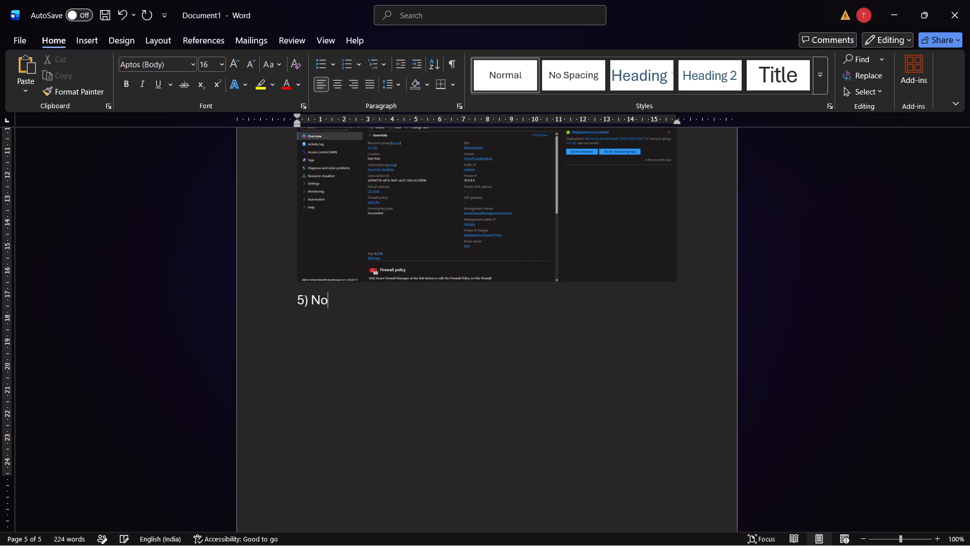
{"action": "key", "text": "BackSpace"}
{"action": "key", "text": "BackSpace"}
{"action": "key", "text": "BackSpace"}
{"action": "key", "text": "BackSpace"}
{"action": "type", "text": "w go to resources and copy the ip"}
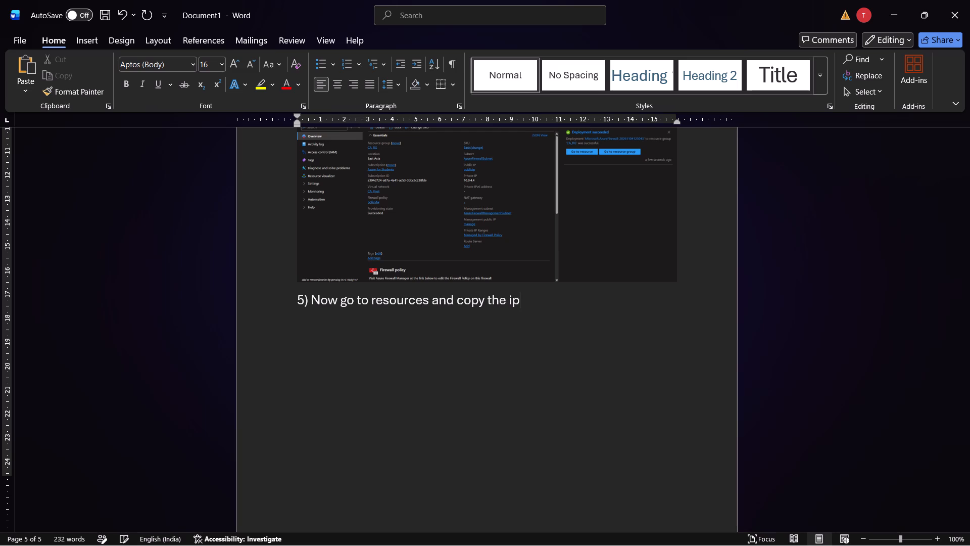
{"action": "key", "text": "Return"}
{"action": "type", "text": "6)"}
{"action": "key", "text": "space"}
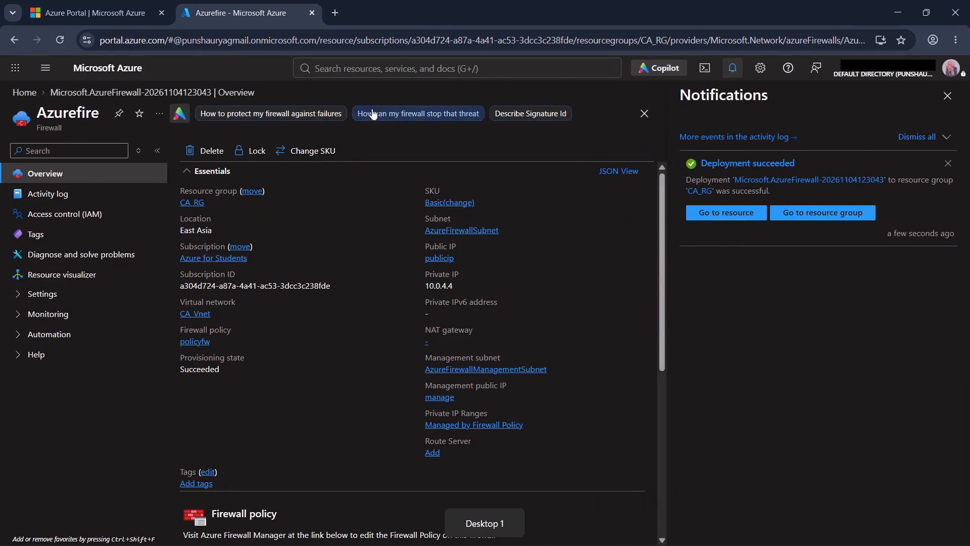
Switch to the Azure portal, search for "route" and open the Route table service.
{"action": "left_click", "coordinate": [342, 70]}
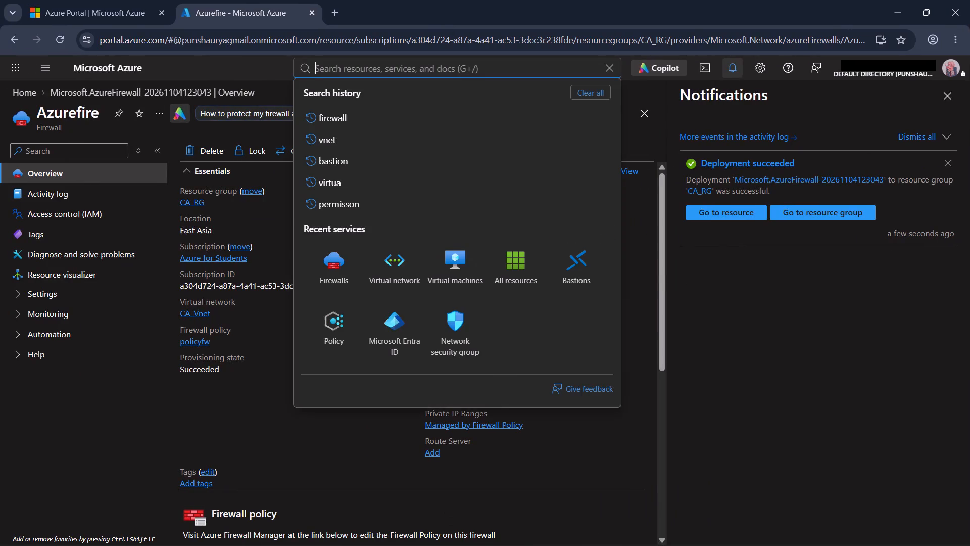
{"action": "type", "text": "route"}
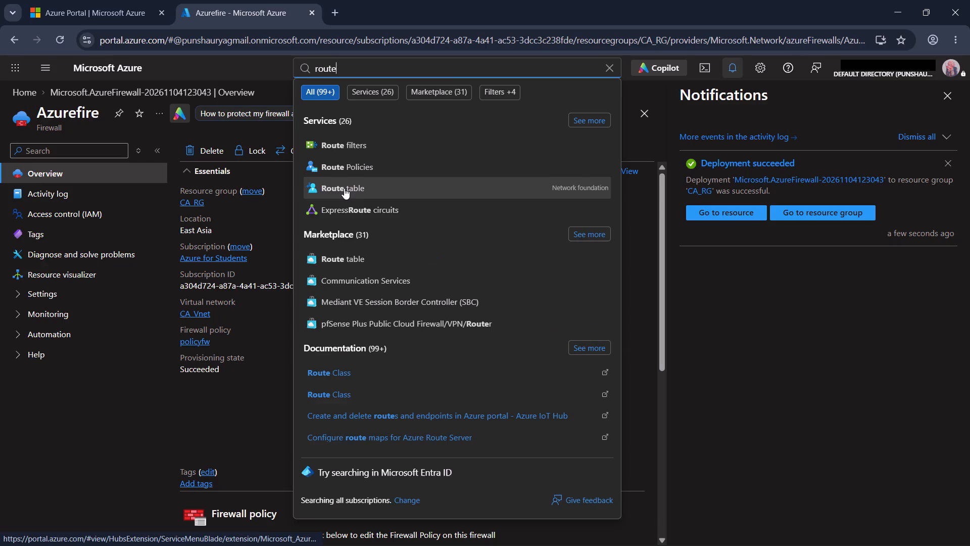
{"action": "left_click", "coordinate": [344, 188]}
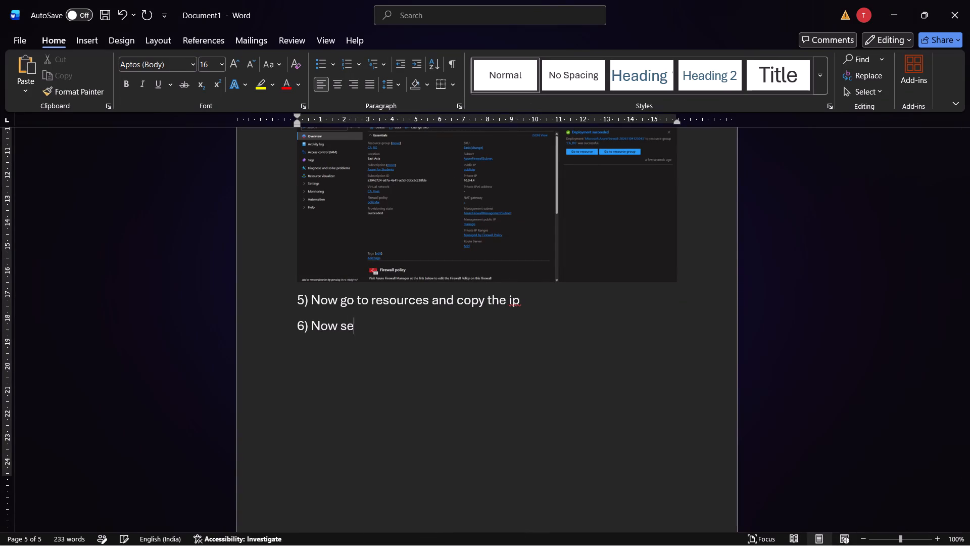
Complete item 6 in Word as "Now search Route table and click on create route table", starting a new route table in the Azure portal.
{"action": "type", "text": "oute table"}
{"action": "key", "text": "space"}
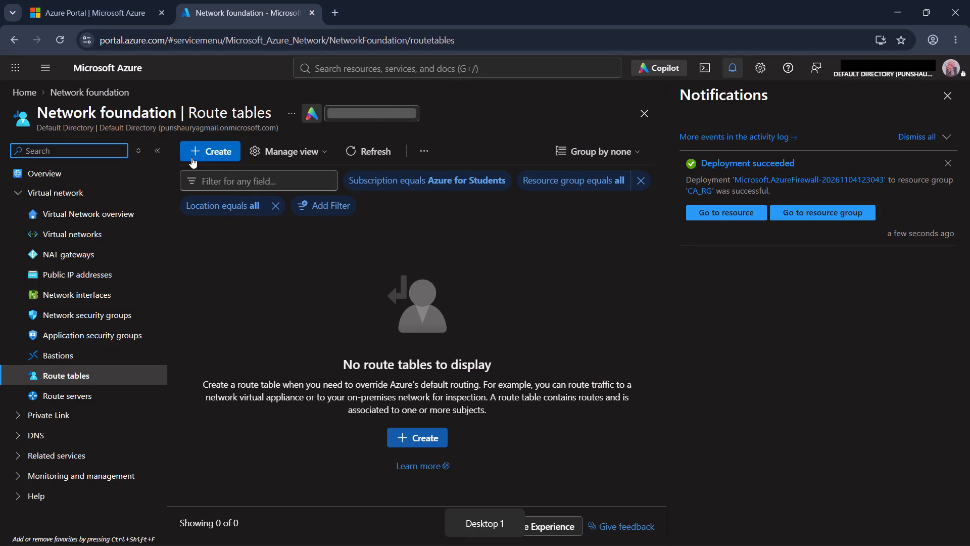
{"action": "left_click", "coordinate": [188, 157]}
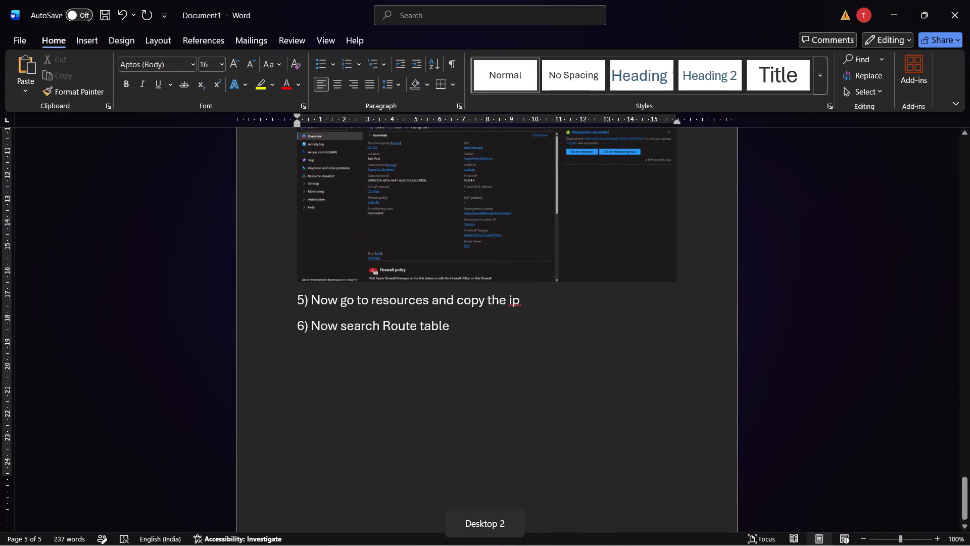
{"action": "type", "text": "and click on create route table"}
{"action": "key", "text": "Return"}
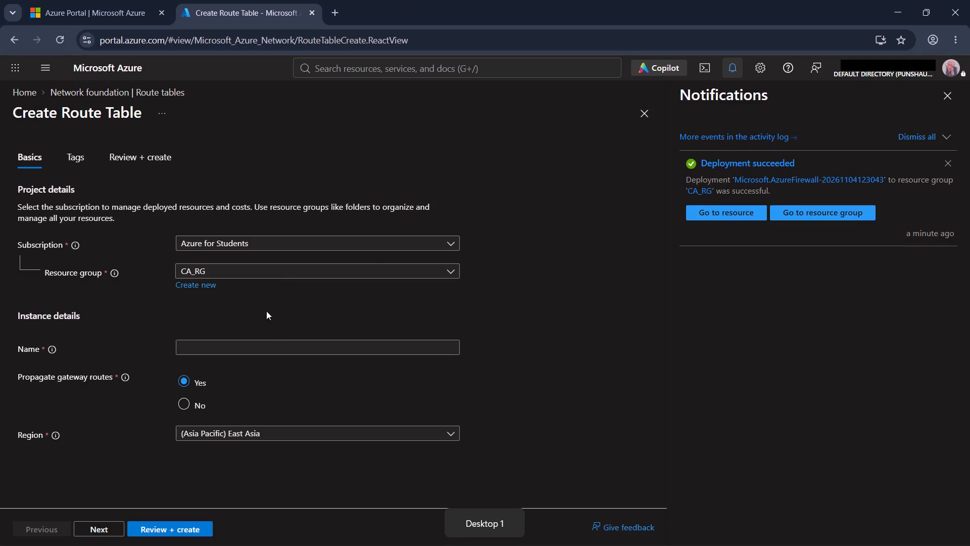
Name the new route table CA_Route in the Azure portal's creation form.
{"action": "left_click", "coordinate": [239, 345]}
{"action": "type", "text": "CA_R"}
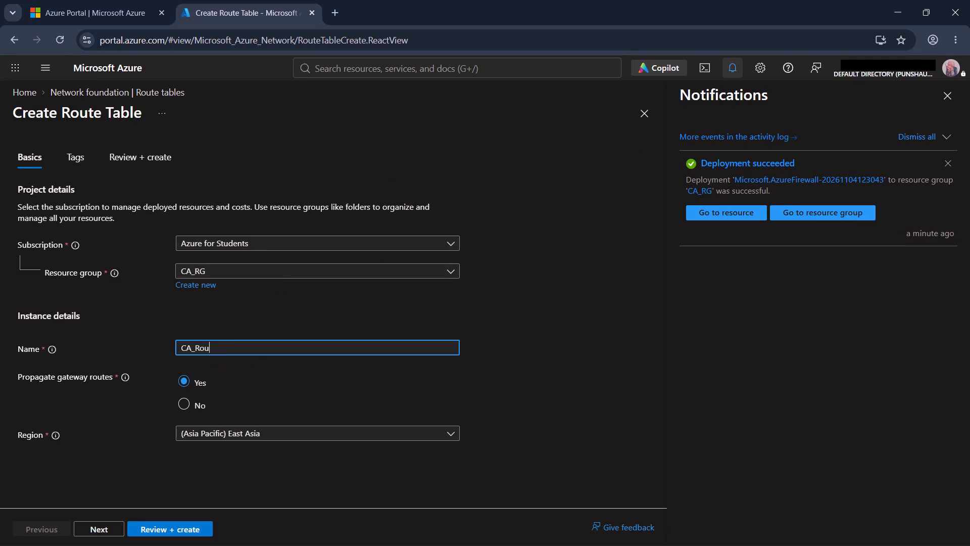
{"action": "scroll", "coordinate": [230, 385], "scroll_direction": "down", "scroll_amount": 1}
Capture the Create Route Table form and paste it in Word beneath a new line reading "i) name it and create it".
{"action": "key", "text": "shift+super+s"}
{"action": "left_click_drag", "start_coordinate": [0, 45], "coordinate": [969, 545]}
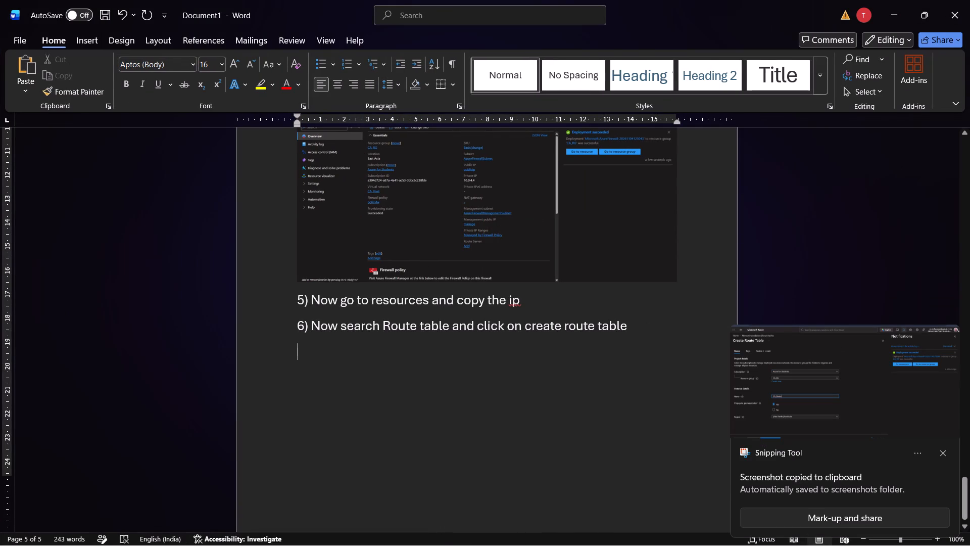
{"action": "type", "text": "i_"}
{"action": "key", "text": "BackSpace"}
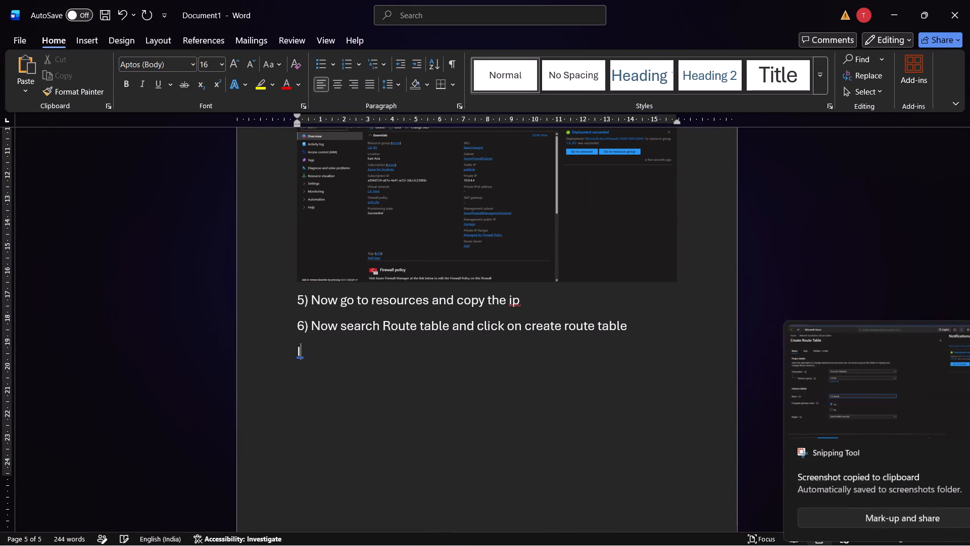
{"action": "key", "text": "BackSpace"}
{"action": "type", "text": "i) name it and create"}
{"action": "key", "text": "space"}
{"action": "type", "text": "it"}
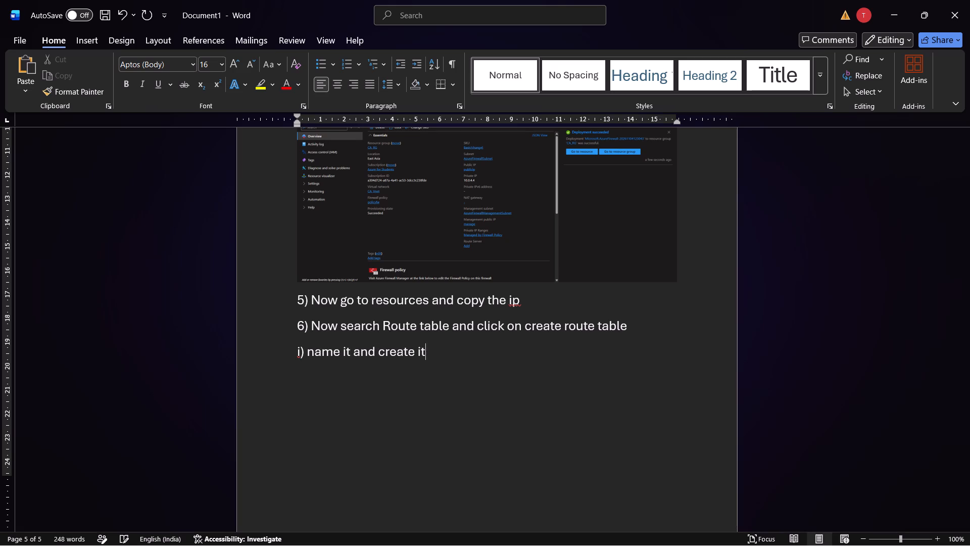
{"action": "key", "text": "Return"}
{"action": "key", "text": "ctrl+v"}
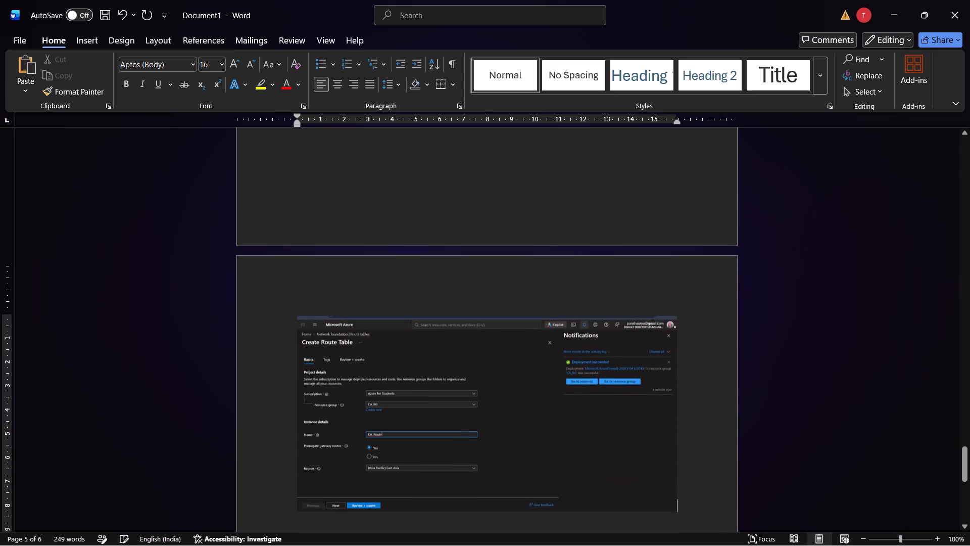
{"action": "key", "text": "Return"}
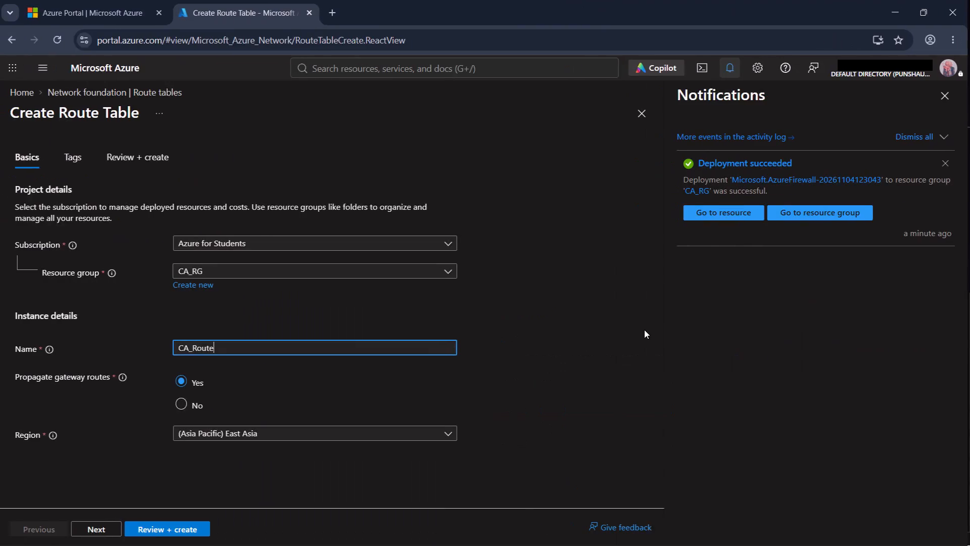
Back in the Azure portal, review and create the CA_Route route table, dismissing the firewall deployment notification.
{"action": "left_click", "coordinate": [157, 529]}
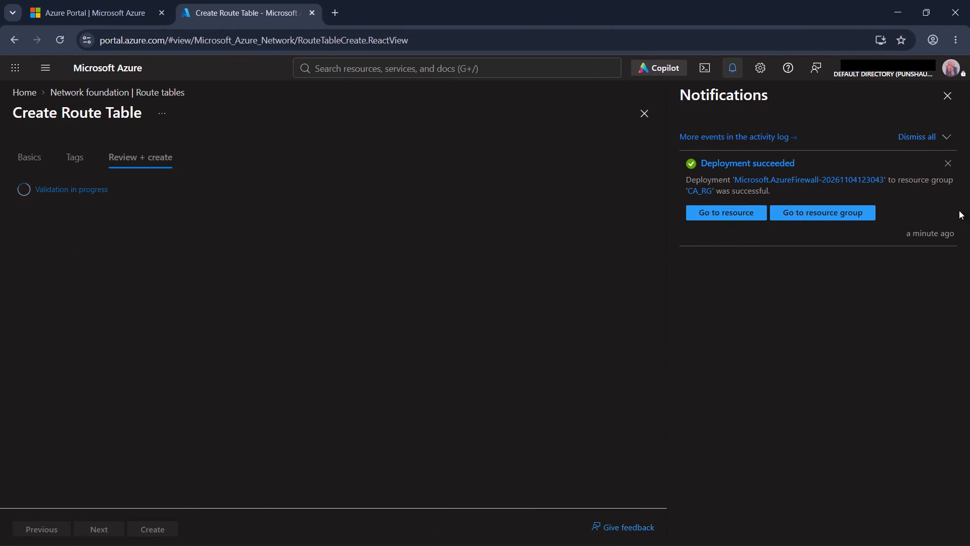
{"action": "left_click", "coordinate": [947, 162]}
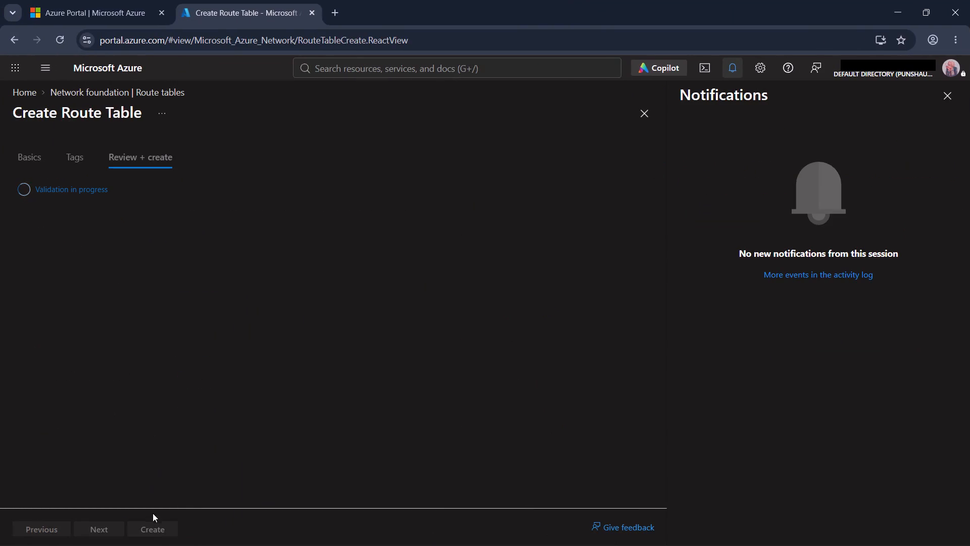
{"action": "left_click", "coordinate": [150, 534]}
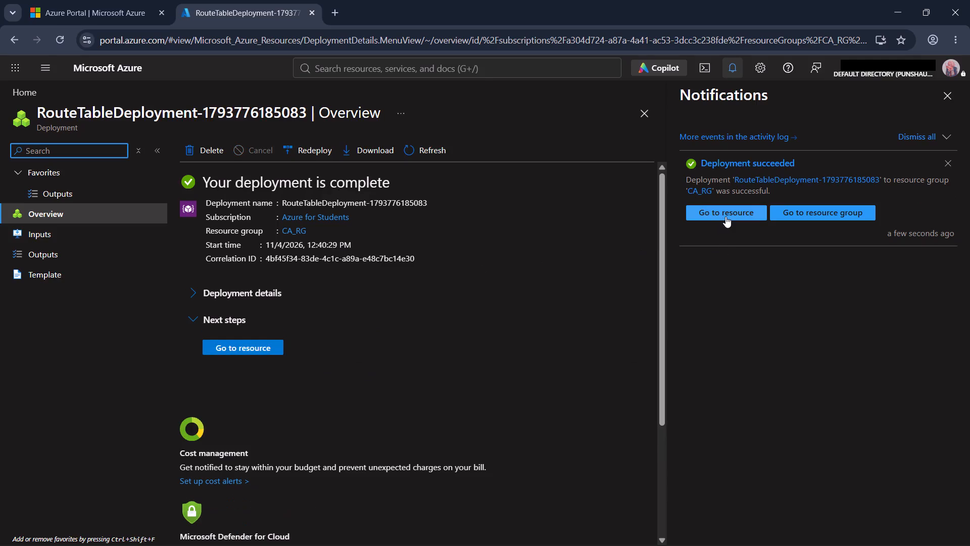
Go to the deployed CA_Route resource and open its Routes page.
{"action": "left_click", "coordinate": [726, 216]}
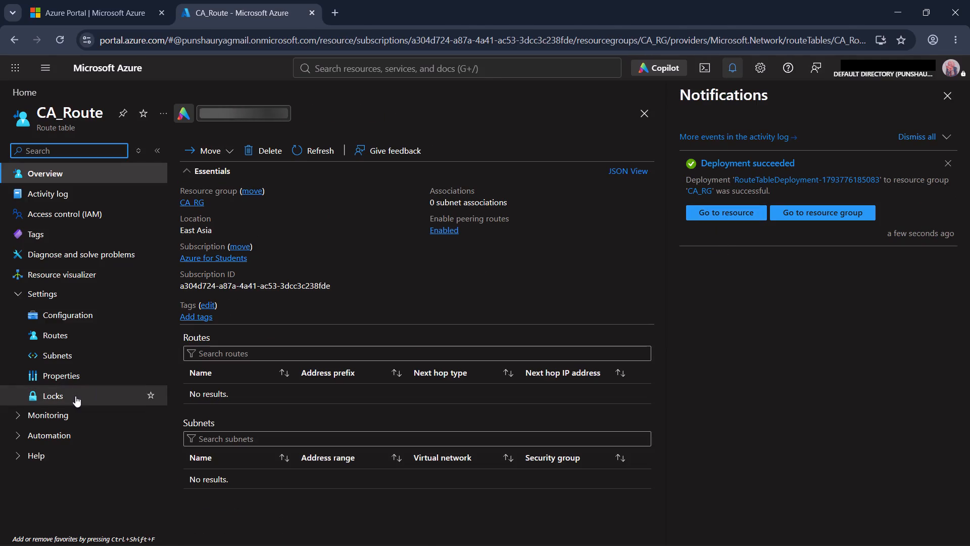
{"action": "left_click", "coordinate": [50, 329]}
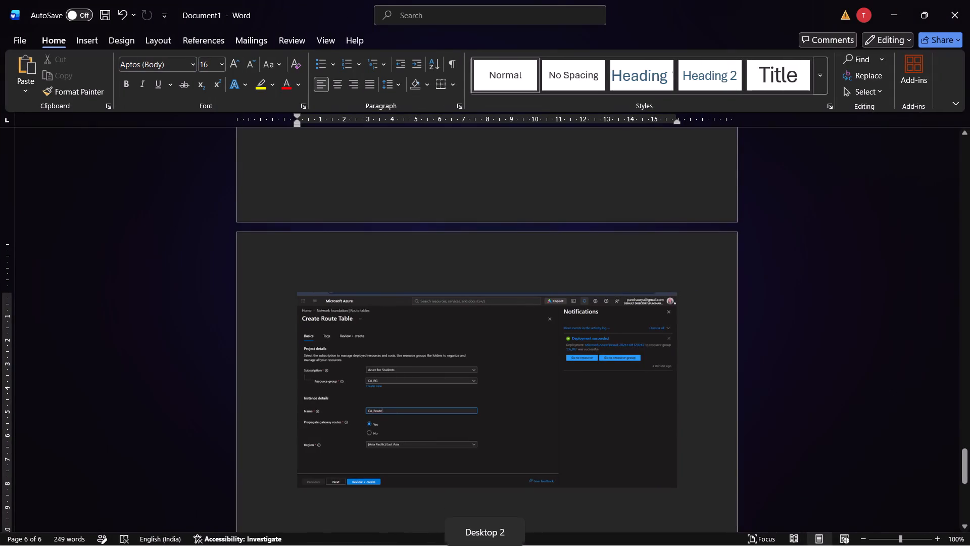
In Word, add item 7 below the pasted capture: "Now go to resources and go to route and click on add".
{"action": "scroll", "coordinate": [193, 154], "scroll_direction": "right", "scroll_amount": 1}
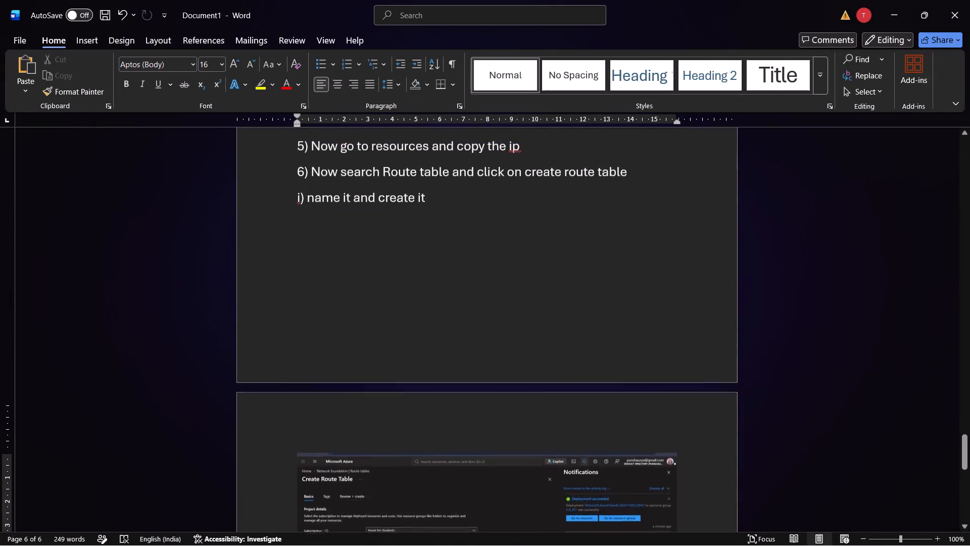
{"action": "scroll", "coordinate": [193, 154], "scroll_direction": "right", "scroll_amount": 2}
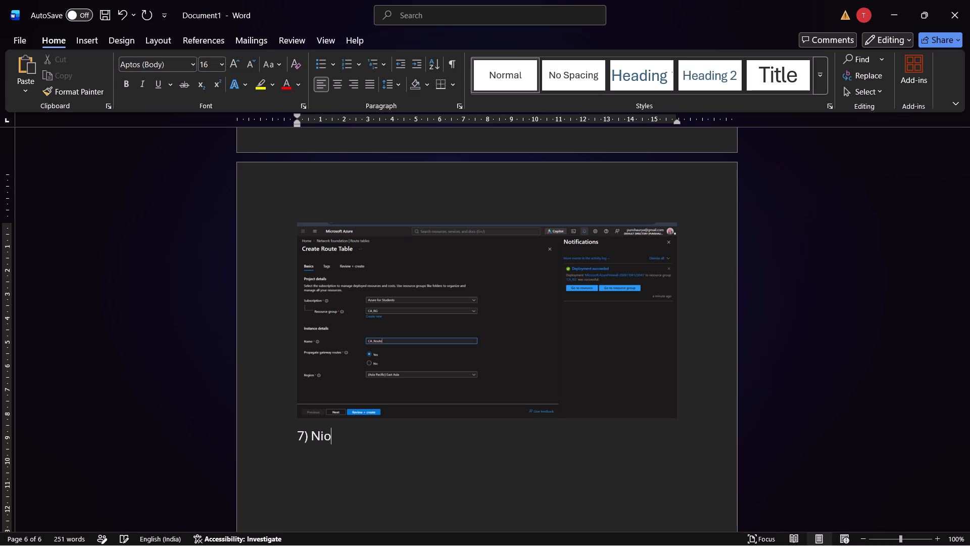
{"action": "key", "text": "BackSpace"}
{"action": "key", "text": "BackSpace"}
{"action": "key", "text": "BackSpace"}
{"action": "type", "text": "ow go to rs"}
{"action": "key", "text": "BackSpace"}
{"action": "type", "text": "esources and go to route and click on add"}
{"action": "key", "text": "Return"}
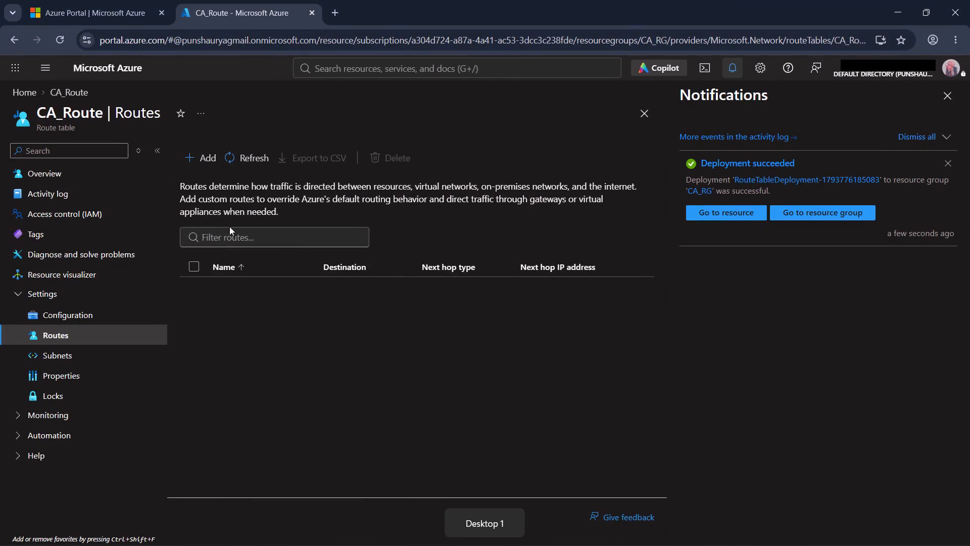
Back in the Azure portal, start a CA_Route route named firewallroute with destination range 0.0.0.0/0 and next hop type Virtual appliance.
{"action": "left_click", "coordinate": [197, 159]}
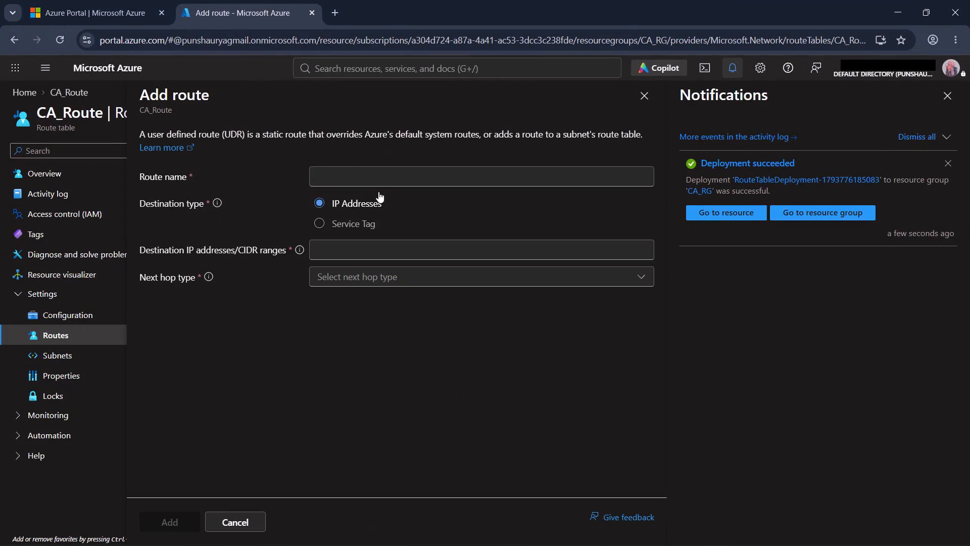
{"action": "left_click", "coordinate": [329, 176]}
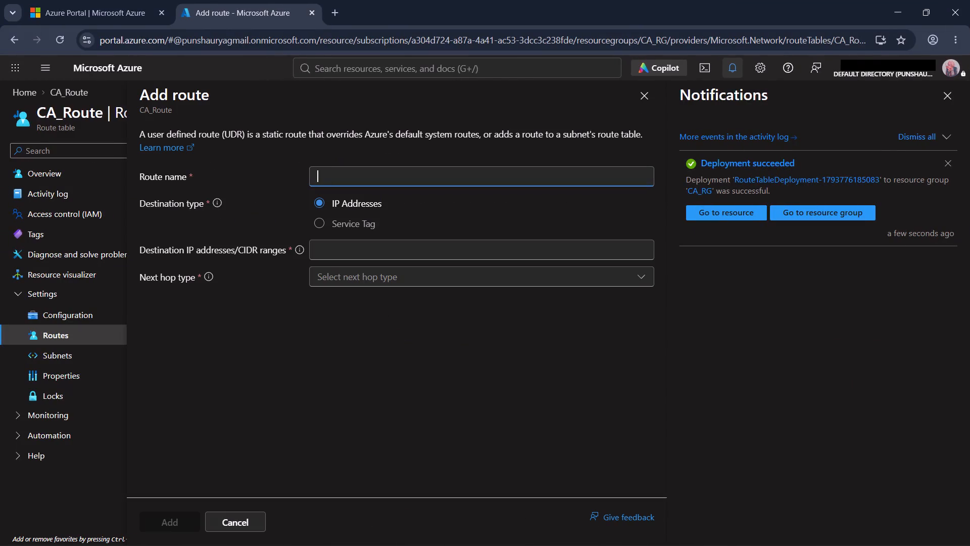
{"action": "type", "text": "firewallroute"}
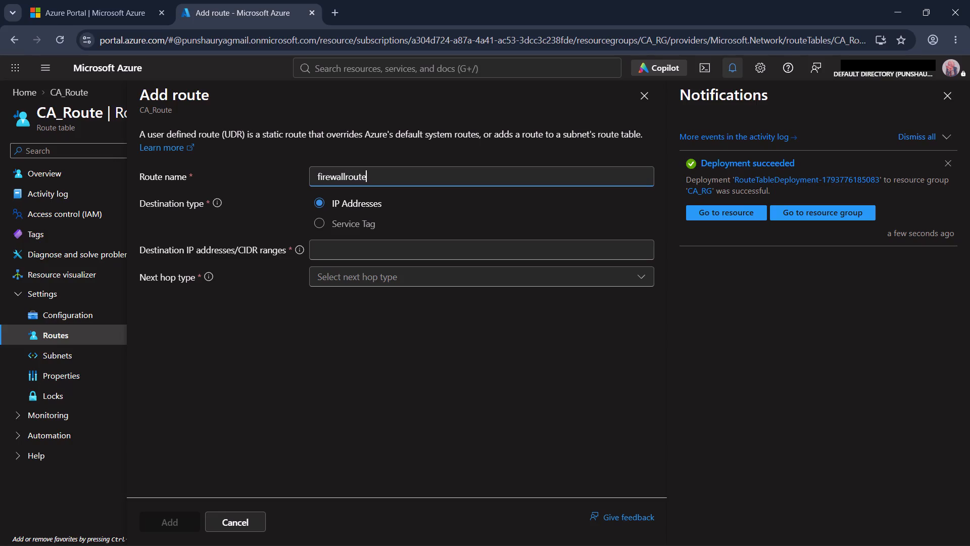
{"action": "left_click", "coordinate": [333, 251]}
{"action": "type", "text": "0.0.0.0/0"}
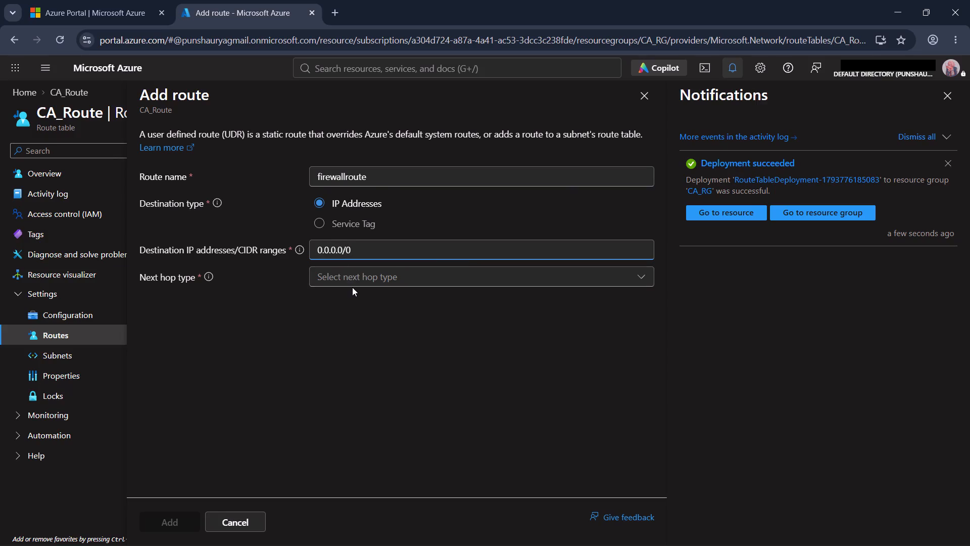
{"action": "left_click", "coordinate": [359, 280]}
{"action": "left_click", "coordinate": [348, 373]}
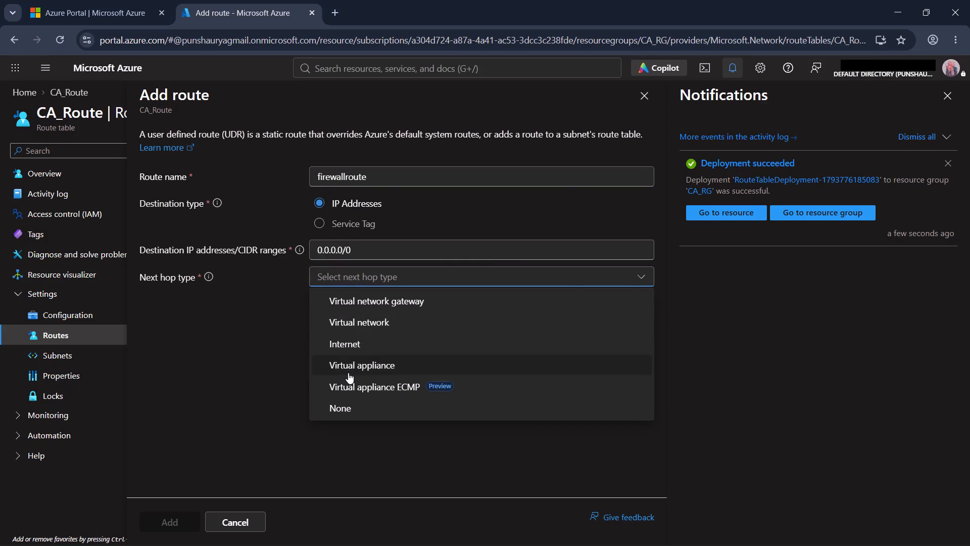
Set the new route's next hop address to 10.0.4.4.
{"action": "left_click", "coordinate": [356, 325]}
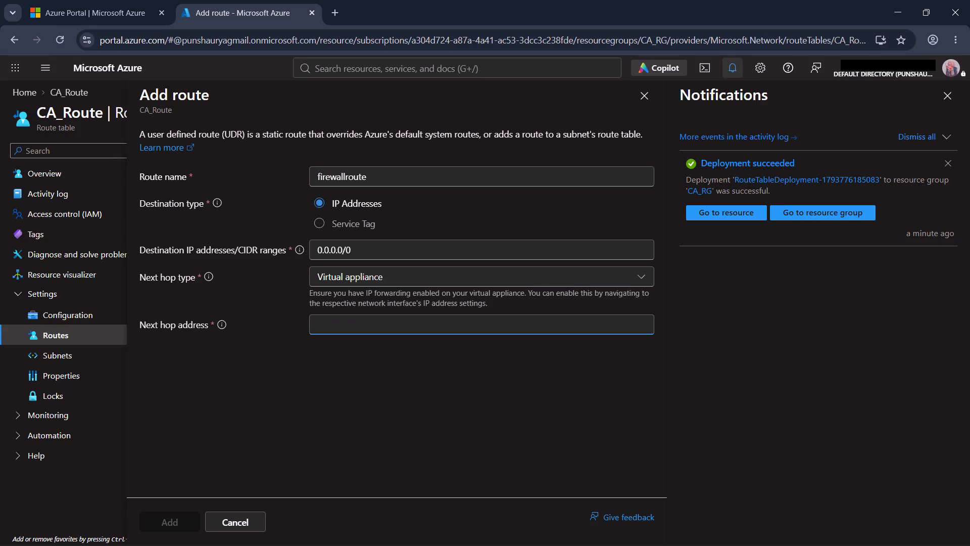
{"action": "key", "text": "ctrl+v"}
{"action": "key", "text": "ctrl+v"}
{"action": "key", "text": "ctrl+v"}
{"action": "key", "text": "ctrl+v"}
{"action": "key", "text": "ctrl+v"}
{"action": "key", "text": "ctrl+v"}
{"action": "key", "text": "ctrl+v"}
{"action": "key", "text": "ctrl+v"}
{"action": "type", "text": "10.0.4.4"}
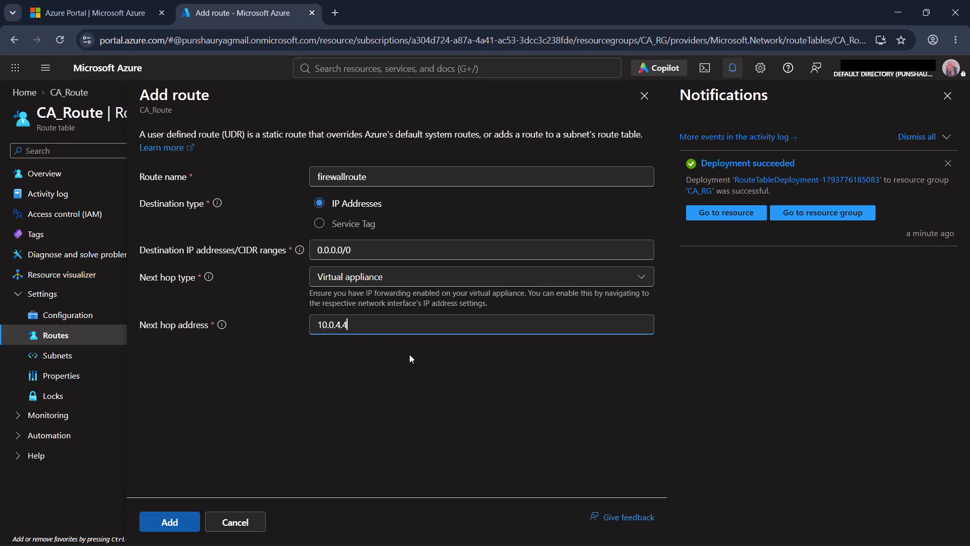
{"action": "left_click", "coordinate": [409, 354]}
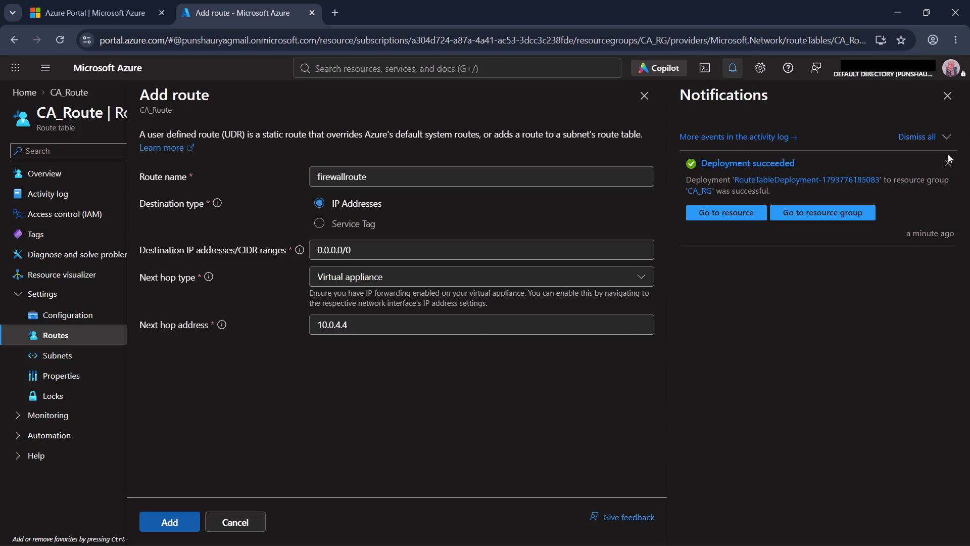
Dismiss the route table deployment notification.
{"action": "left_click", "coordinate": [947, 157]}
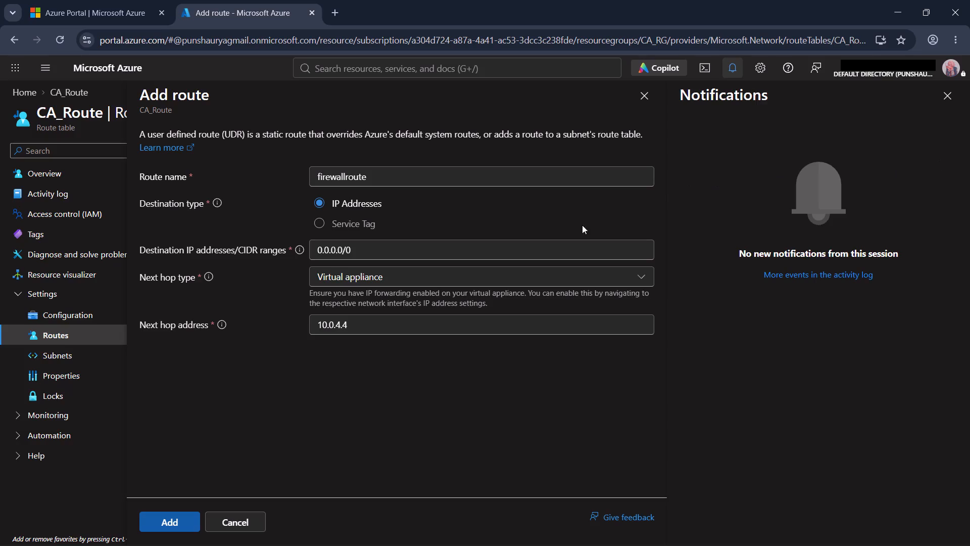
Replace the route's destination IP range with 10.0.0.0/16.
{"action": "left_click", "coordinate": [421, 256]}
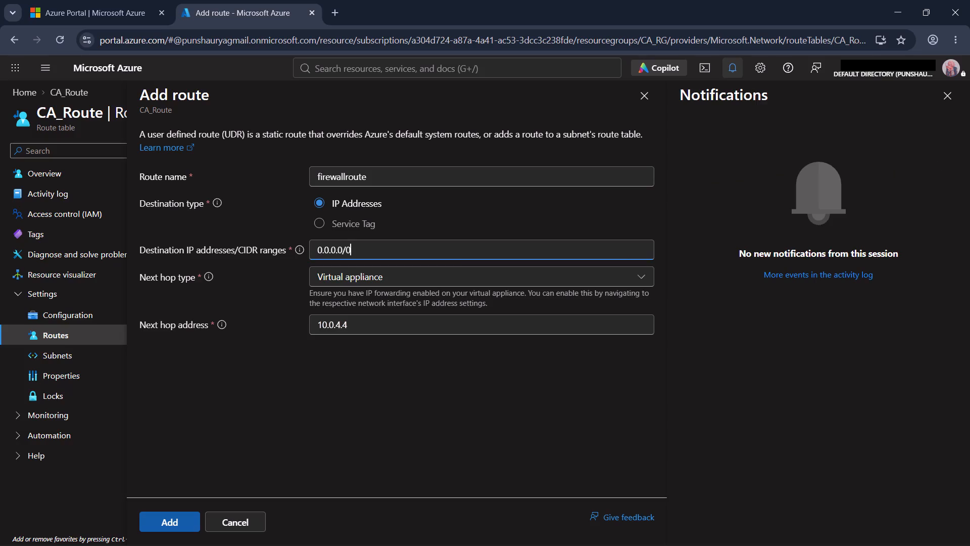
{"action": "key", "text": "BackSpace"}
{"action": "key", "text": "BackSpace"}
{"action": "key", "text": "BackSpace"}
{"action": "key", "text": "BackSpace"}
{"action": "key", "text": "BackSpace"}
{"action": "key", "text": "BackSpace"}
{"action": "key", "text": "BackSpace"}
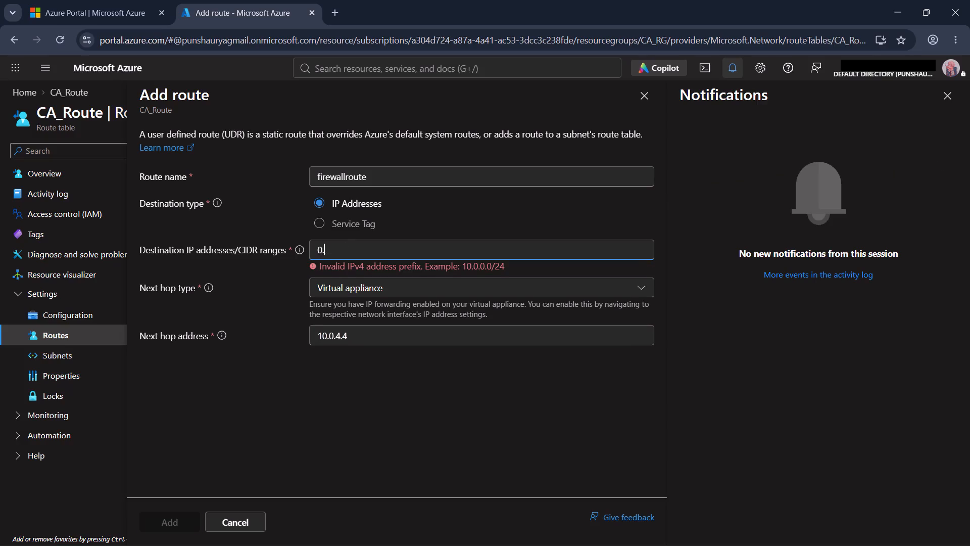
{"action": "key", "text": "BackSpace"}
{"action": "key", "text": "BackSpace"}
{"action": "type", "text": "10.0.0."}
{"action": "key", "text": "0"}
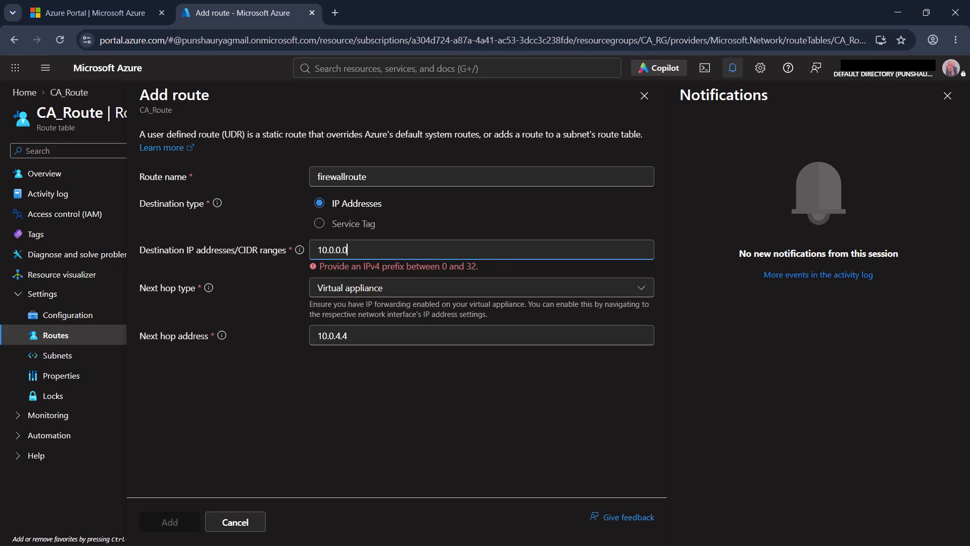
{"action": "key", "text": "slash"}
{"action": "type", "text": "16"}
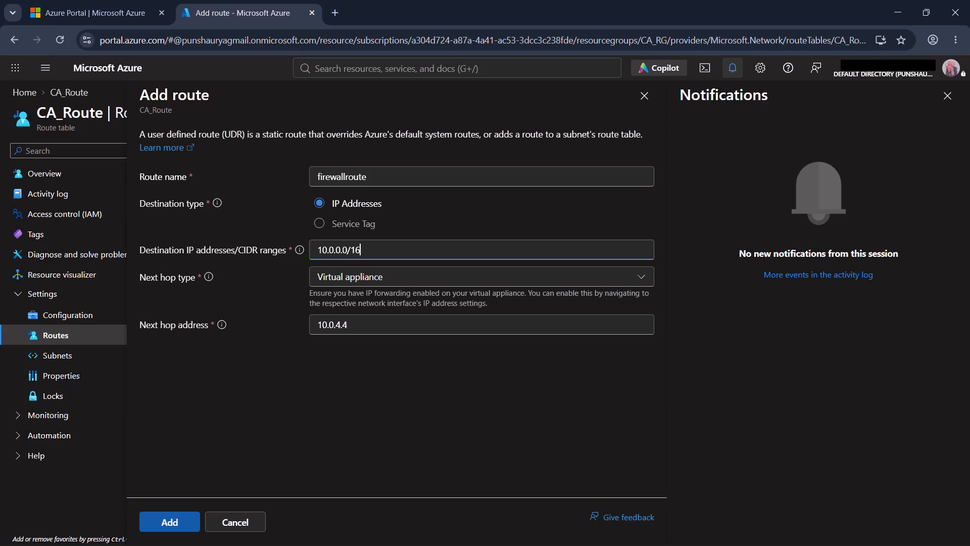
Change the destination range's prefix length to /24.
{"action": "key", "text": "BackSpace"}
{"action": "key", "text": "BackSpace"}
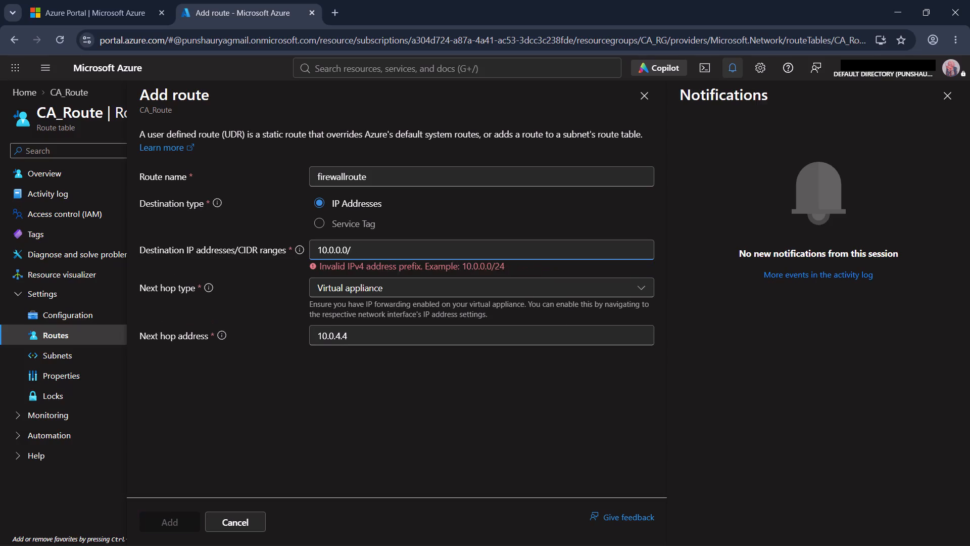
{"action": "type", "text": "24"}
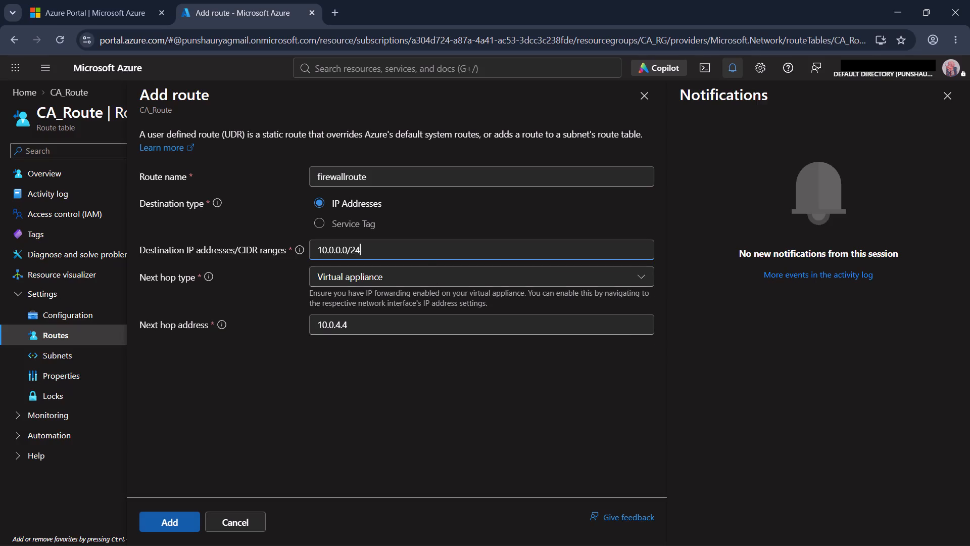
Replace the route's next hop address with 0.0.0.0.
{"action": "left_click", "coordinate": [398, 326]}
{"action": "key", "text": "BackSpace"}
{"action": "key", "text": "BackSpace"}
{"action": "key", "text": "BackSpace"}
{"action": "key", "text": "BackSpace"}
{"action": "key", "text": "BackSpace"}
{"action": "key", "text": "BackSpace"}
{"action": "key", "text": "BackSpace"}
{"action": "key", "text": "BackSpace"}
{"action": "key", "text": "BackSpace"}
{"action": "key", "text": "BackSpace"}
{"action": "key", "text": "BackSpace"}
{"action": "key", "text": "BackSpace"}
{"action": "key", "text": "BackSpace"}
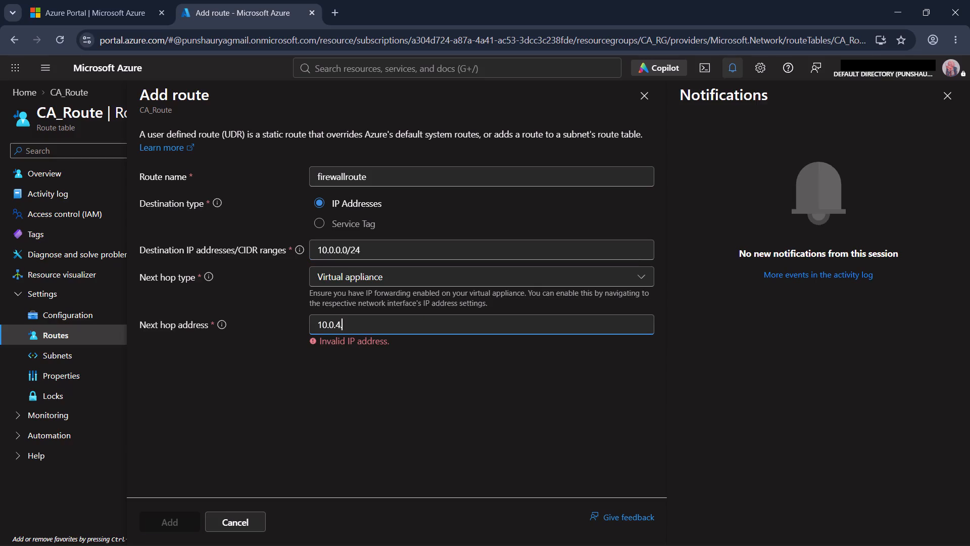
{"action": "type", "text": "0.0.0.0"}
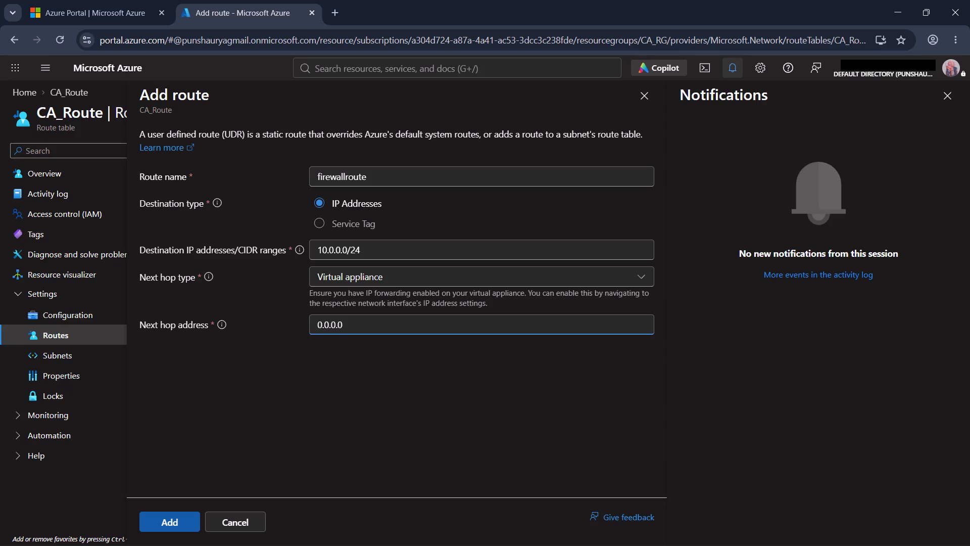
Open the Firewalls service in a new browser tab, leaving the route form open.
{"action": "left_click", "coordinate": [327, 64]}
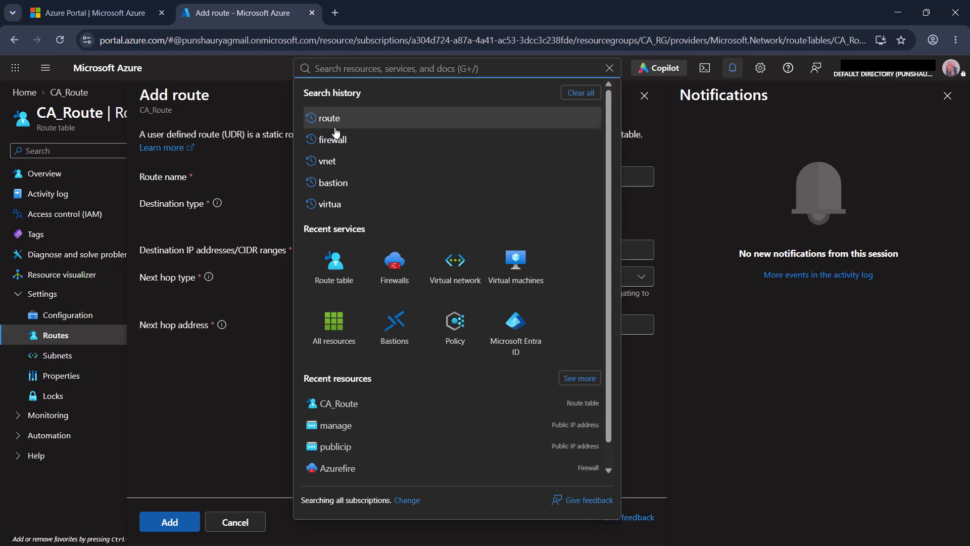
{"action": "right_click", "coordinate": [397, 265]}
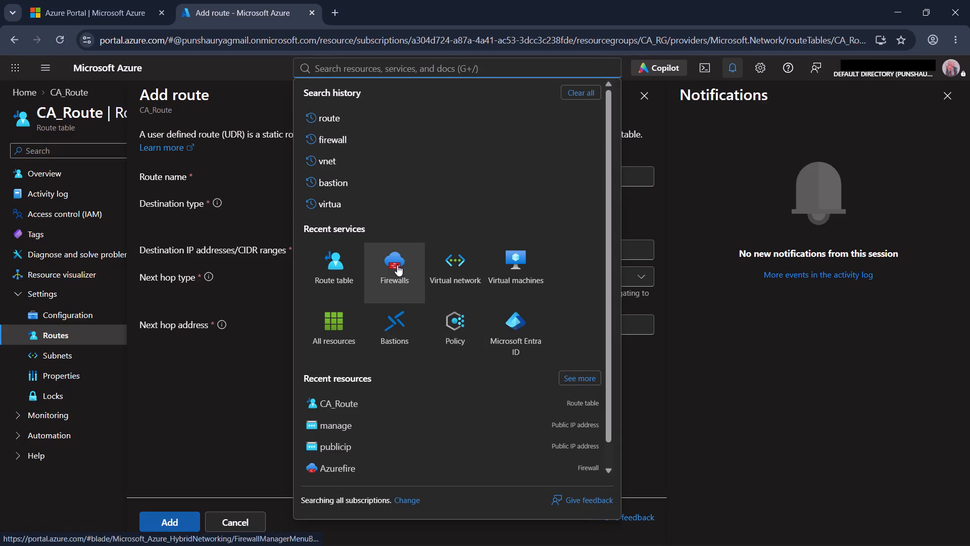
{"action": "left_click", "coordinate": [456, 287]}
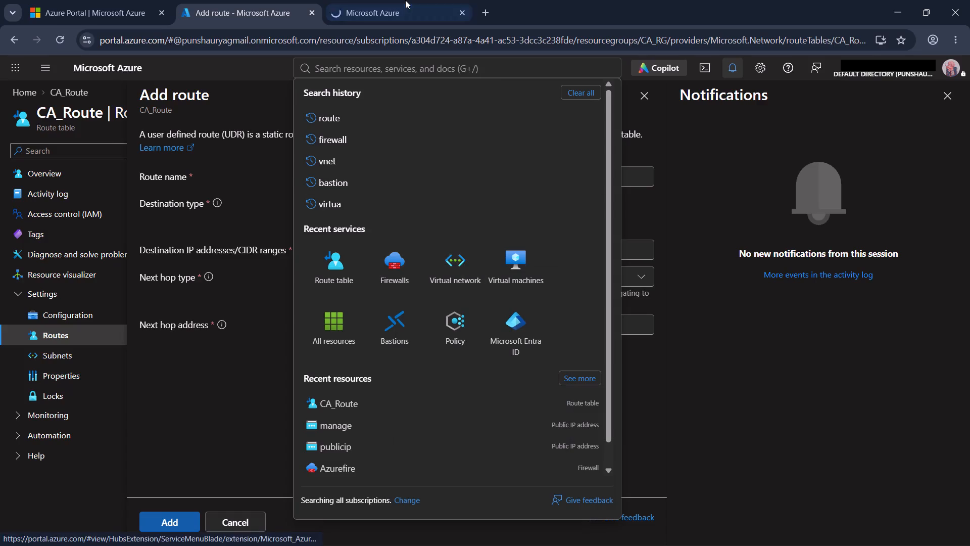
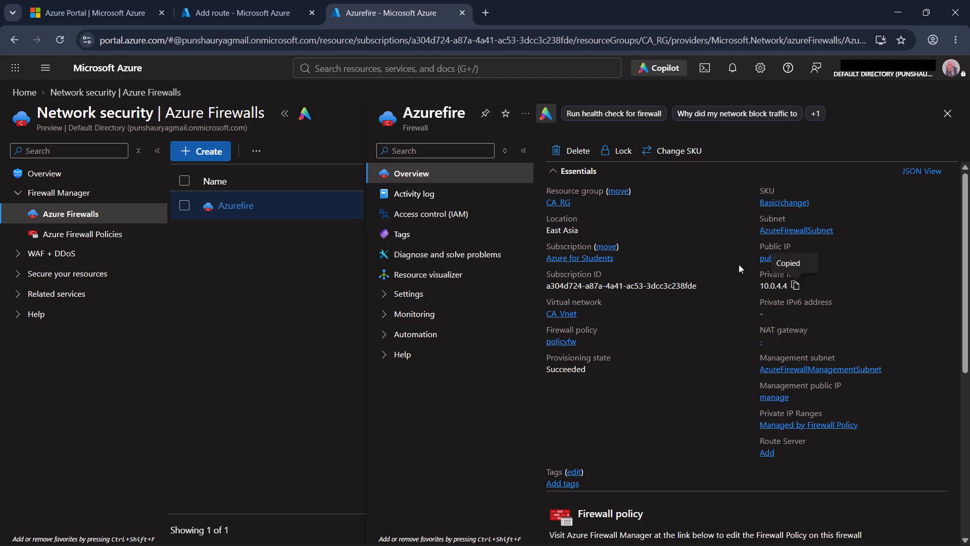
Return to the open Add route form and replace the next hop address with the firewall's copied private IP, 10.0.4.4.
{"action": "left_click", "coordinate": [214, 0]}
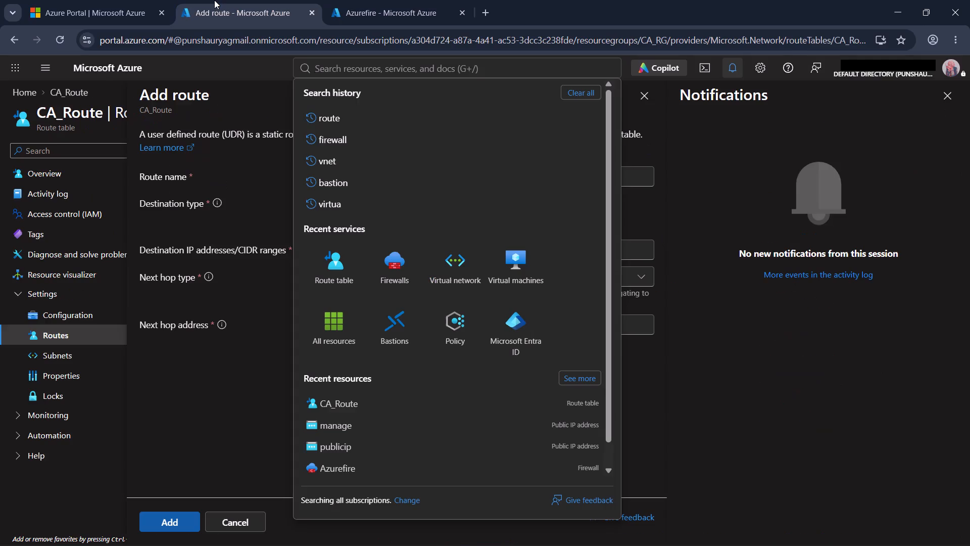
{"action": "left_click", "coordinate": [283, 424]}
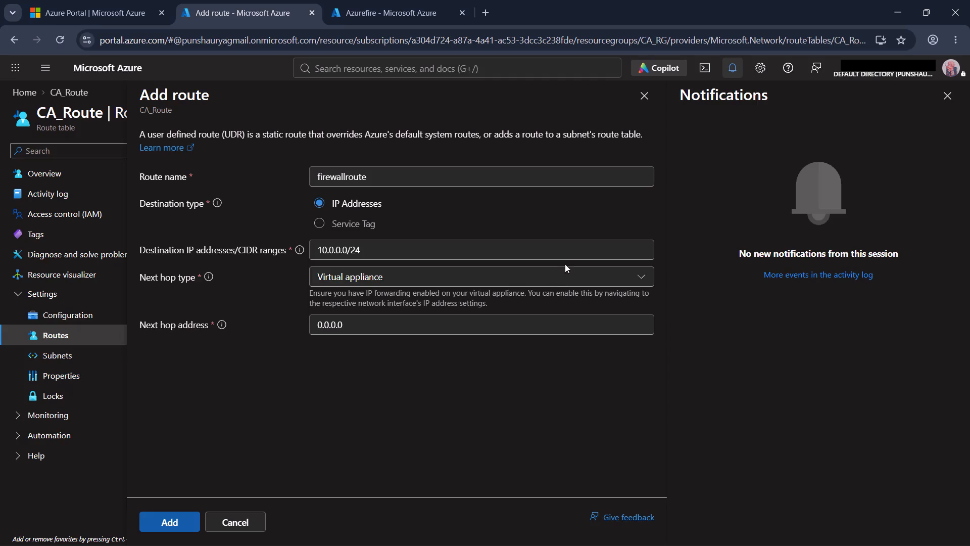
{"action": "left_click", "coordinate": [404, 318]}
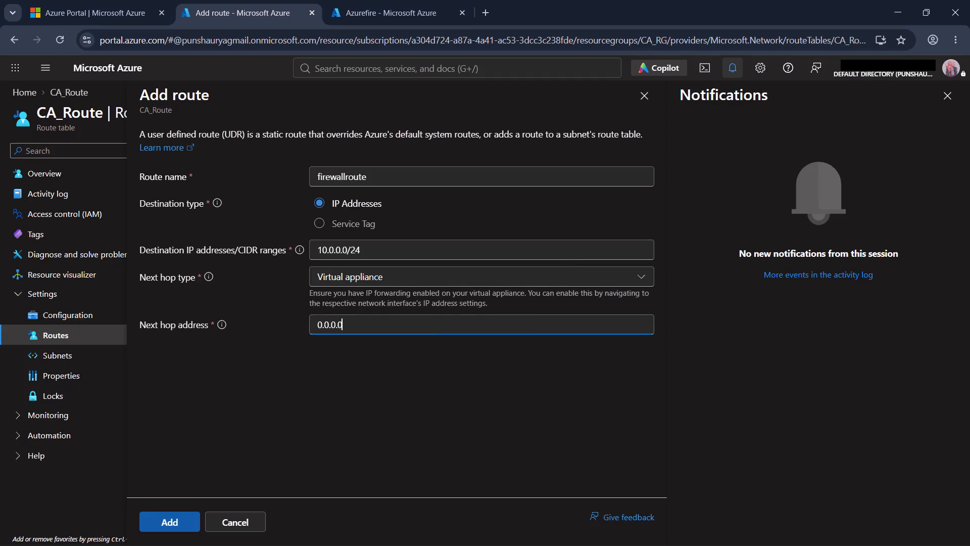
{"action": "key", "text": "BackSpace"}
{"action": "key", "text": "BackSpace"}
{"action": "key", "text": "BackSpace"}
{"action": "key", "text": "BackSpace"}
{"action": "key", "text": "BackSpace"}
{"action": "key", "text": "BackSpace"}
{"action": "key", "text": "BackSpace"}
{"action": "key", "text": "BackSpace"}
{"action": "key", "text": "BackSpace"}
{"action": "key", "text": "BackSpace"}
{"action": "key", "text": "BackSpace"}
{"action": "key", "text": "BackSpace"}
{"action": "key", "text": "BackSpace"}
{"action": "key", "text": "BackSpace"}
{"action": "key", "text": "BackSpace"}
{"action": "key", "text": "ctrl+v"}
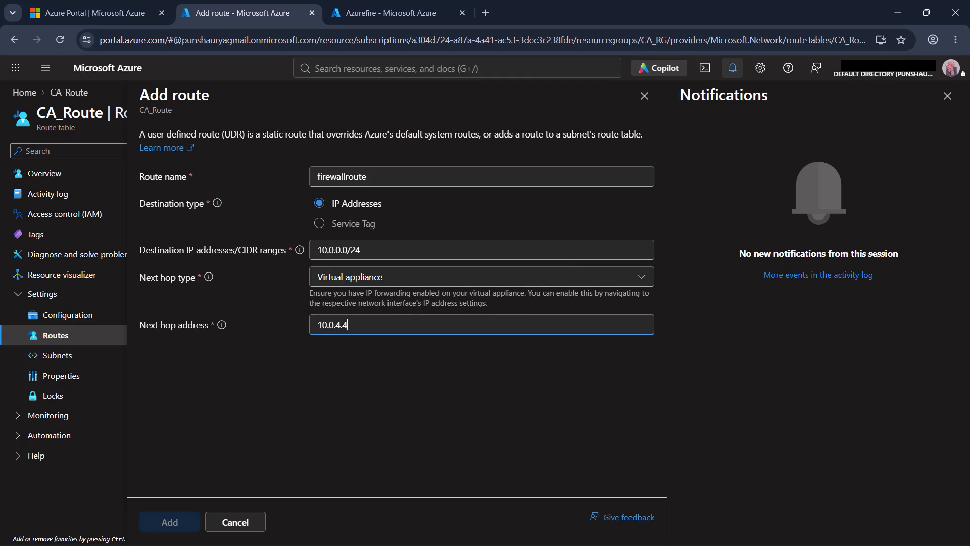
Replace the destination IP range with 0.0.0.0/0 and add firewallroute to the route table.
{"action": "left_click", "coordinate": [446, 245]}
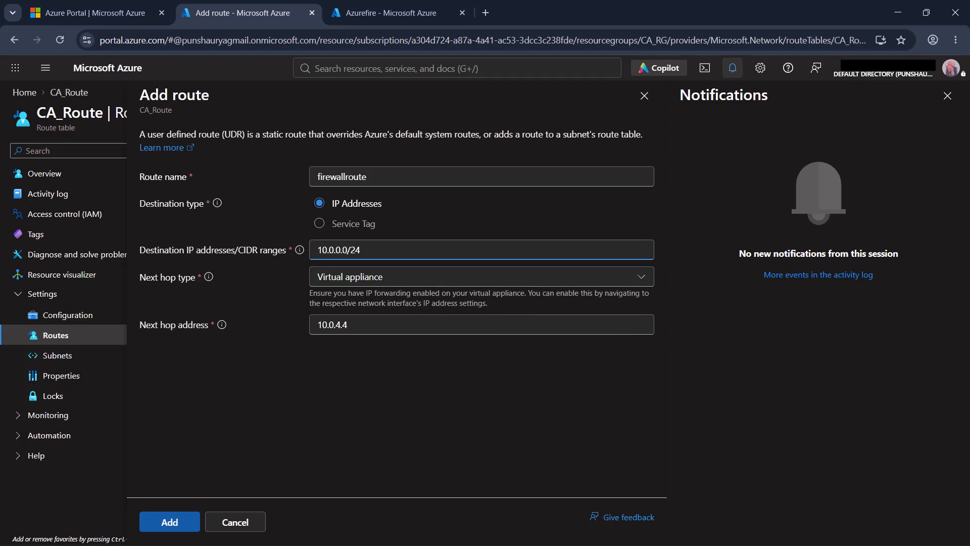
{"action": "key", "text": "BackSpace"}
{"action": "key", "text": "BackSpace"}
{"action": "key", "text": "BackSpace"}
{"action": "key", "text": "BackSpace"}
{"action": "key", "text": "BackSpace"}
{"action": "key", "text": "BackSpace"}
{"action": "key", "text": "BackSpace"}
{"action": "key", "text": "BackSpace"}
{"action": "key", "text": "BackSpace"}
{"action": "key", "text": "BackSpace"}
{"action": "key", "text": "BackSpace"}
{"action": "key", "text": "BackSpace"}
{"action": "key", "text": "BackSpace"}
{"action": "key", "text": "BackSpace"}
{"action": "key", "text": "BackSpace"}
{"action": "key", "text": "BackSpace"}
{"action": "key", "text": "BackSpace"}
{"action": "key", "text": "BackSpace"}
{"action": "type", "text": "0.0.0.0"}
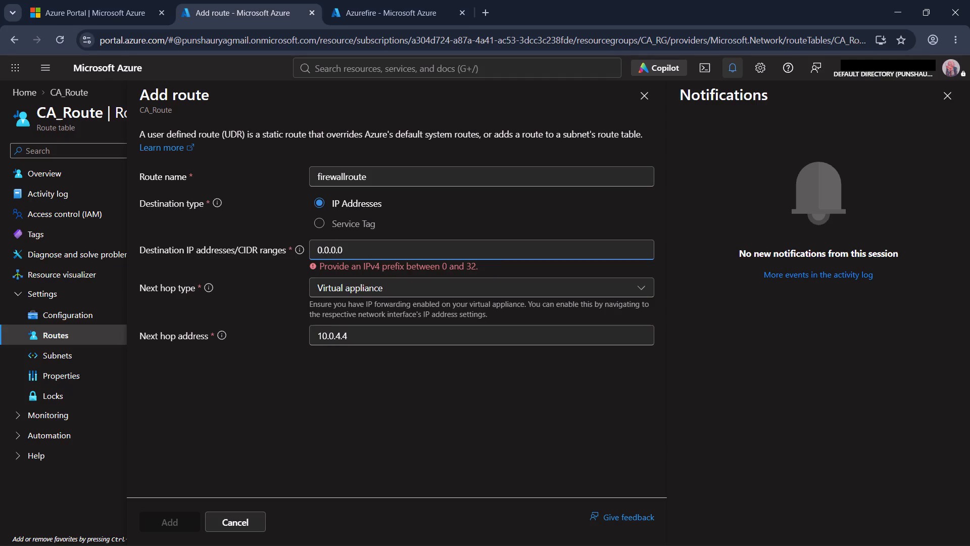
{"action": "type", "text": "/0"}
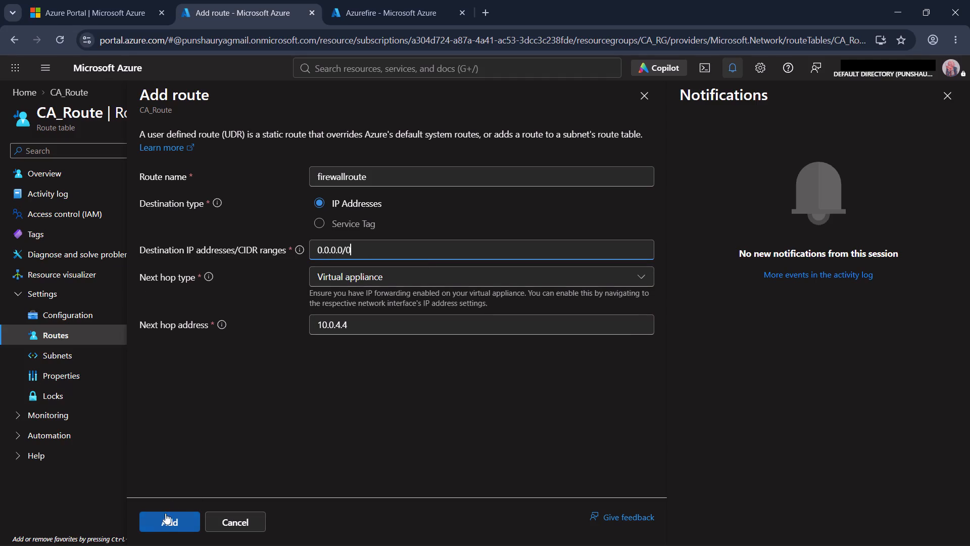
{"action": "left_click", "coordinate": [163, 519]}
Capture a screenshot of the Azure page with the filled-in Add route form and dismiss the capture notification.
{"action": "key", "text": "shift+super+s"}
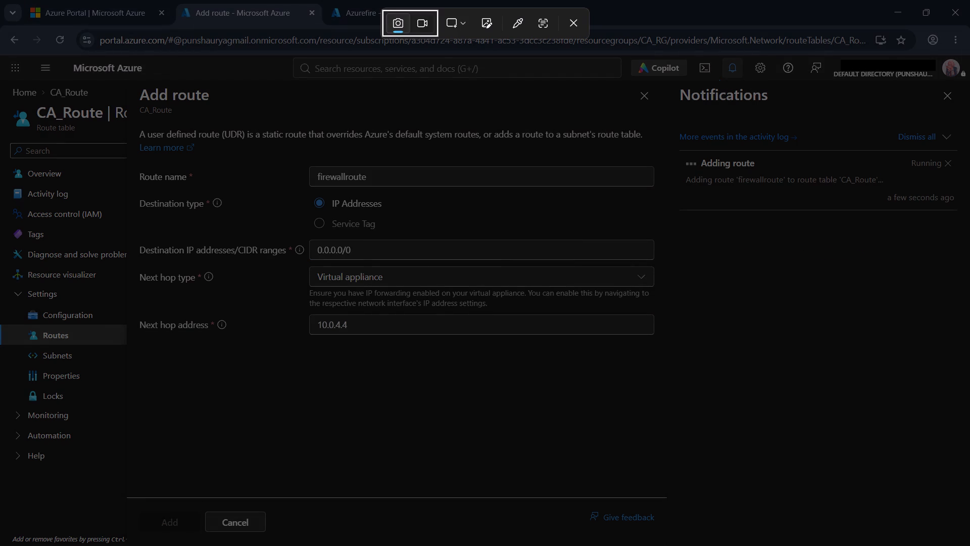
{"action": "left_click_drag", "start_coordinate": [0, 51], "coordinate": [969, 545]}
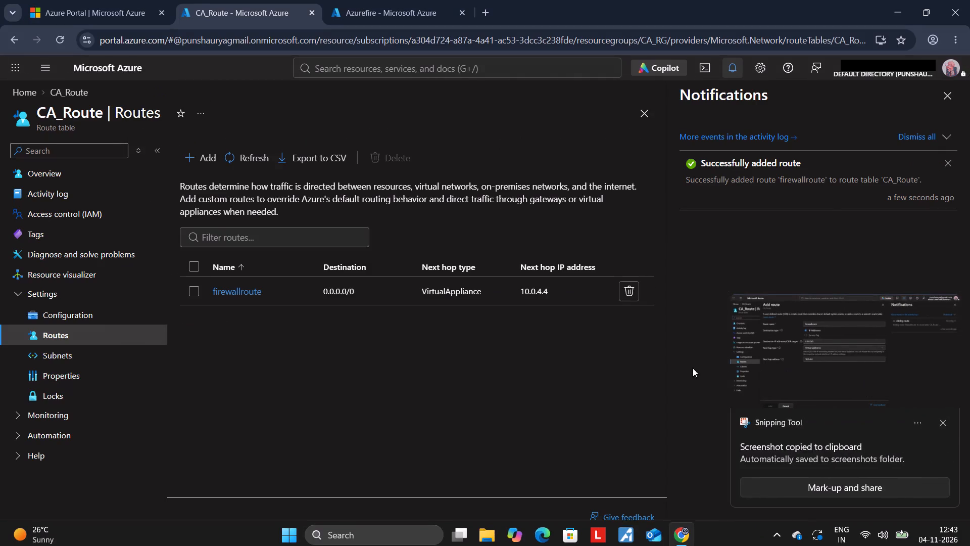
{"action": "left_click", "coordinate": [568, 395]}
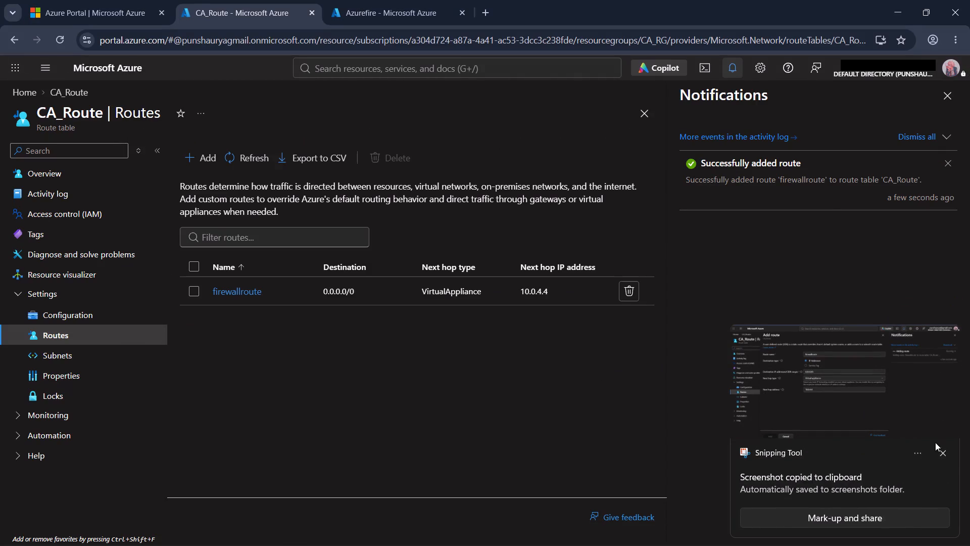
{"action": "left_click", "coordinate": [942, 452]}
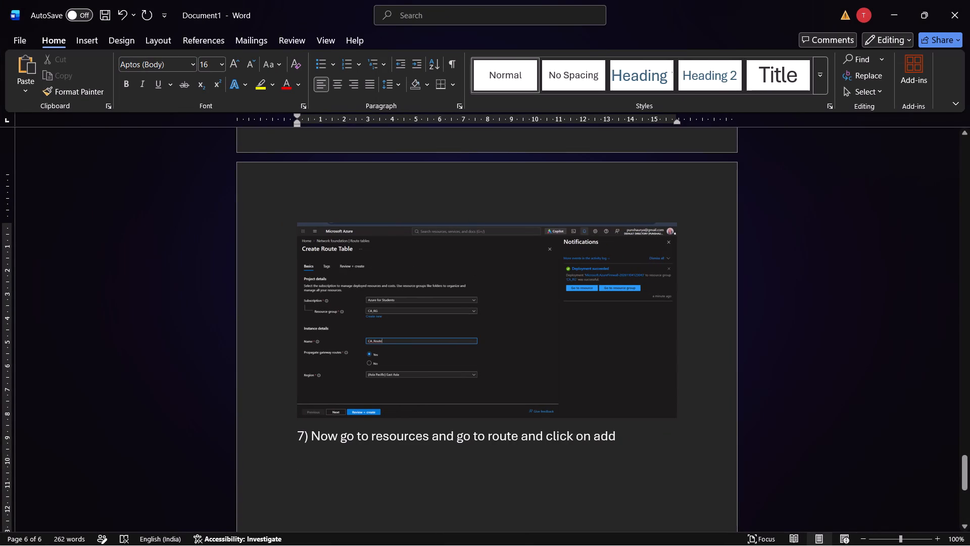
In Word, add the line "And name it and give hop 0.0.0.0/0" below step 7's first line.
{"action": "type", "text": "and name it and sele"}
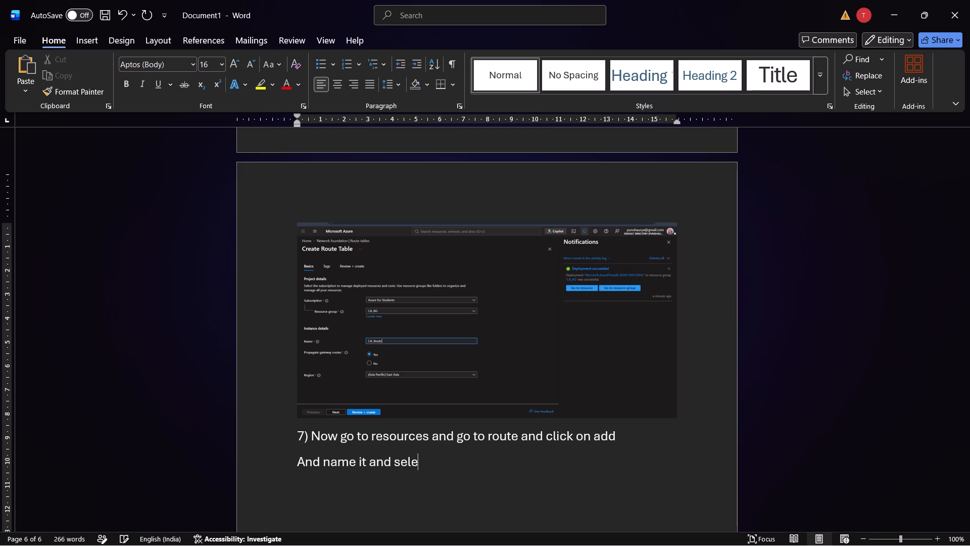
{"action": "key", "text": "BackSpace"}
{"action": "key", "text": "BackSpace"}
{"action": "key", "text": "BackSpace"}
{"action": "key", "text": "BackSpace"}
{"action": "type", "text": "give"}
{"action": "key", "text": "space"}
{"action": "type", "text": "hop"}
{"action": "key", "text": "space"}
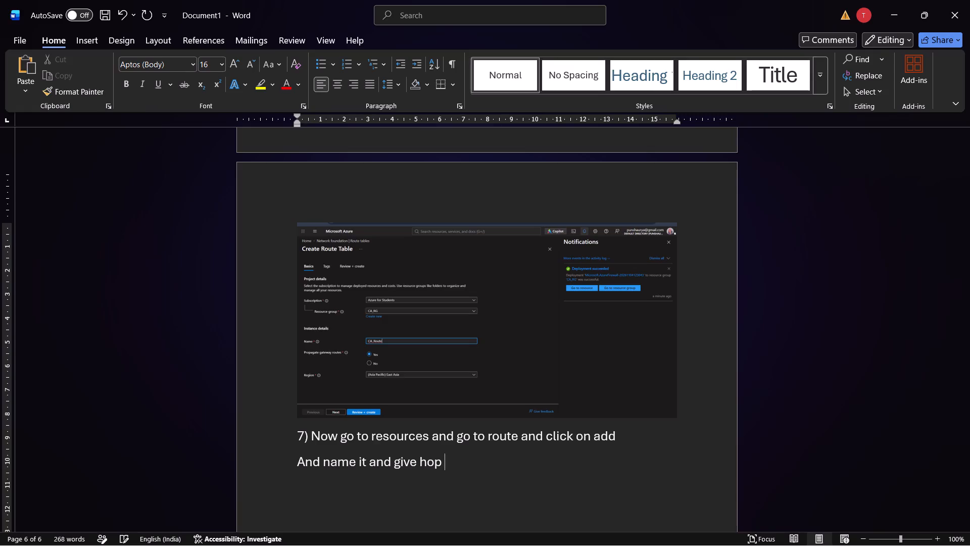
{"action": "type", "text": "0.0.0.0/0"}
{"action": "key", "text": "Return"}
Write "And next hop type virtual appliance and" on a new line, consulting a blank Add route form in Chrome for wording.
{"action": "type", "text": "and"}
{"action": "key", "text": "space"}
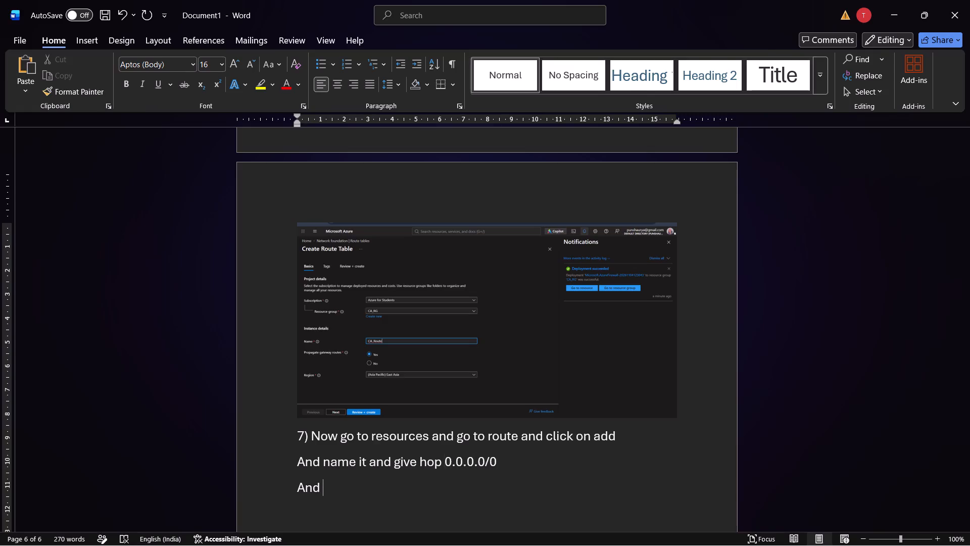
{"action": "left_click", "coordinate": [201, 150]}
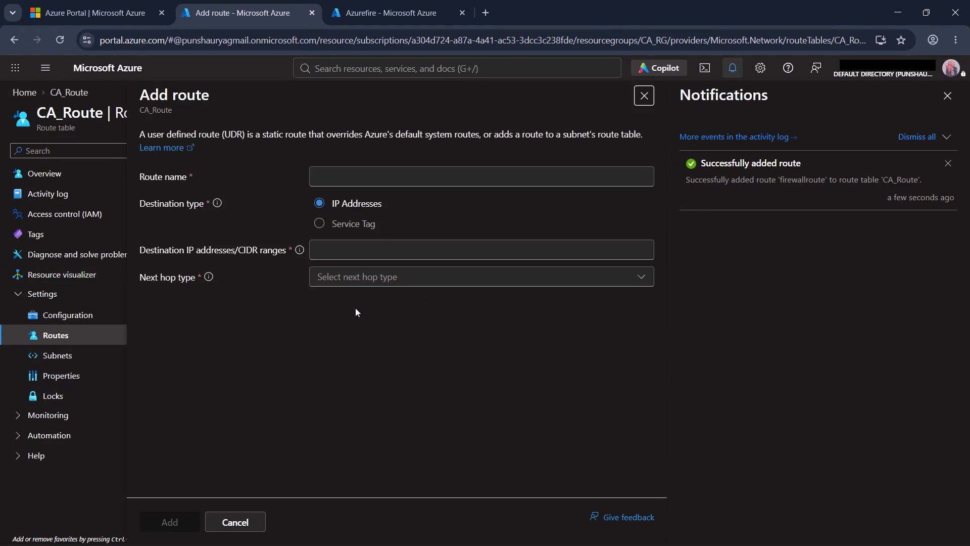
{"action": "type", "text": "next hop type virtual"}
{"action": "key", "text": "space"}
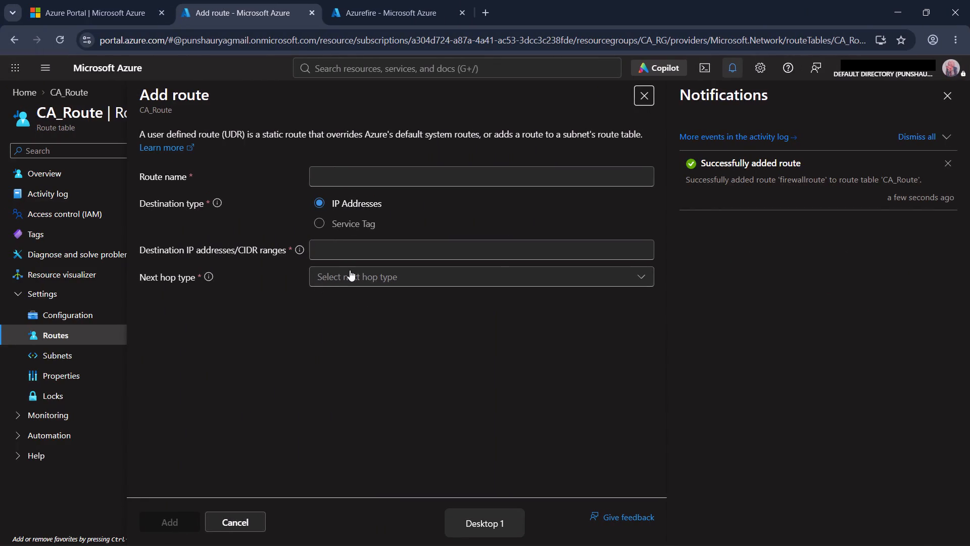
{"action": "left_click", "coordinate": [350, 270]}
{"action": "left_click", "coordinate": [350, 270]}
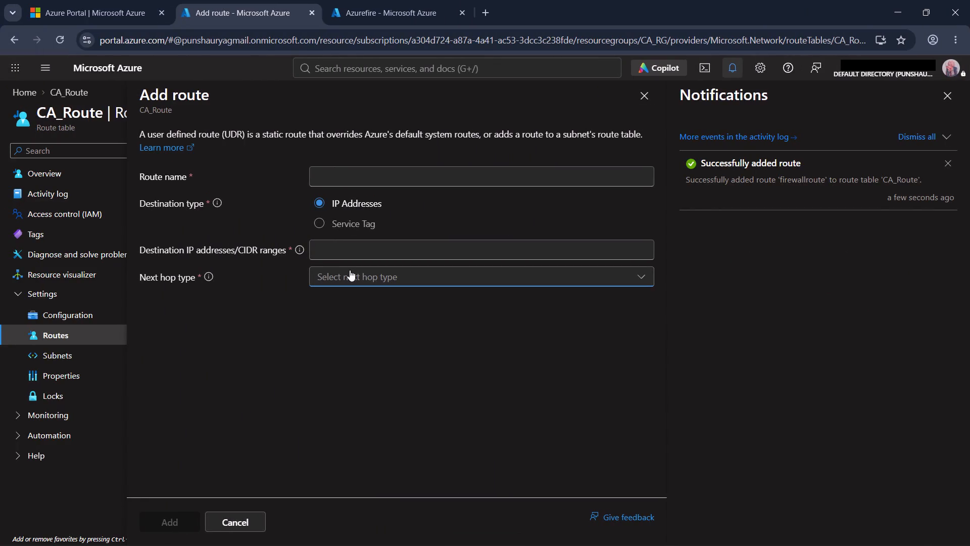
{"action": "type", "text": "appliance and"}
{"action": "key", "text": "space"}
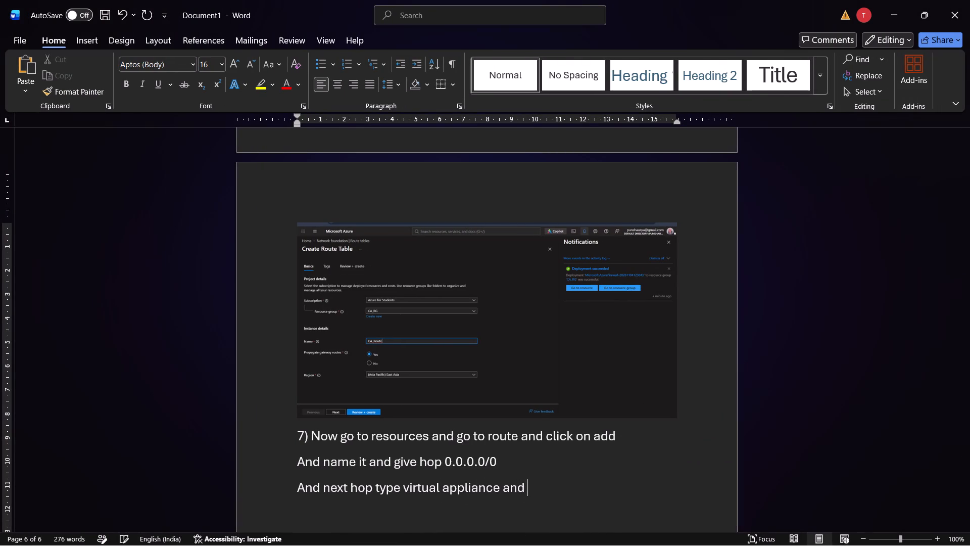
Check the blank route form's fields with next hop type Virtual appliance, and continue the Word line with "nect hop address".
{"action": "type", "text": "ip"}
{"action": "key", "text": "space"}
{"action": "left_click", "coordinate": [364, 283]}
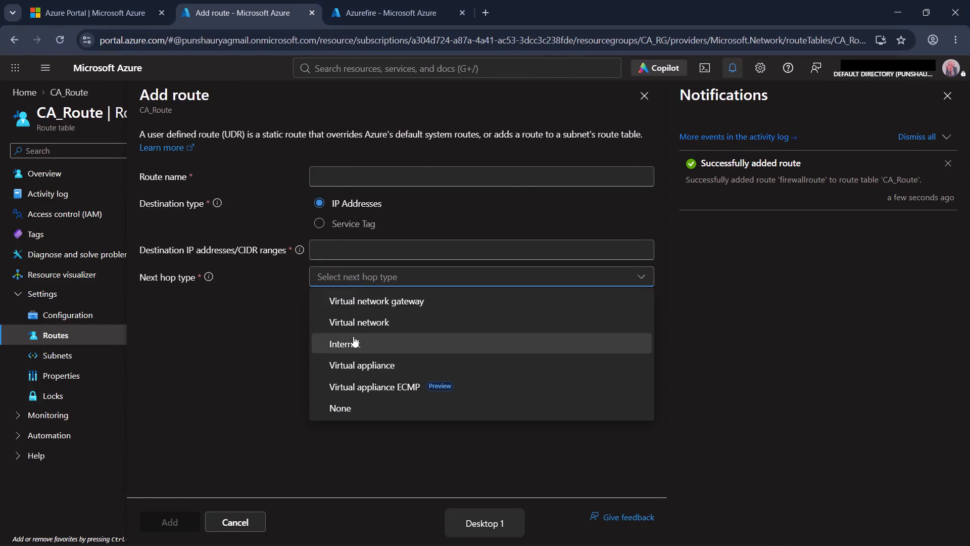
{"action": "left_click", "coordinate": [343, 363]}
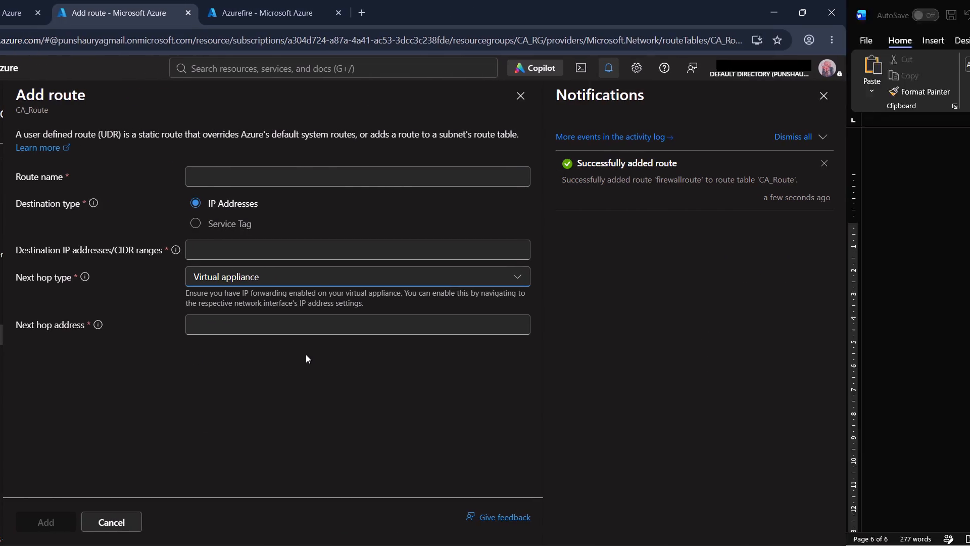
{"action": "key", "text": "BackSpace"}
{"action": "key", "text": "BackSpace"}
{"action": "key", "text": "BackSpace"}
{"action": "type", "text": "nect hop address"}
{"action": "key", "text": "space"}
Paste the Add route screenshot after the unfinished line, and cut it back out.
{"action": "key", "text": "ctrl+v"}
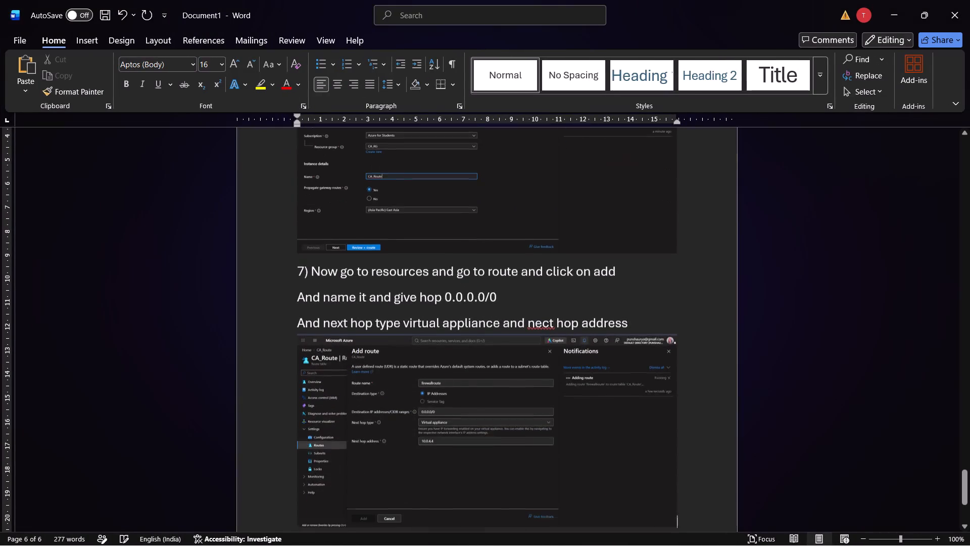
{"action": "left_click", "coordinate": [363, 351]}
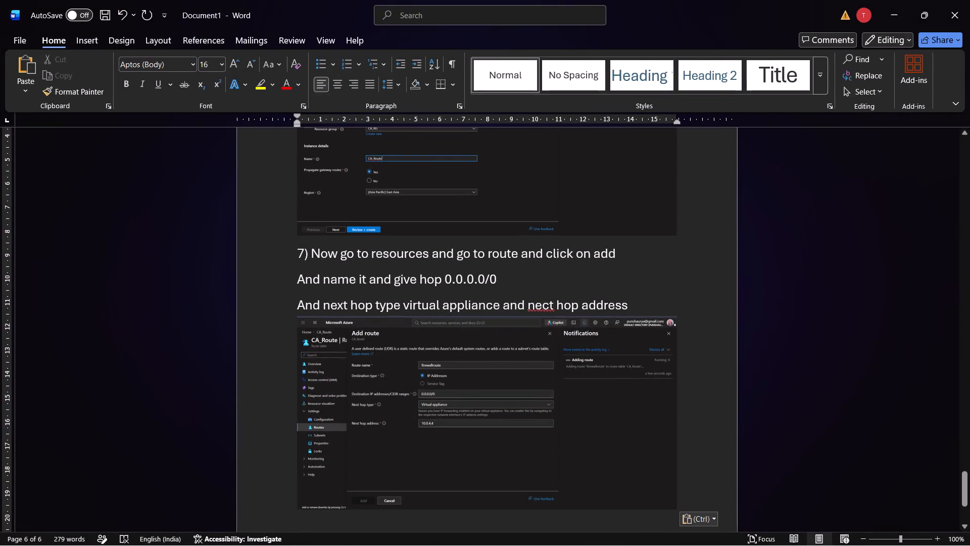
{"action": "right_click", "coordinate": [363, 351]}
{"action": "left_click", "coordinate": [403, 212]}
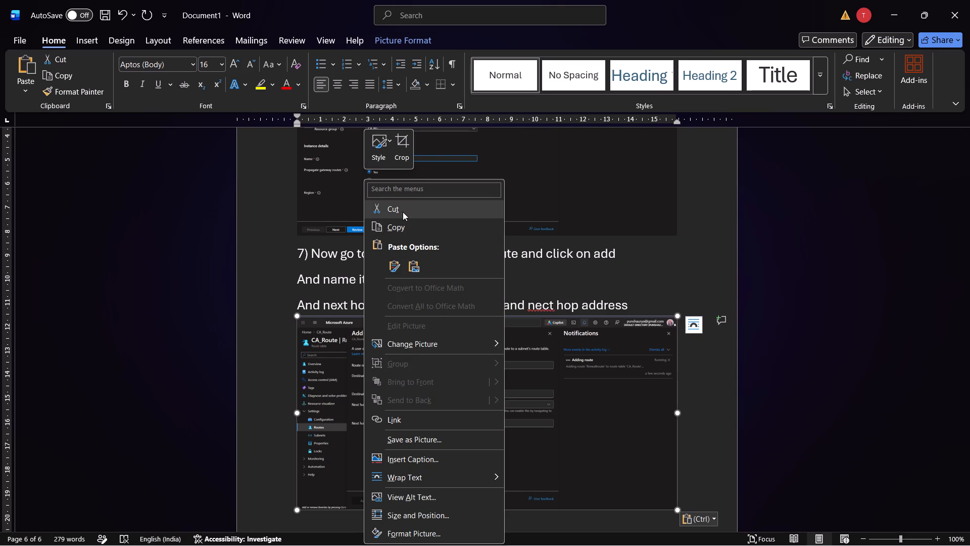
Correct the misspelled "nect" to "next" in the next hop address line.
{"action": "left_click", "coordinate": [549, 310]}
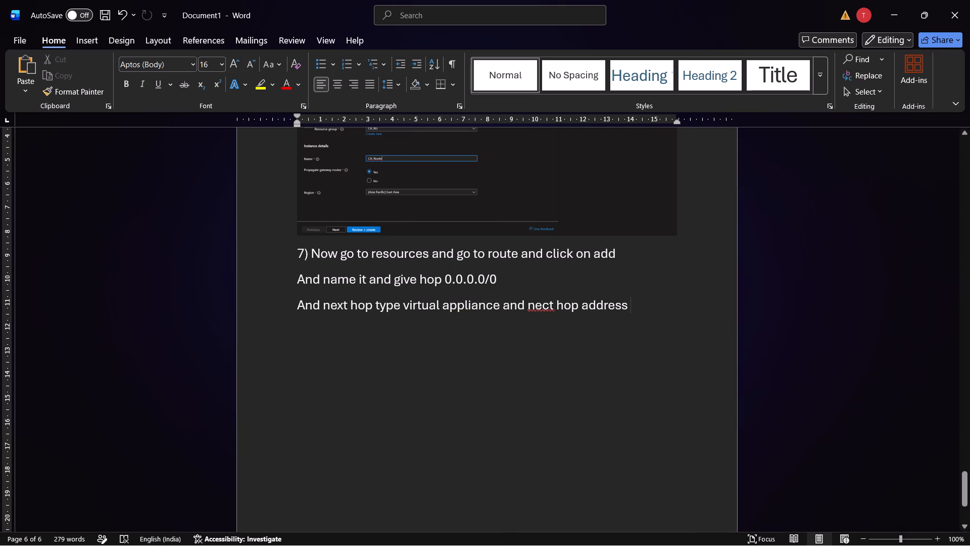
{"action": "key", "text": "BackSpace"}
{"action": "key", "text": "x"}
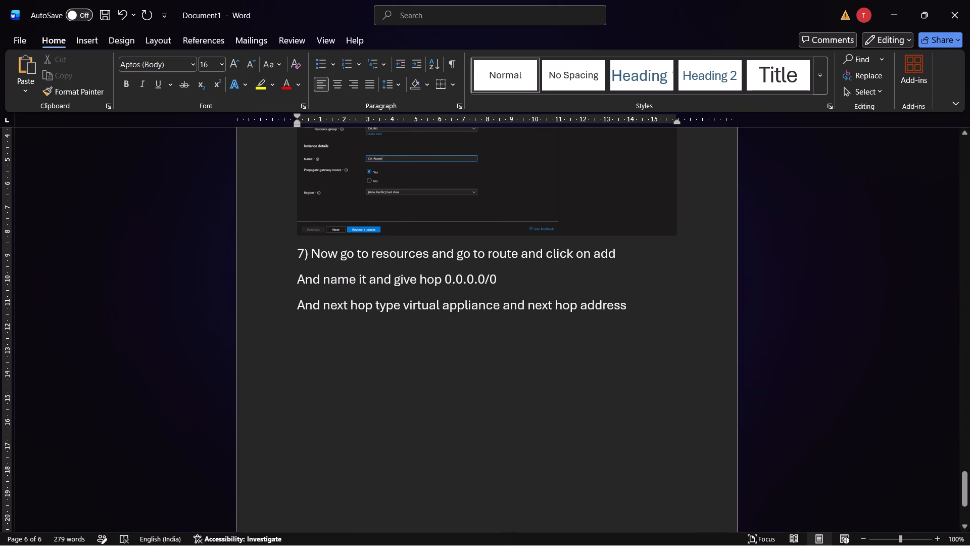
Complete the line with "will be azure firewall private ip that 10.0.4.4" and start a new paragraph.
{"action": "left_click", "coordinate": [631, 306]}
{"action": "type", "text": "will be azure firewall private"}
{"action": "key", "text": "space"}
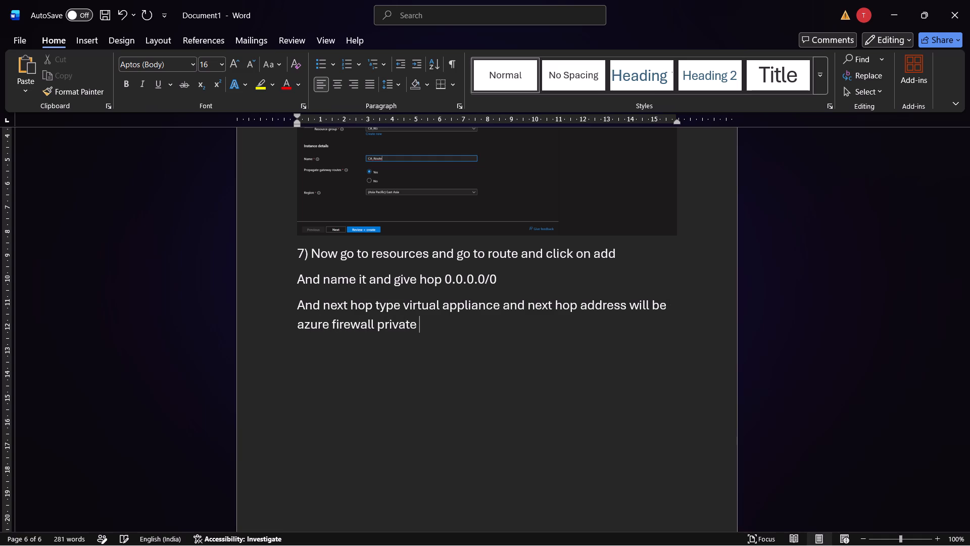
{"action": "type", "text": "ip that 10.0.0."}
{"action": "key", "text": "BackSpace"}
{"action": "key", "text": "BackSpace"}
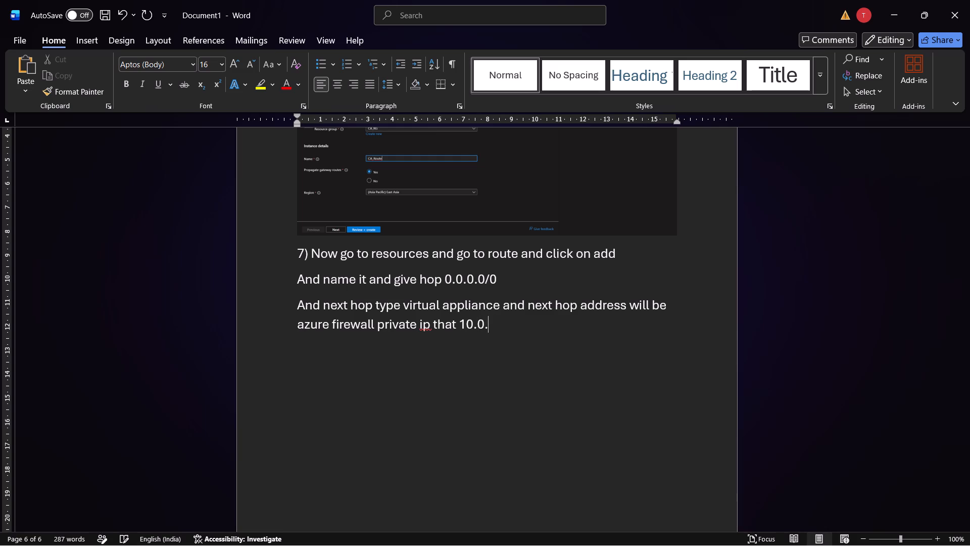
{"action": "type", "text": "40"}
{"action": "key", "text": "BackSpace"}
{"action": "type", "text": ".4"}
{"action": "key", "text": "Return"}
Paste the Add route screenshot below step 7's text.
{"action": "key", "text": "ctrl+v"}
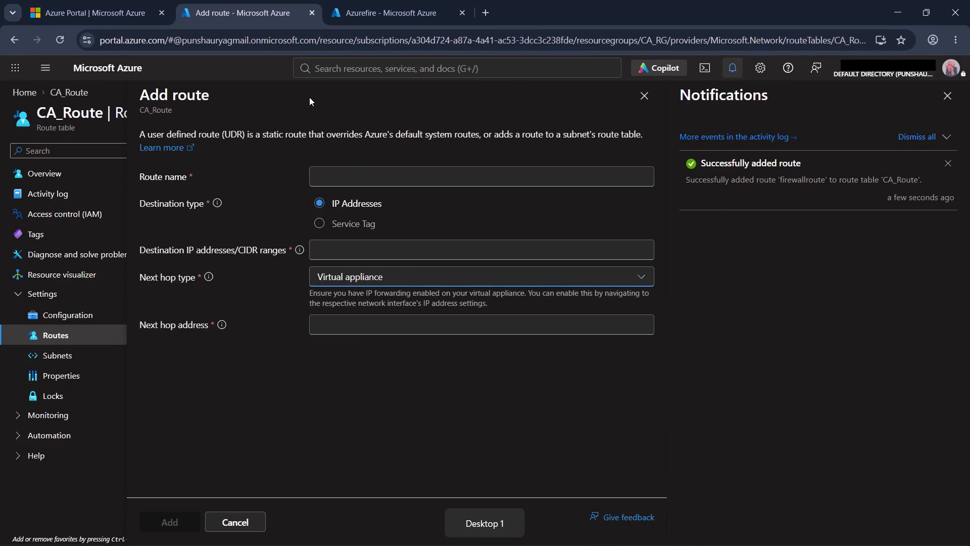
Close the blank Add route form in Chrome and capture a screenshot of CA_Route's Routes page.
{"action": "left_click", "coordinate": [649, 96]}
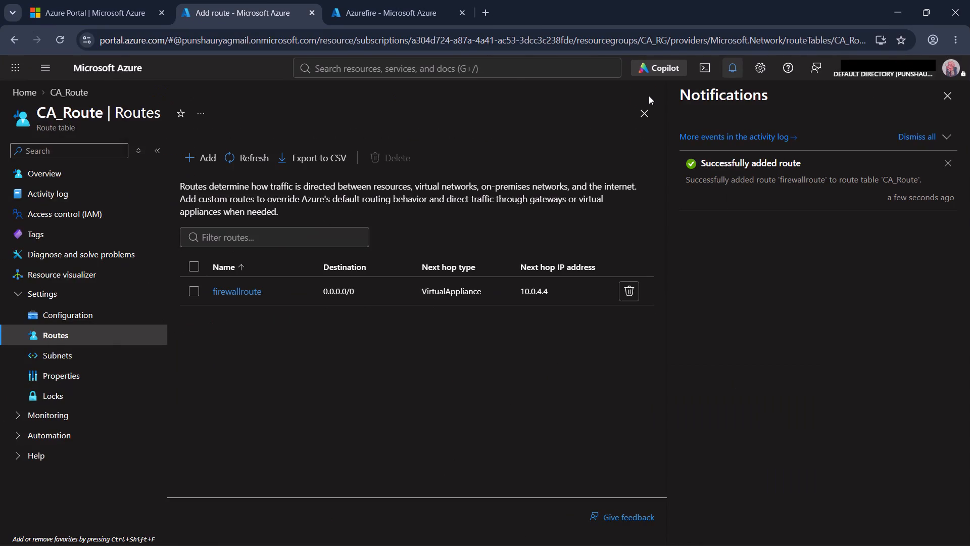
{"action": "key", "text": "shift+super+s"}
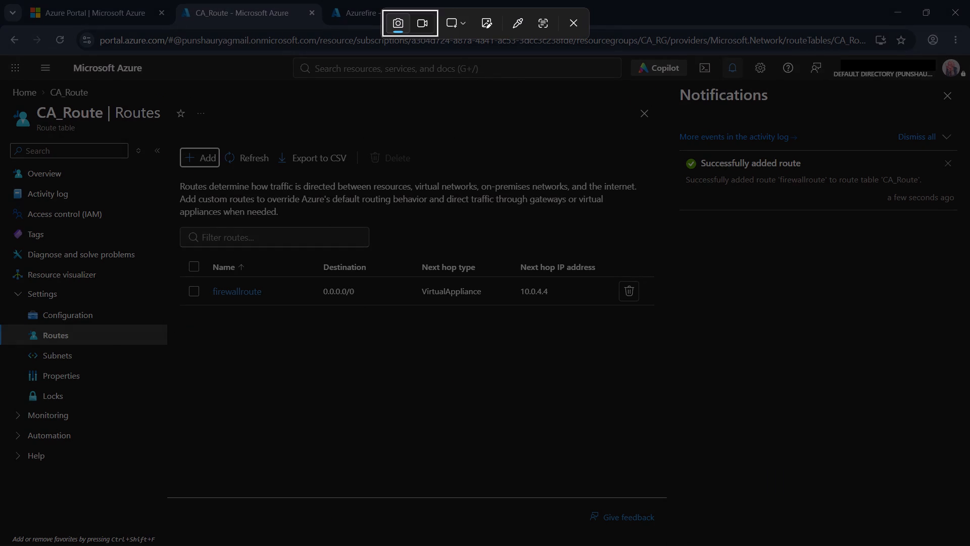
{"action": "left_click_drag", "start_coordinate": [0, 55], "coordinate": [969, 545]}
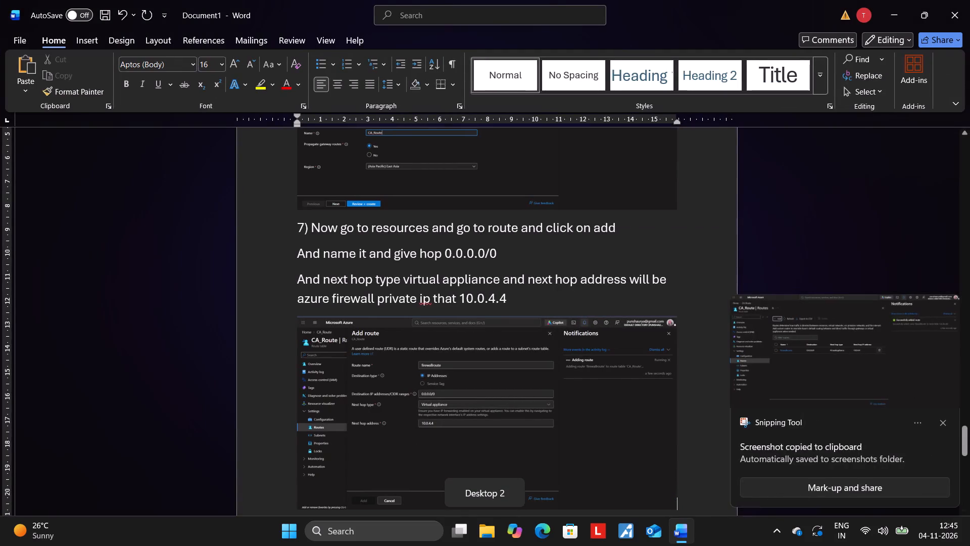
Below the Add route screenshot in Word, add the line "And add it" and paste the CA_Route Routes page screenshot beneath it.
{"action": "scroll", "coordinate": [969, 545], "scroll_direction": "down", "scroll_amount": 2}
{"action": "key", "text": "Return"}
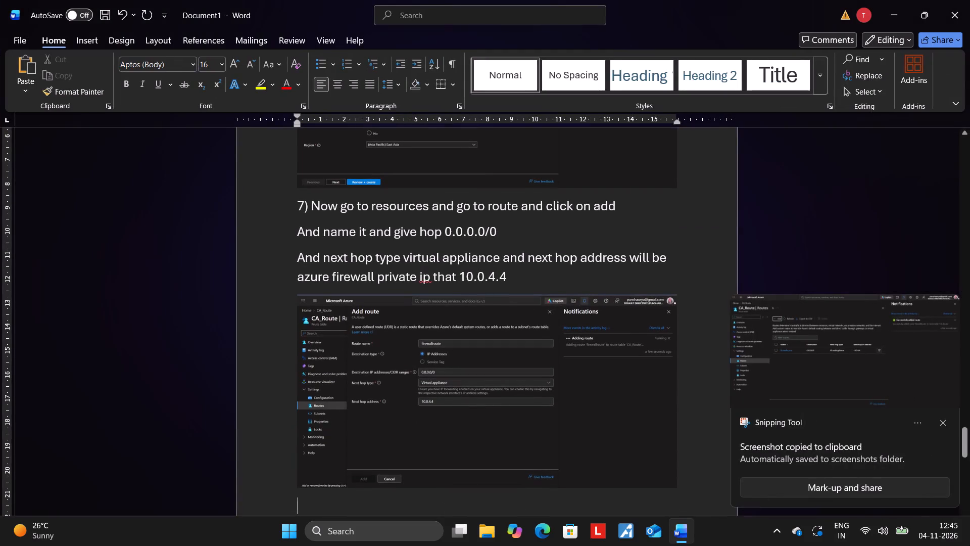
{"action": "type", "text": "and add it"}
{"action": "key", "text": "Return"}
{"action": "key", "text": "ctrl+v"}
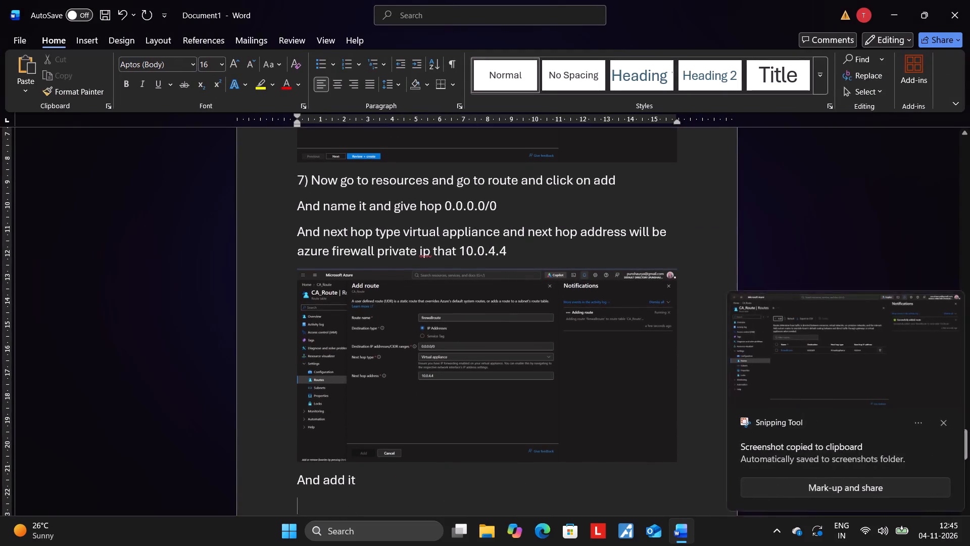
{"action": "scroll", "coordinate": [969, 421], "scroll_direction": "down", "scroll_amount": 2}
{"action": "key", "text": "Return"}
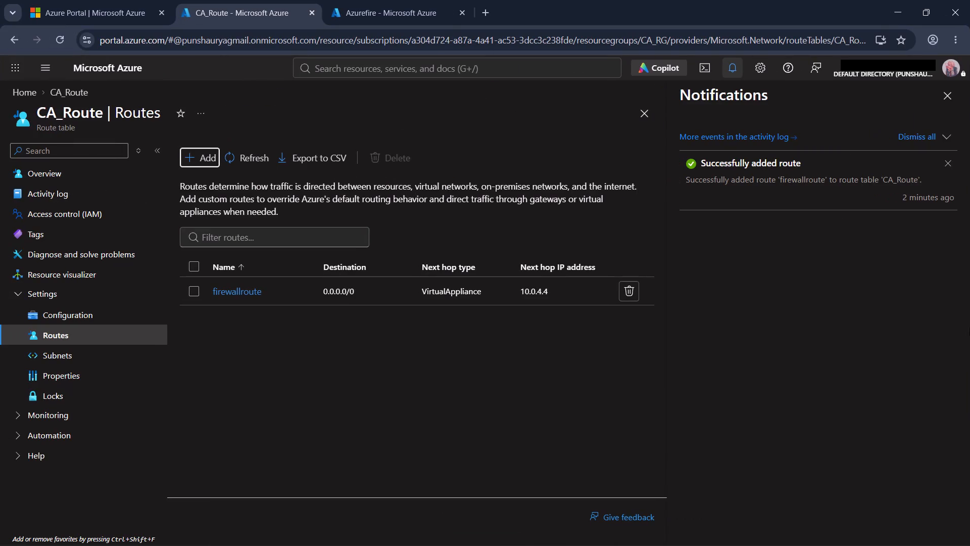
Switch to Chrome and dismiss the notification about the added route.
{"action": "left_click", "coordinate": [949, 169]}
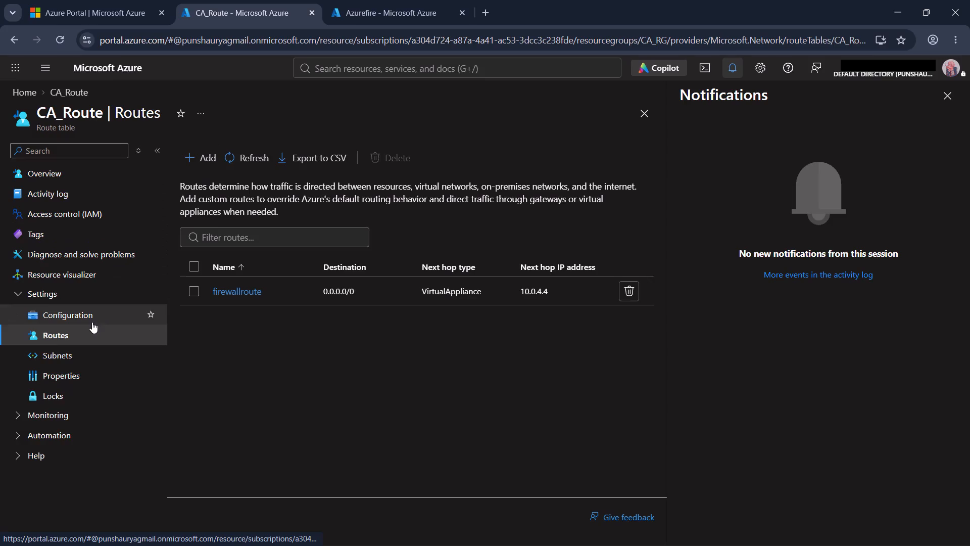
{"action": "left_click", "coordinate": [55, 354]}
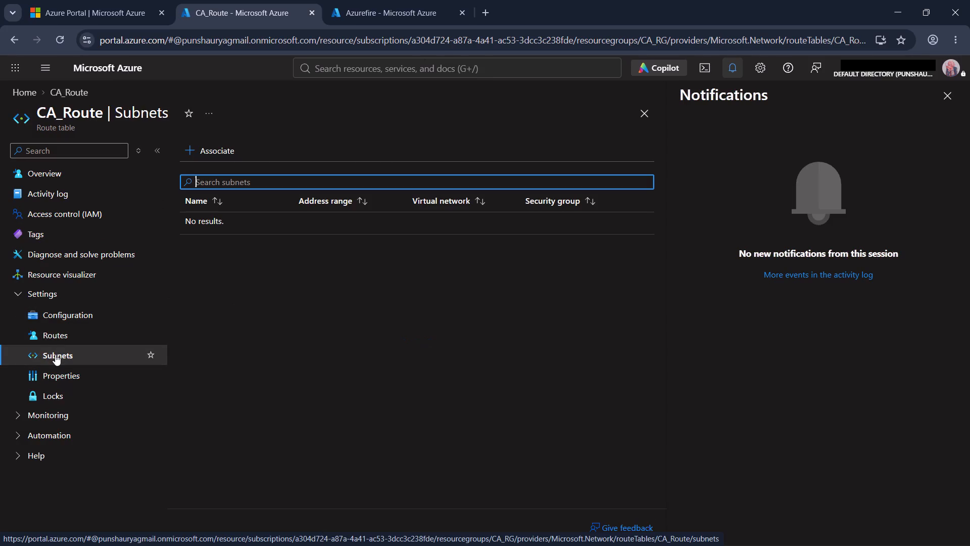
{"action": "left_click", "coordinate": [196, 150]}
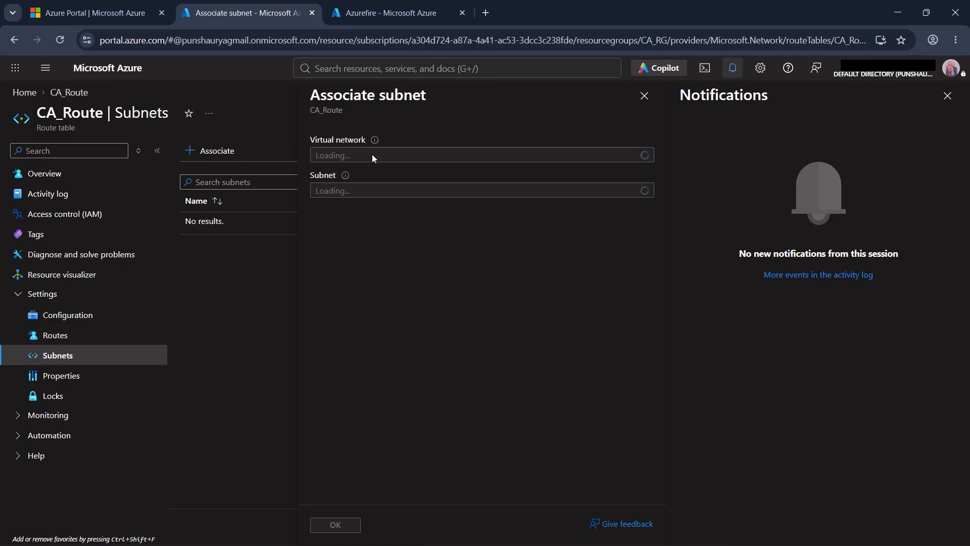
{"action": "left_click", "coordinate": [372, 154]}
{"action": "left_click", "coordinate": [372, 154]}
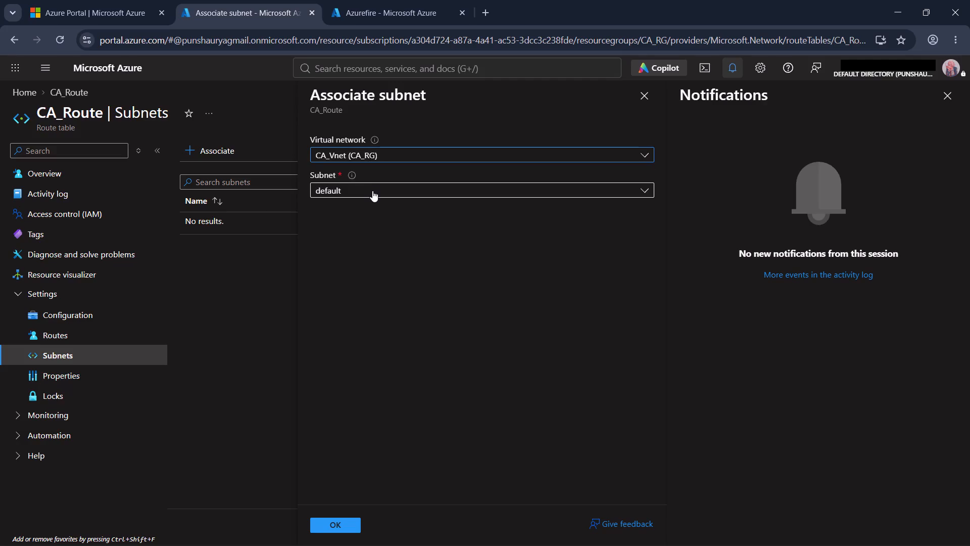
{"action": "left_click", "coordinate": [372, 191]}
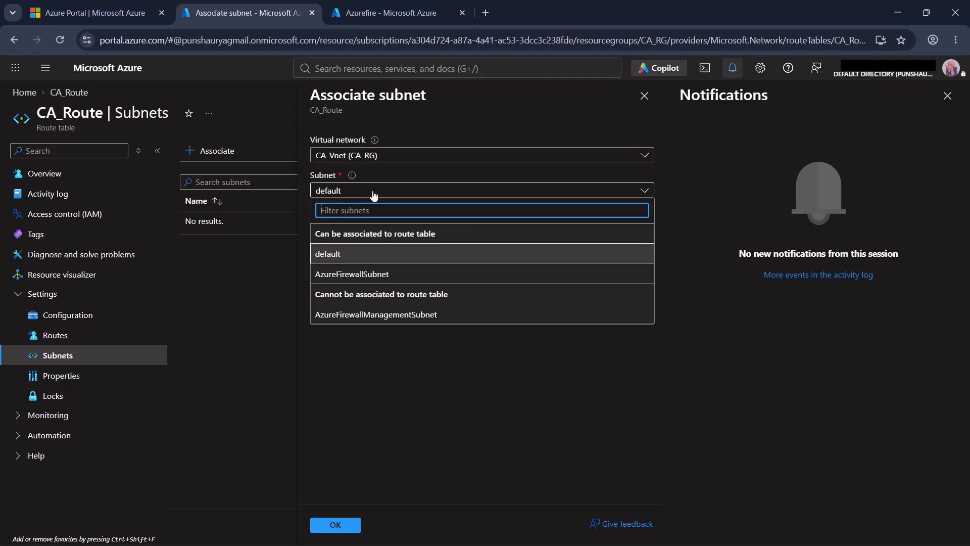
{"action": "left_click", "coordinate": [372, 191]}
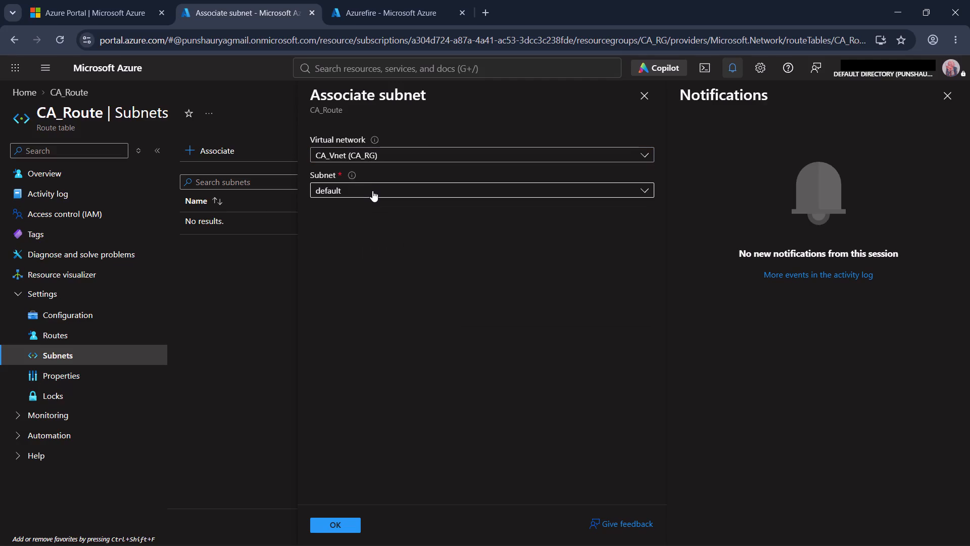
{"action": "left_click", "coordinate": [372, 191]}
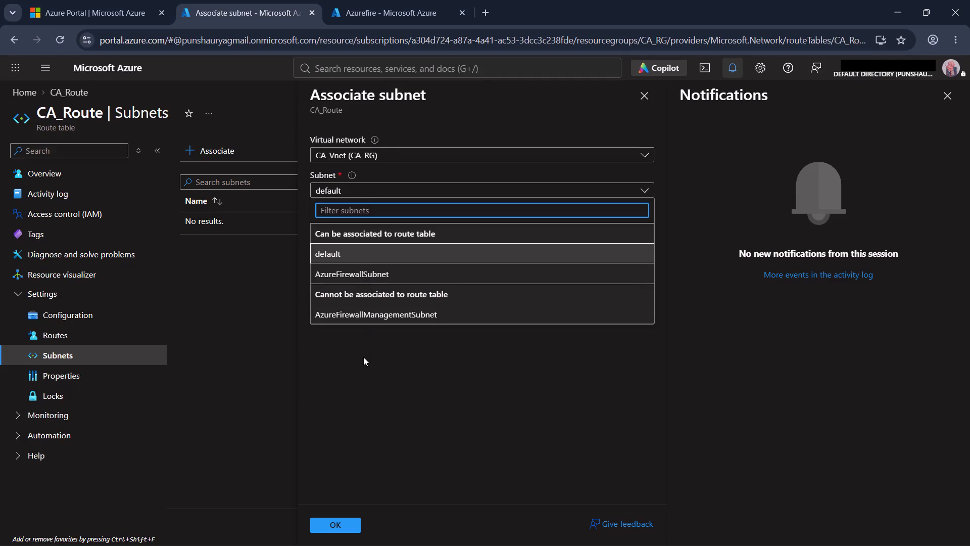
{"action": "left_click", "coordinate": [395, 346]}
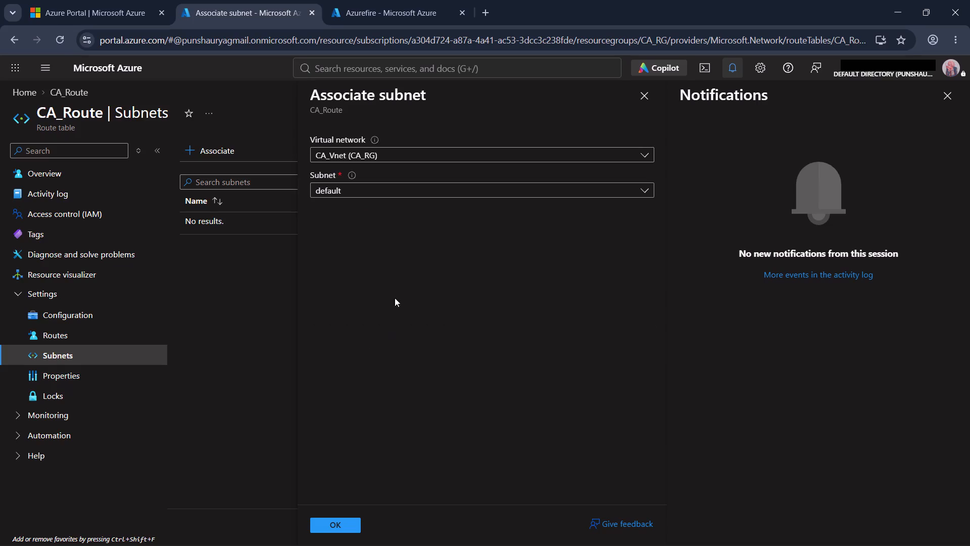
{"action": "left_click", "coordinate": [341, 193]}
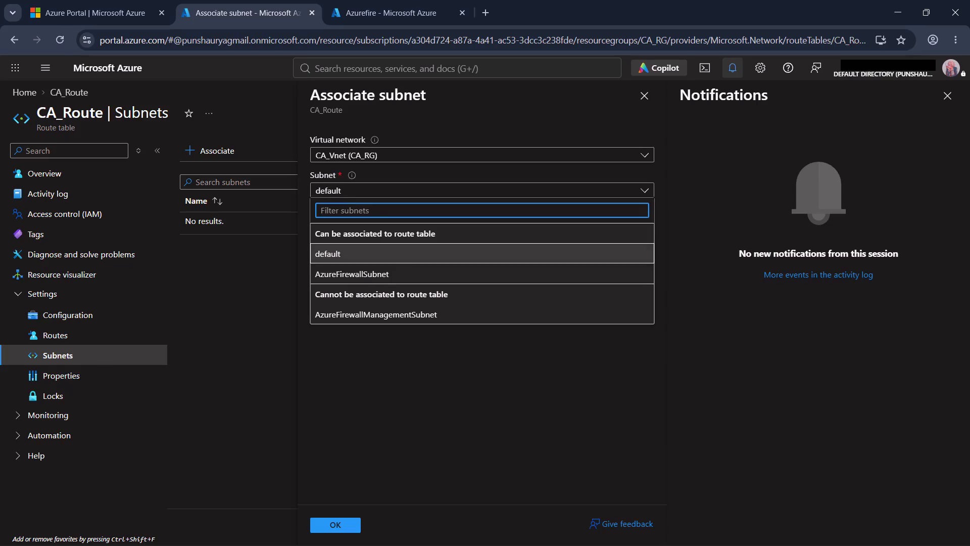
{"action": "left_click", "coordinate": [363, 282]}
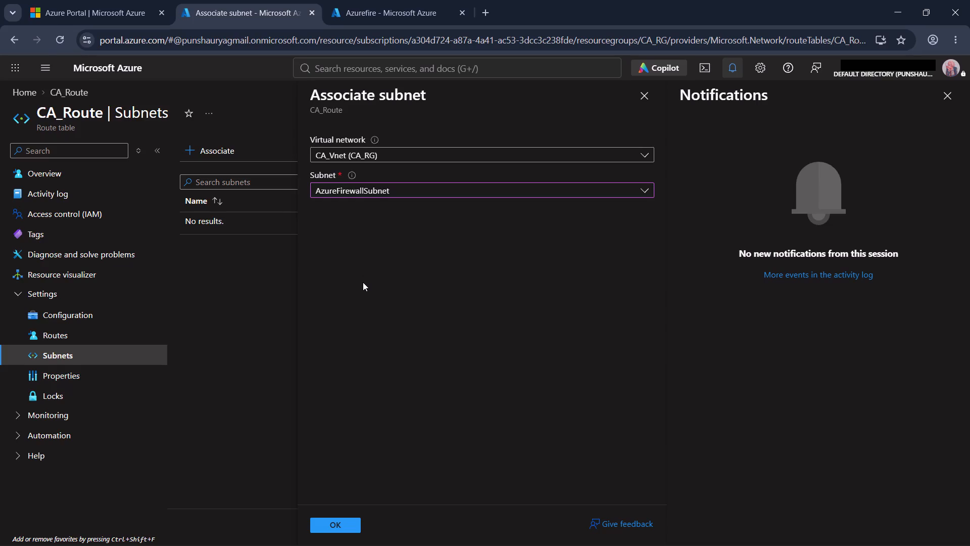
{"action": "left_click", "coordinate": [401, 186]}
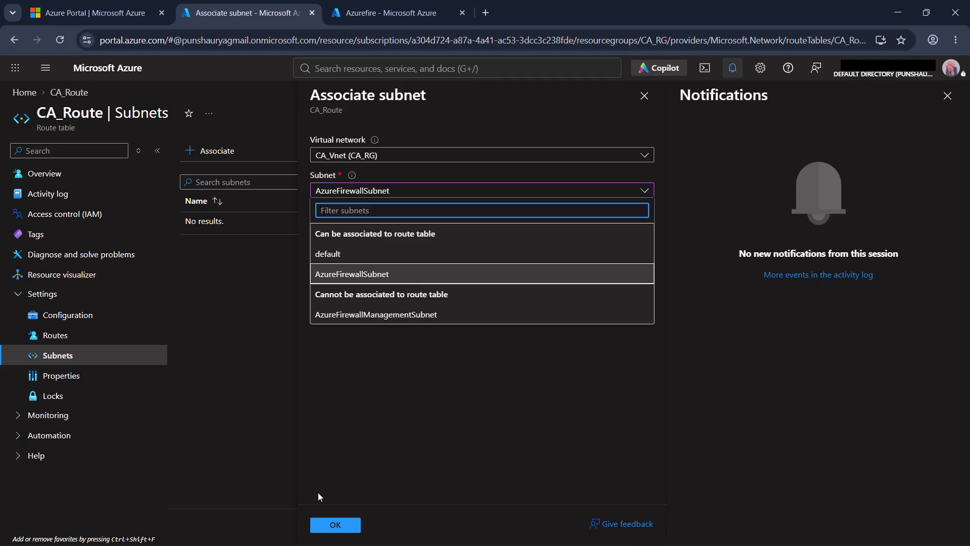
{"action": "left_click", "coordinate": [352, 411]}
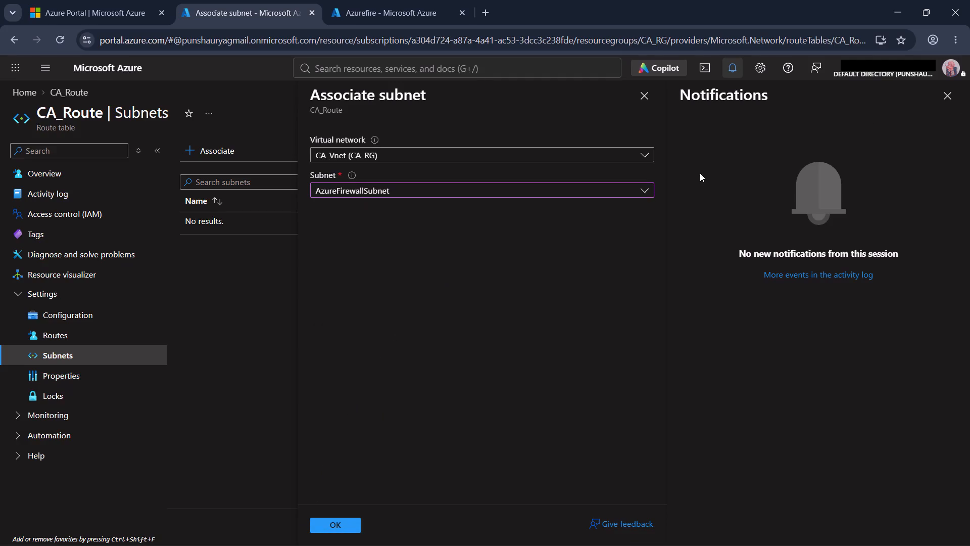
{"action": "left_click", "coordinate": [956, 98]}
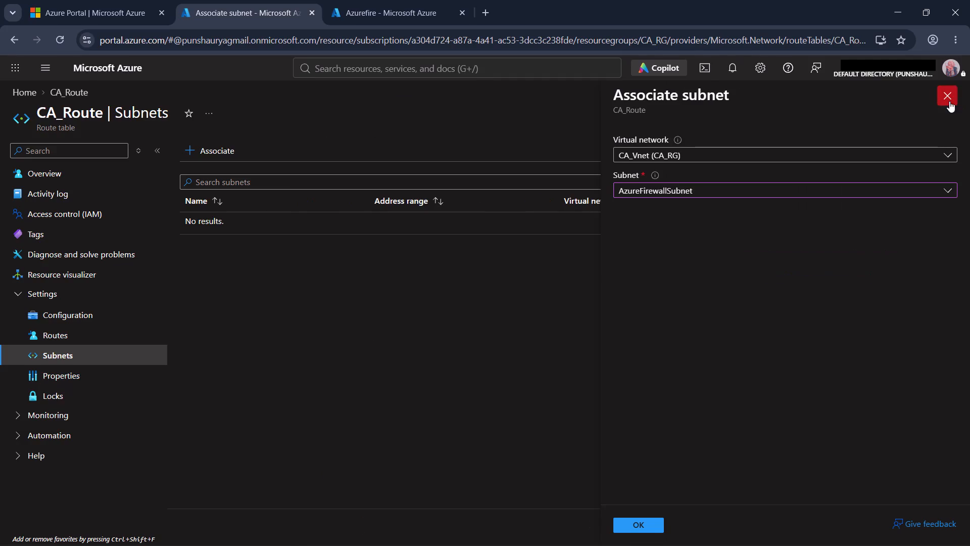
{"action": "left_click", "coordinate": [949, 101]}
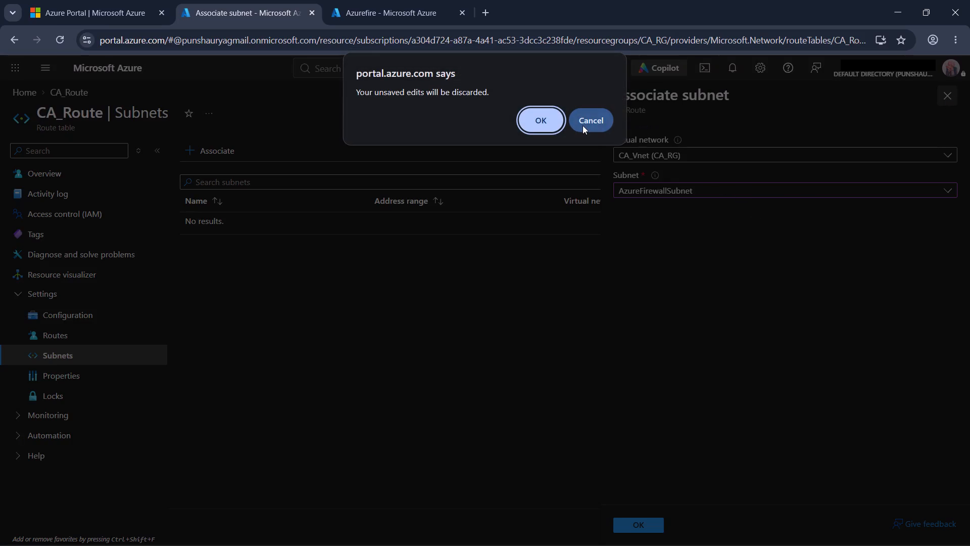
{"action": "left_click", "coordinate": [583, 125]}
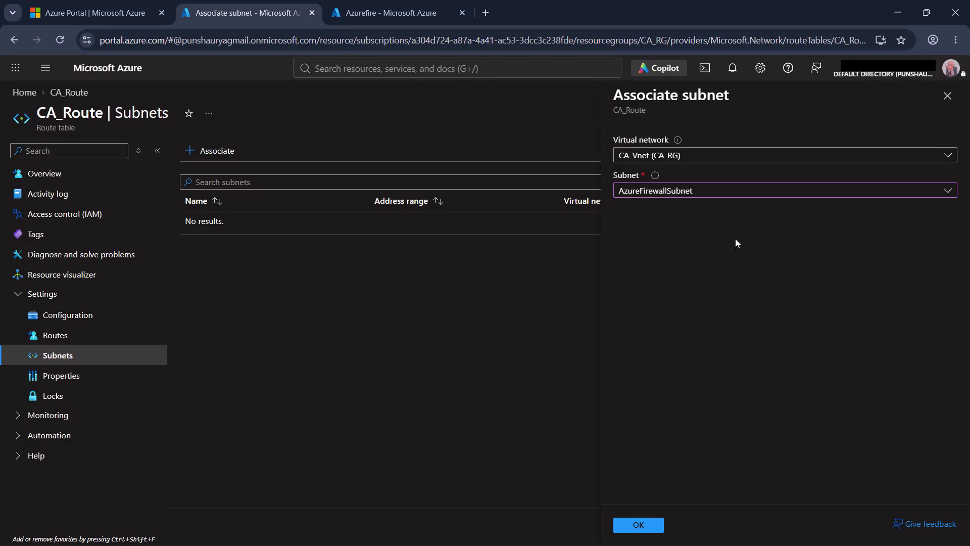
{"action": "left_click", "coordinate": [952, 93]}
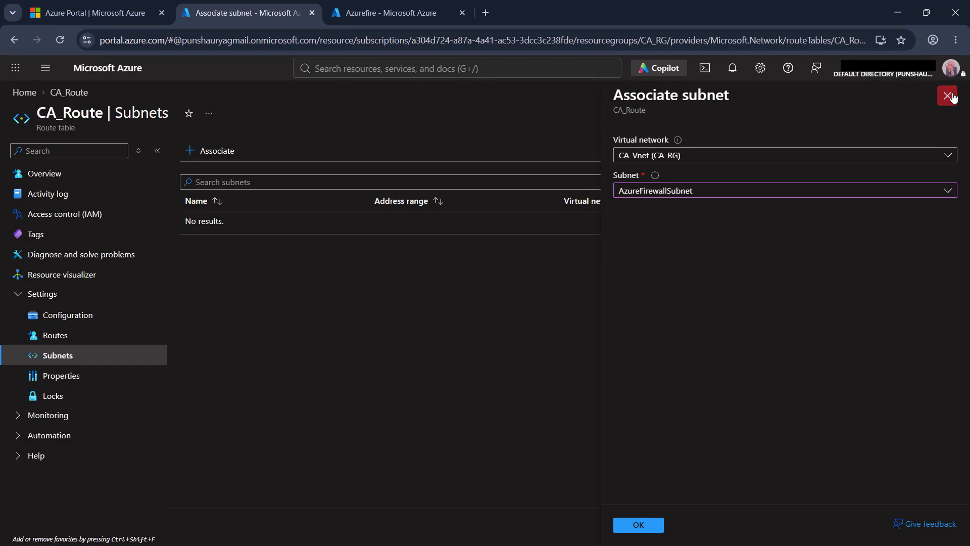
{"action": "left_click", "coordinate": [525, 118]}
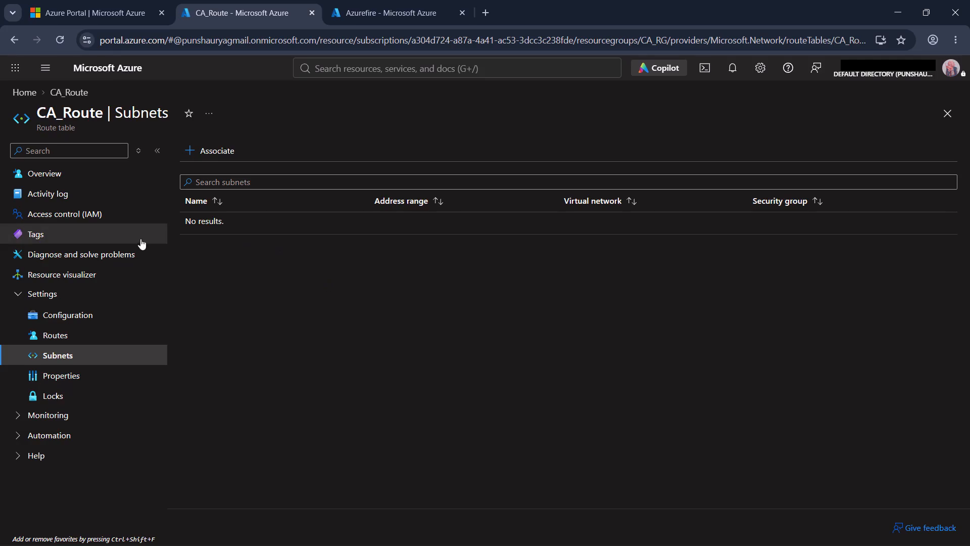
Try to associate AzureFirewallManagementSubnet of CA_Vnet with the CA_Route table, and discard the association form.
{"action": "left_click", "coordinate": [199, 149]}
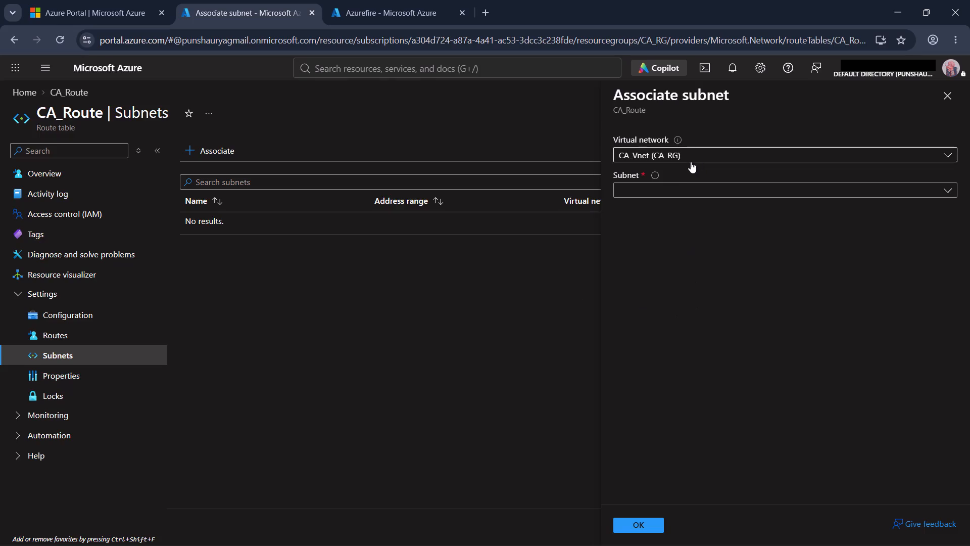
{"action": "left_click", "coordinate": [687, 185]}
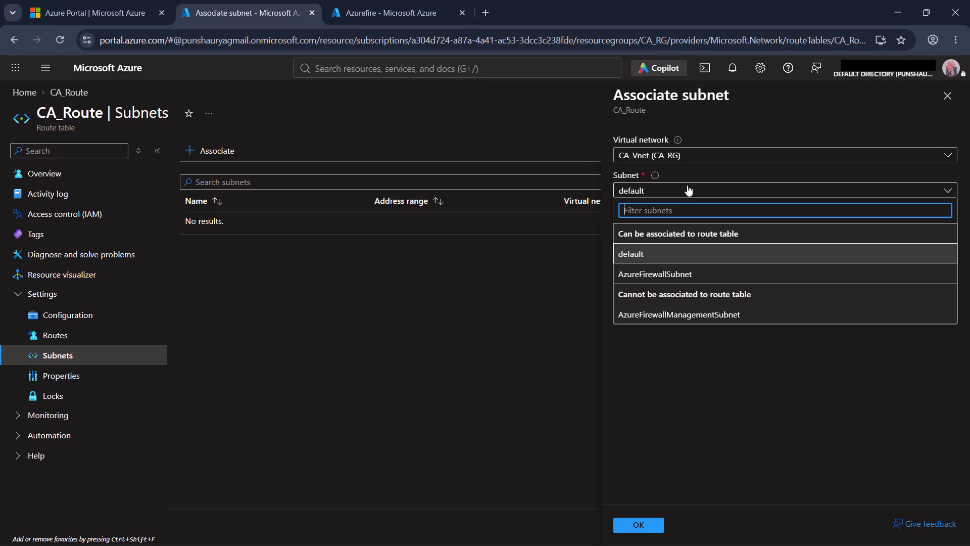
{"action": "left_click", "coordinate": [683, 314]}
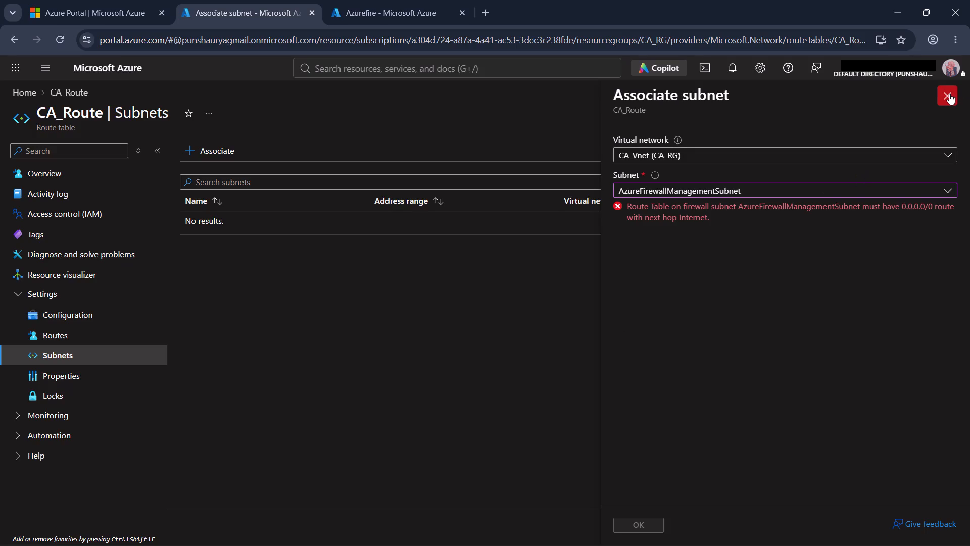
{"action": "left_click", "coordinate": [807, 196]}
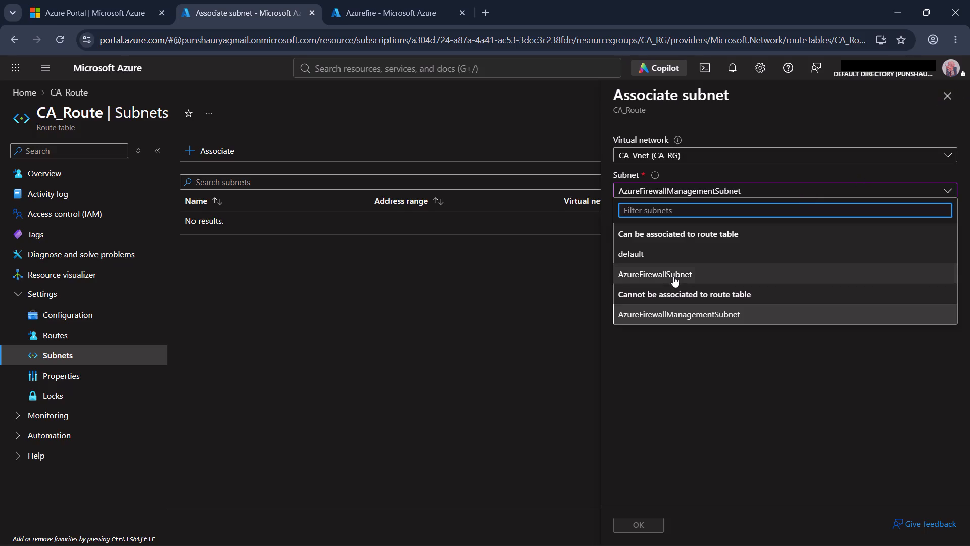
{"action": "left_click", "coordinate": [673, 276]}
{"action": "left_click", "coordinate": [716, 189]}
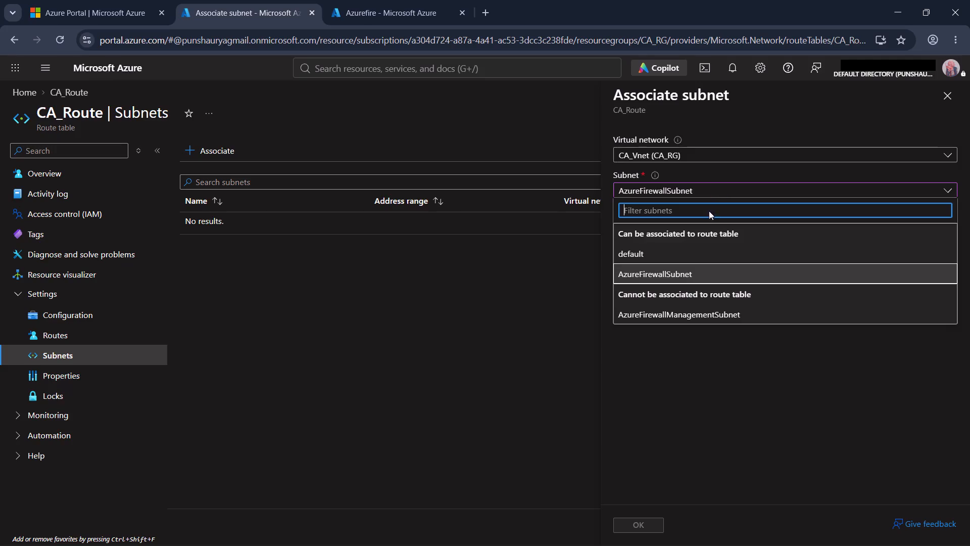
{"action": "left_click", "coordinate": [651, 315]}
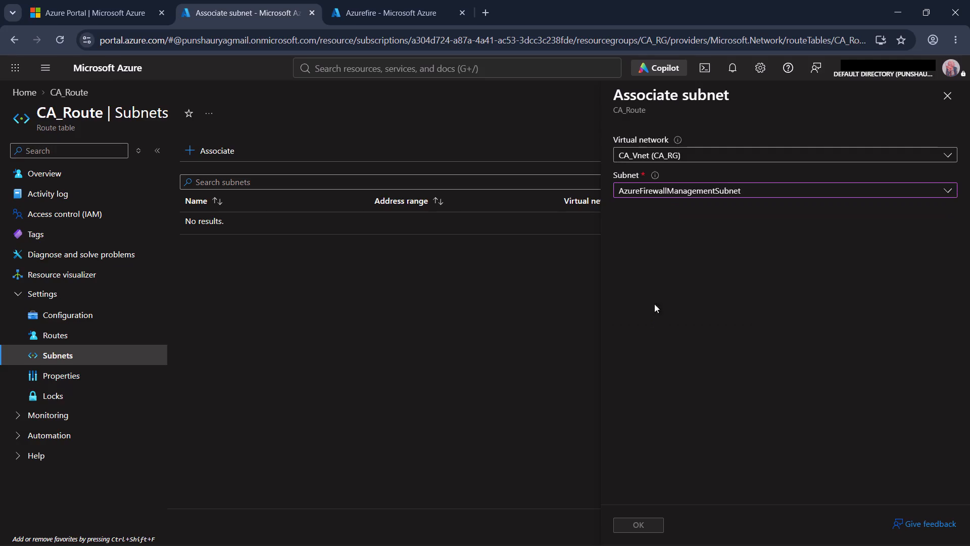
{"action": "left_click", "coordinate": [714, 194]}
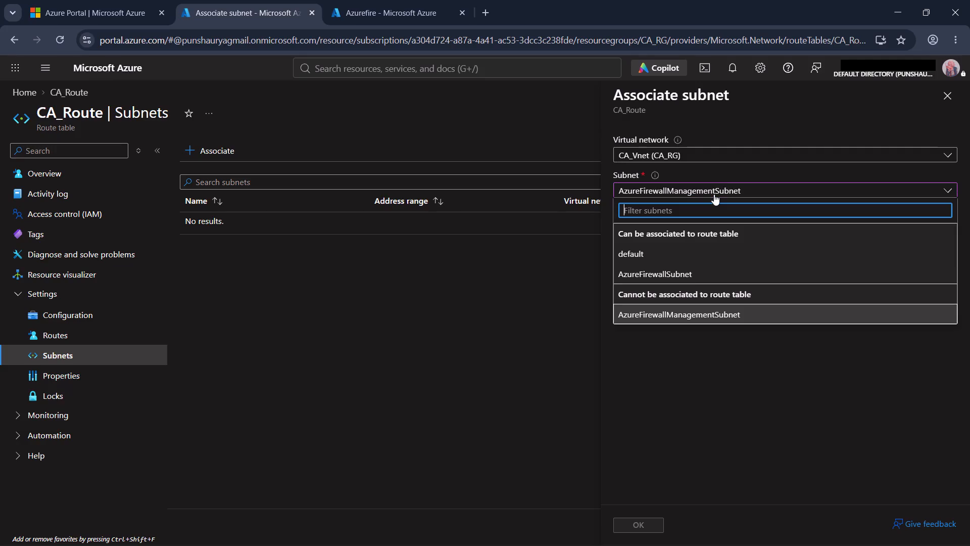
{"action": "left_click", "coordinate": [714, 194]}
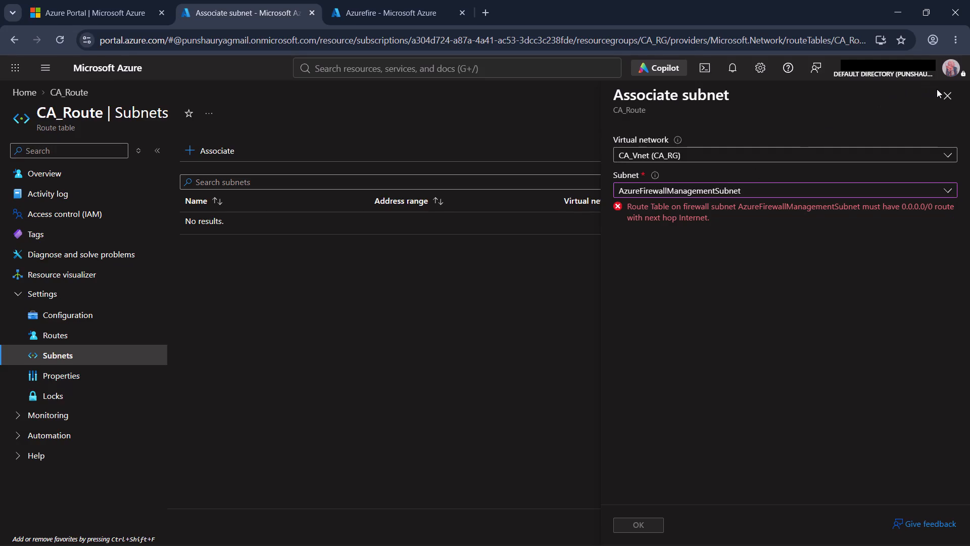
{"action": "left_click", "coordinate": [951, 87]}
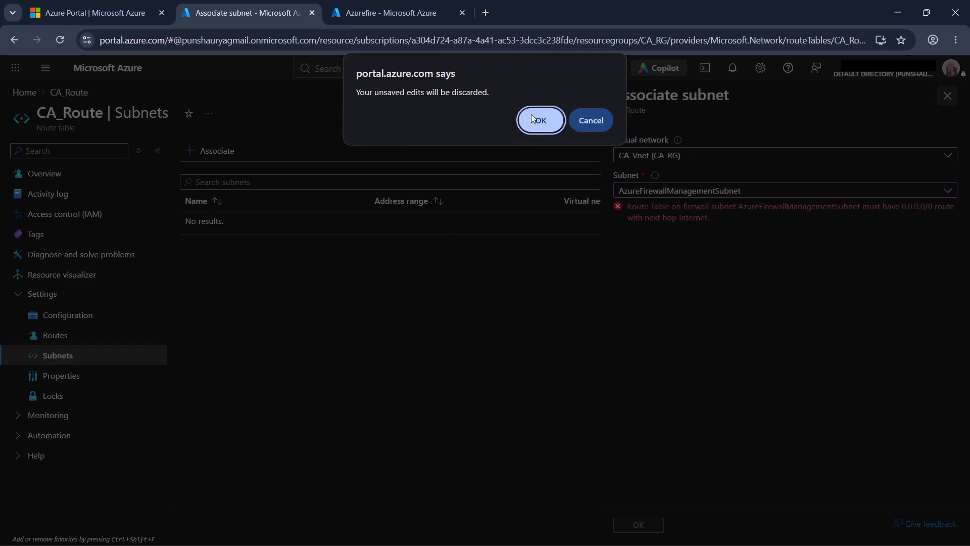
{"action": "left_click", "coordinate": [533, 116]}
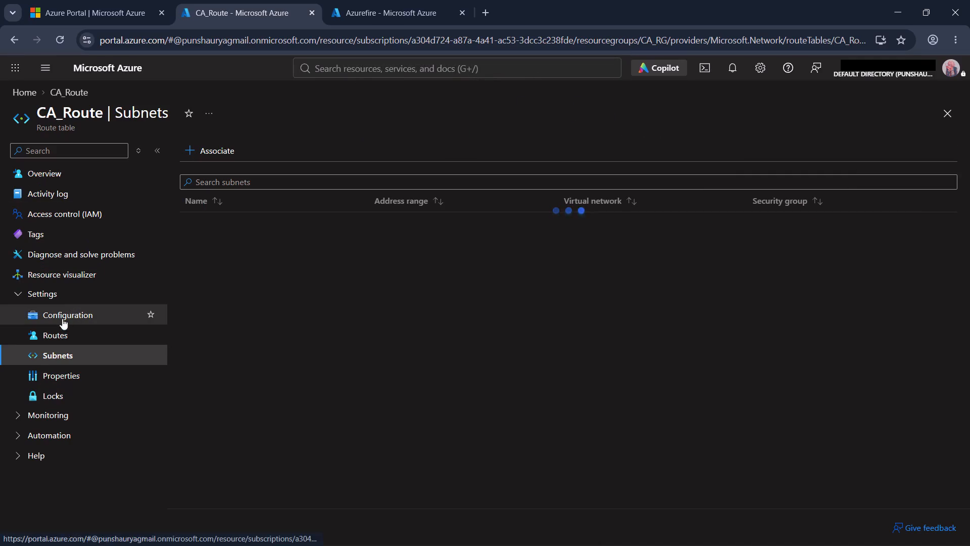
Delete the firewallroute route from the CA_Route table, confirm the deletion and close the Delete routes form.
{"action": "left_click", "coordinate": [56, 325]}
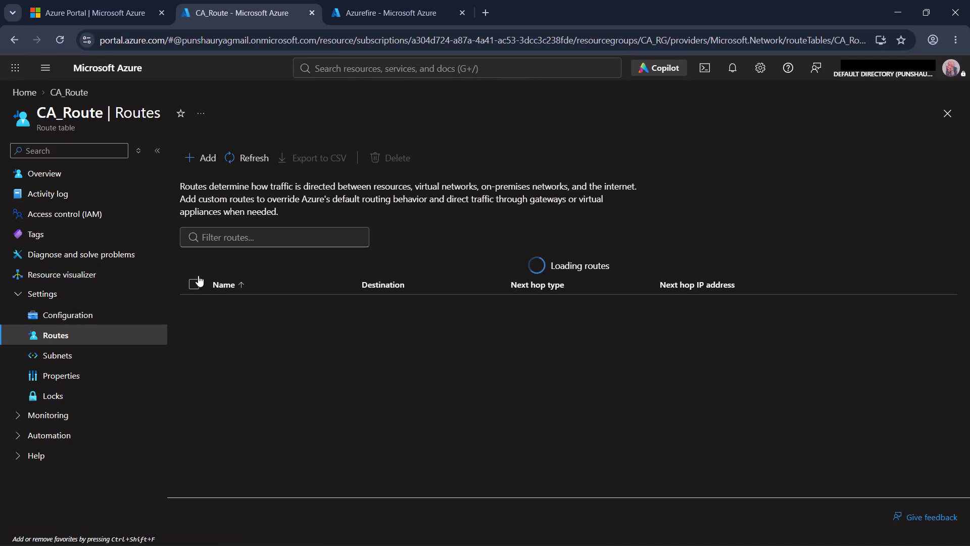
{"action": "left_click", "coordinate": [190, 287]}
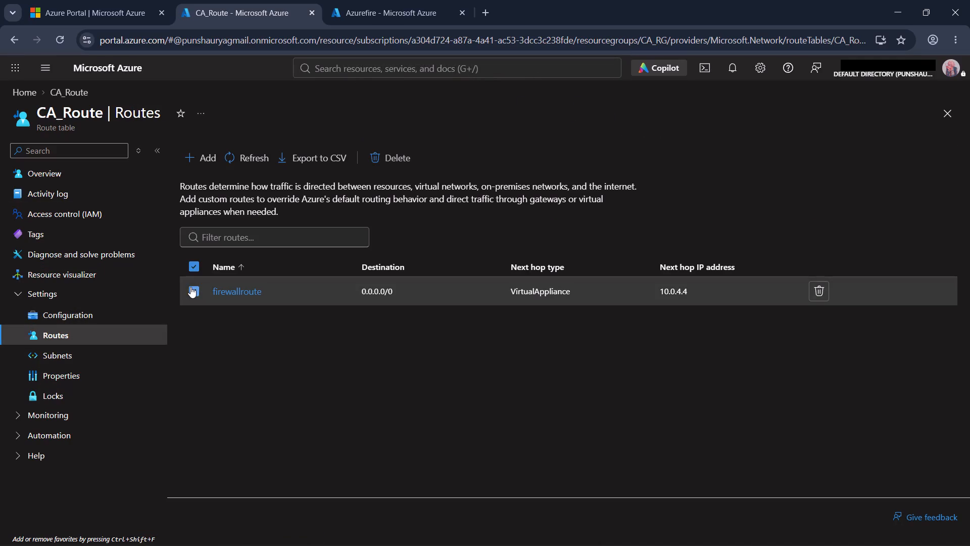
{"action": "left_click", "coordinate": [382, 151]}
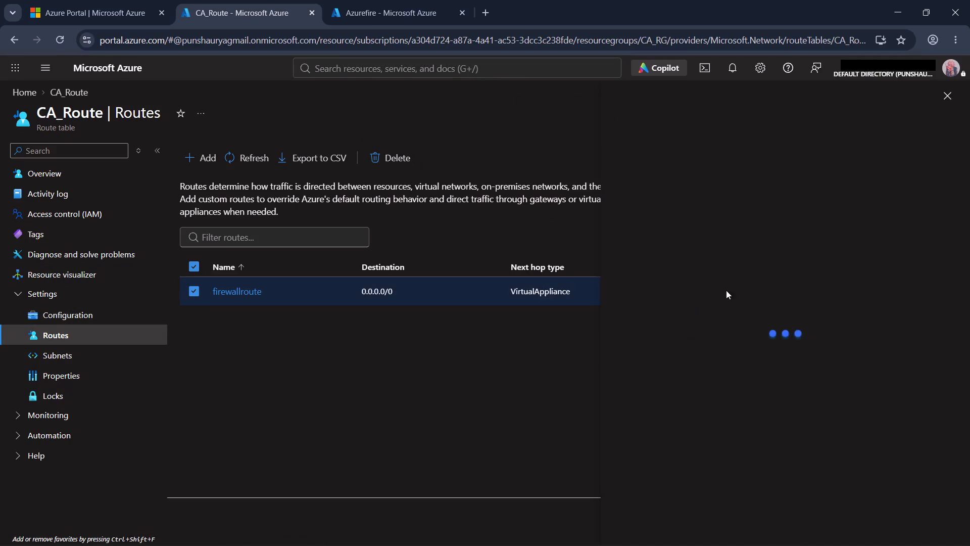
{"action": "left_click", "coordinate": [726, 495]}
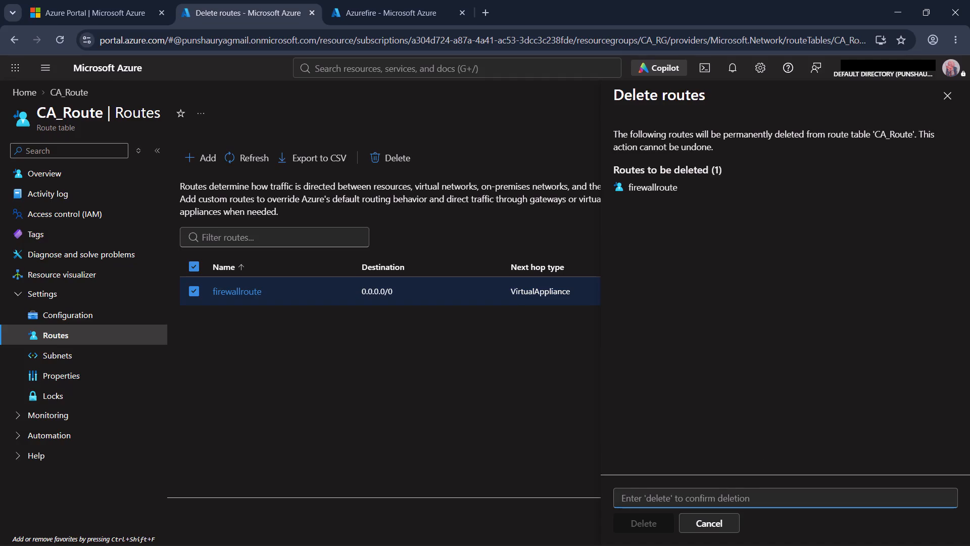
{"action": "type", "text": "delete"}
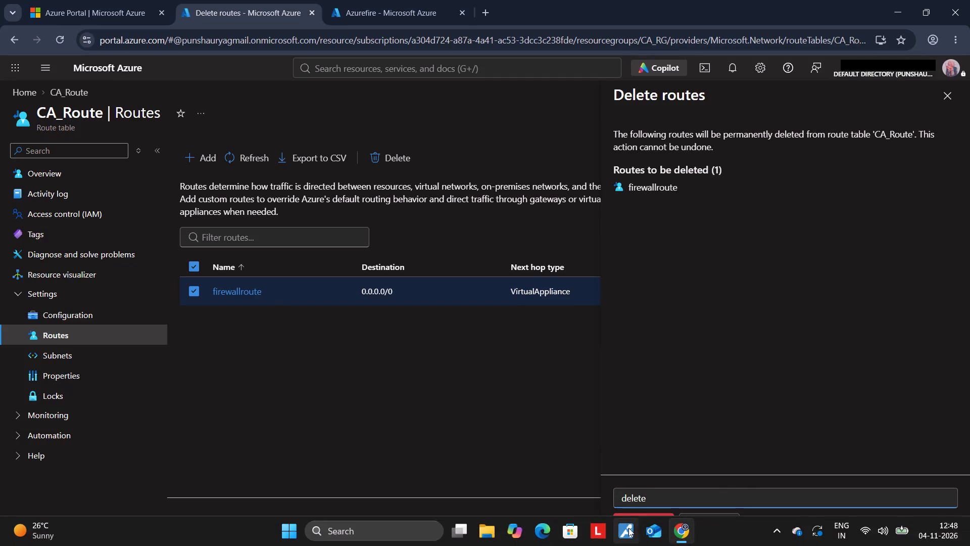
{"action": "left_click", "coordinate": [657, 526]}
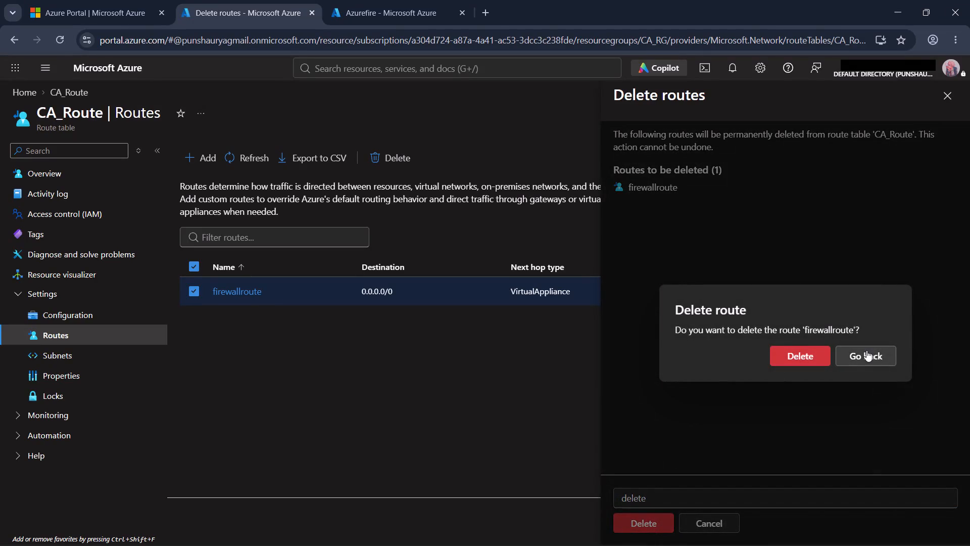
{"action": "left_click", "coordinate": [817, 356]}
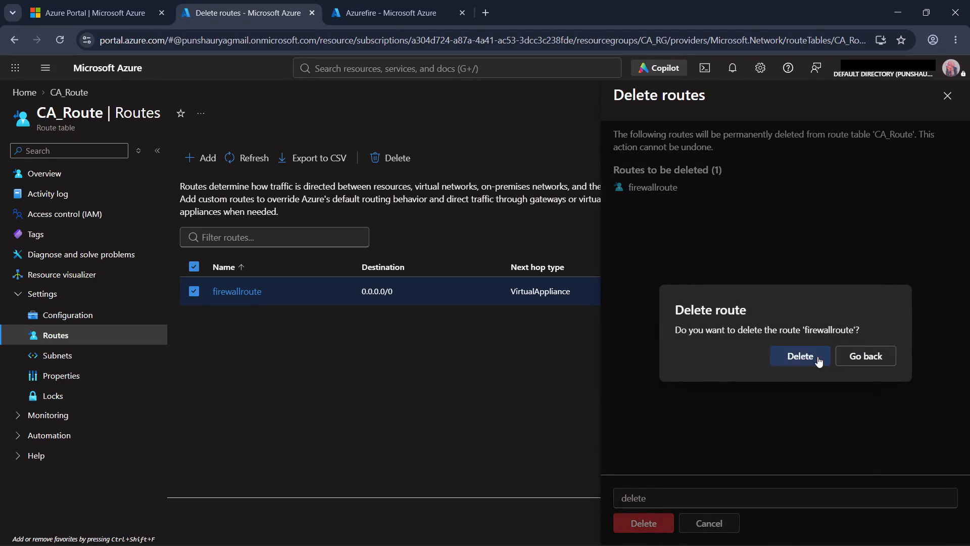
{"action": "left_click", "coordinate": [952, 102]}
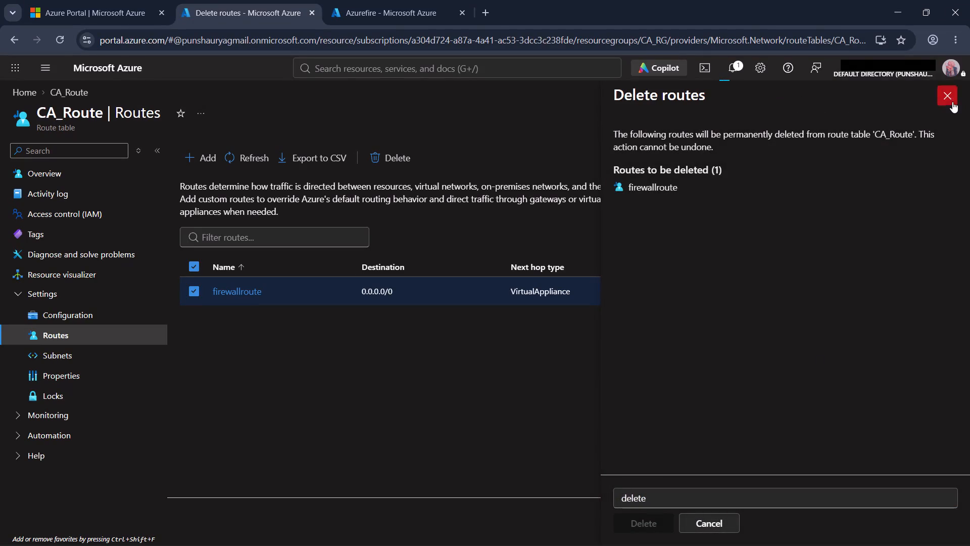
{"action": "left_click", "coordinate": [953, 97]}
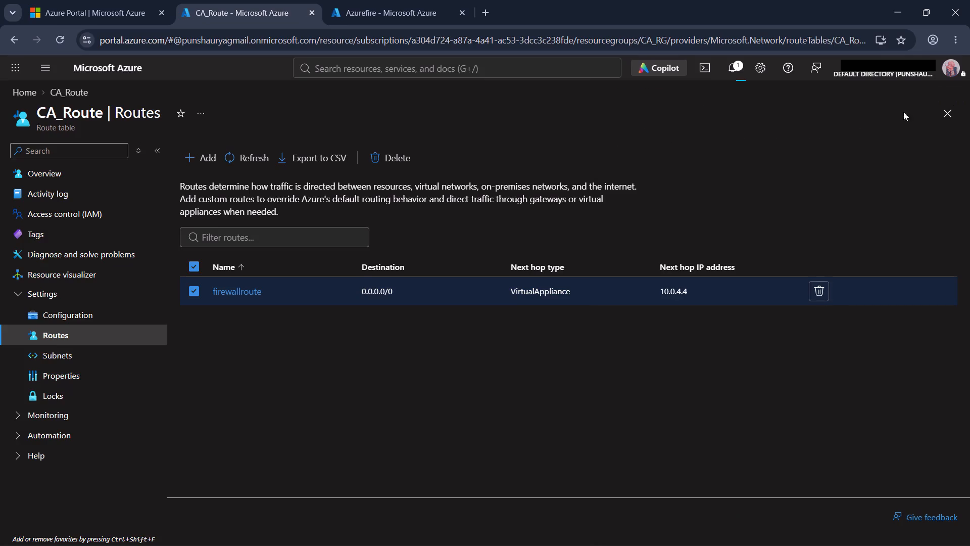
Add a route named firewall to CA_Route with destination 10.0.0.0/24, next hop type Virtual appliance and next hop address 10.0.4.4.
{"action": "left_click", "coordinate": [201, 163]}
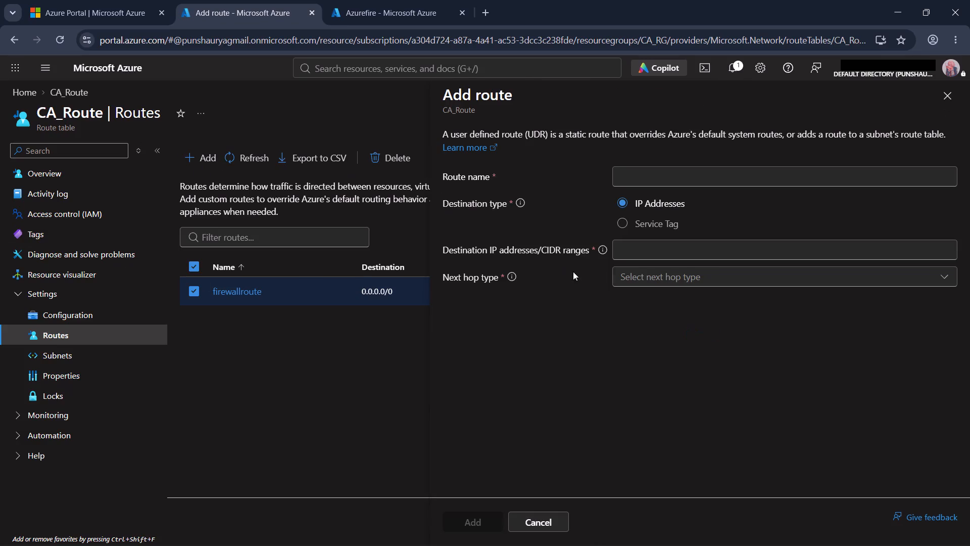
{"action": "left_click", "coordinate": [652, 167]}
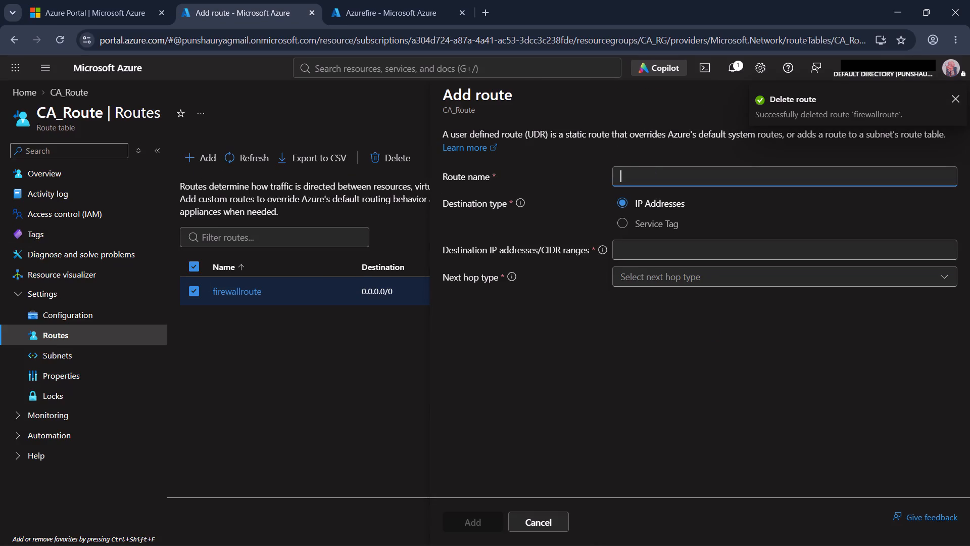
{"action": "type", "text": "firewallroute"}
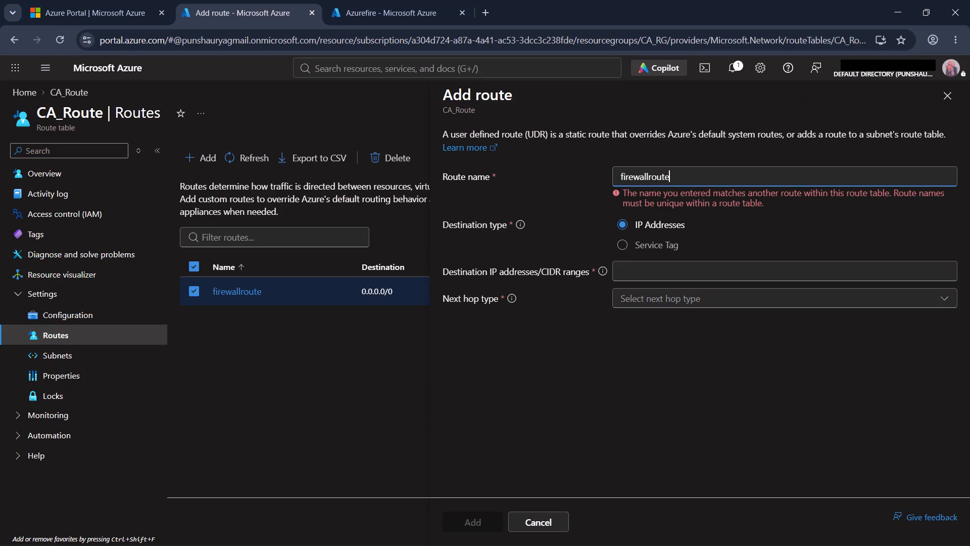
{"action": "key", "text": "BackSpace"}
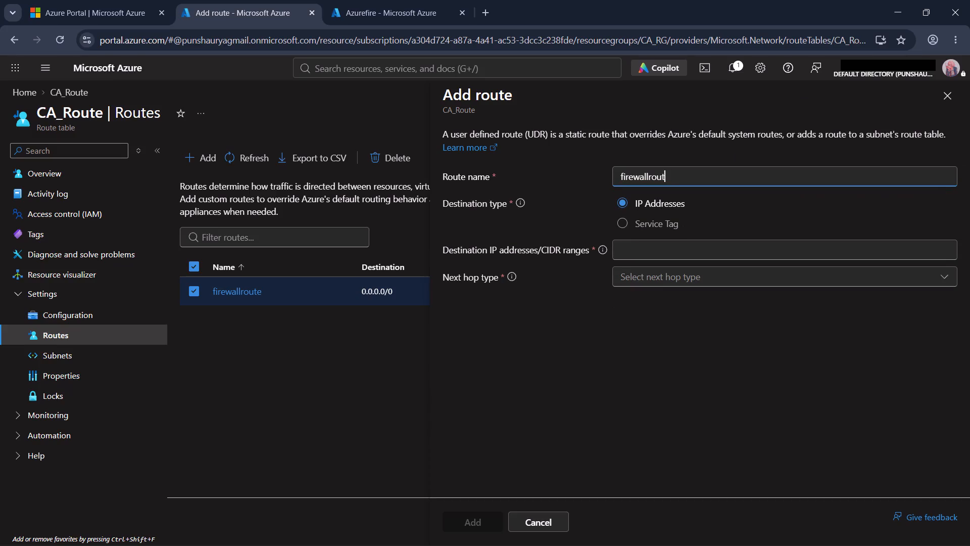
{"action": "key", "text": "BackSpace"}
{"action": "key", "text": "BackSpace"}
{"action": "key", "text": "BackSpace"}
{"action": "key", "text": "BackSpace"}
{"action": "left_click", "coordinate": [671, 253]}
{"action": "type", "text": "10.0.0.0/24"}
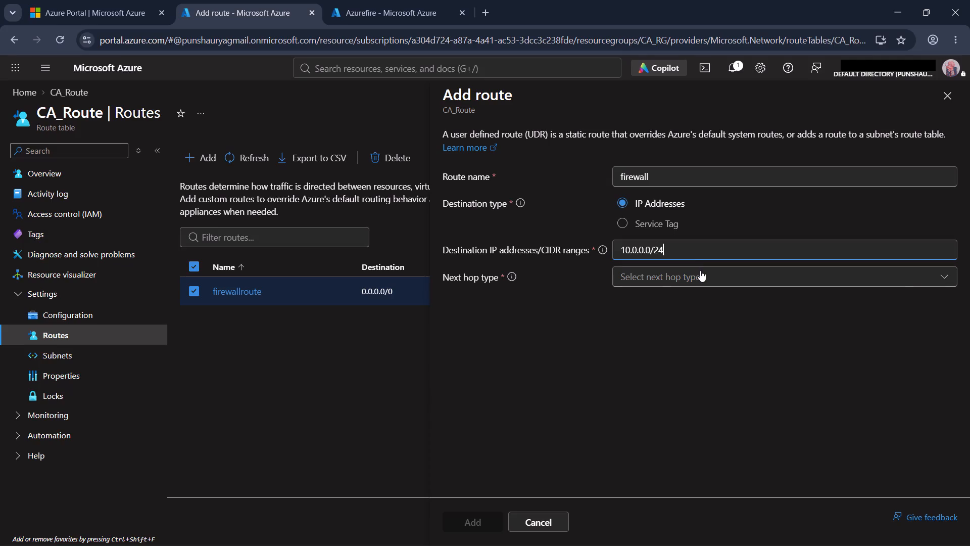
{"action": "left_click", "coordinate": [700, 270]}
{"action": "left_click", "coordinate": [665, 366]}
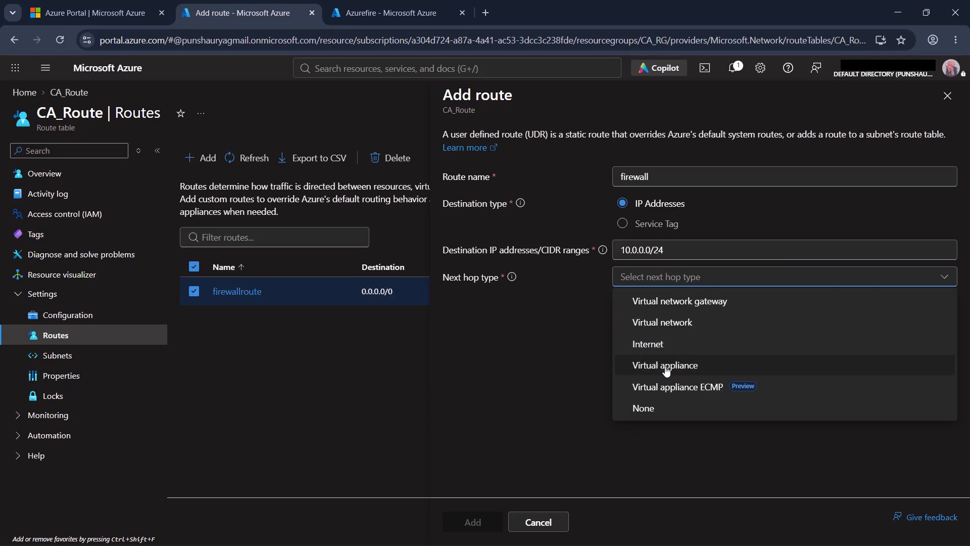
{"action": "left_click", "coordinate": [675, 317]}
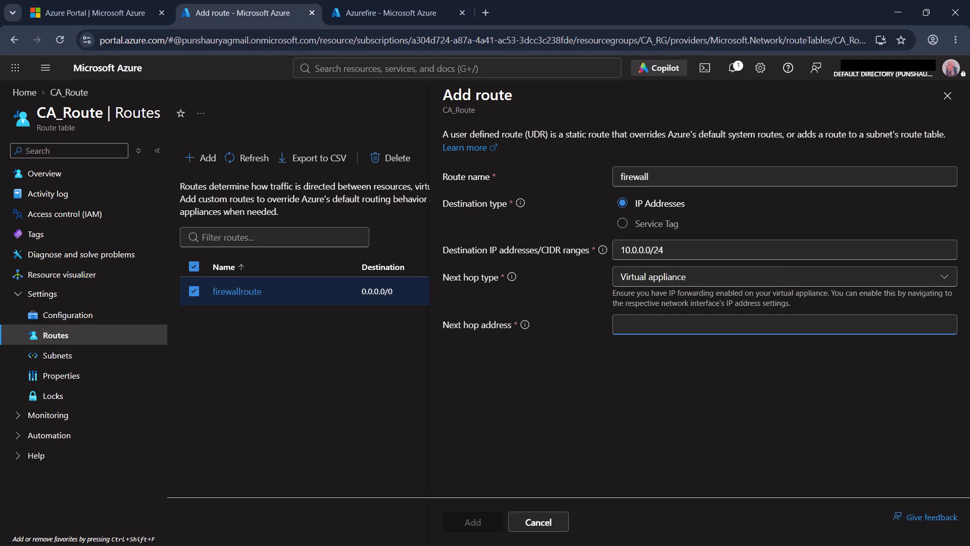
{"action": "type", "text": "10.0.4.4"}
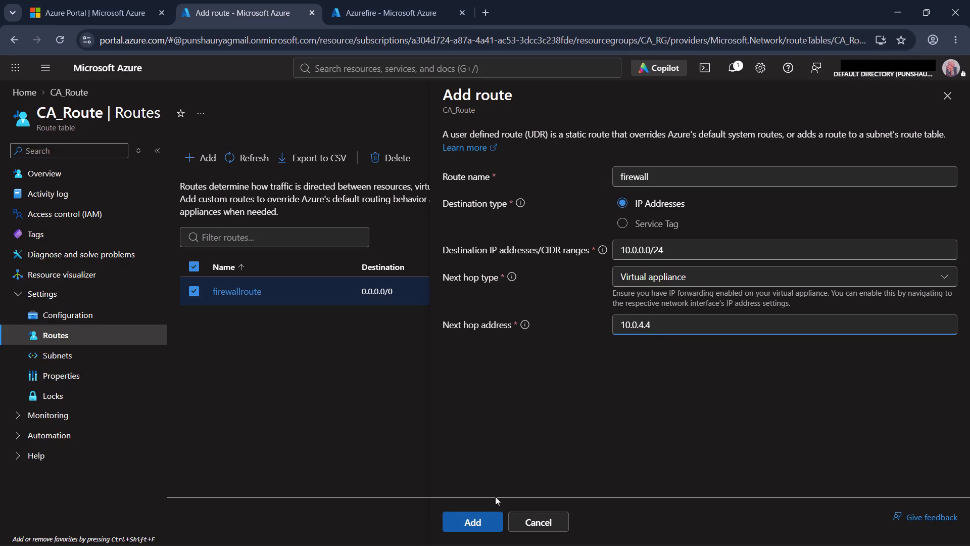
{"action": "left_click", "coordinate": [734, 72]}
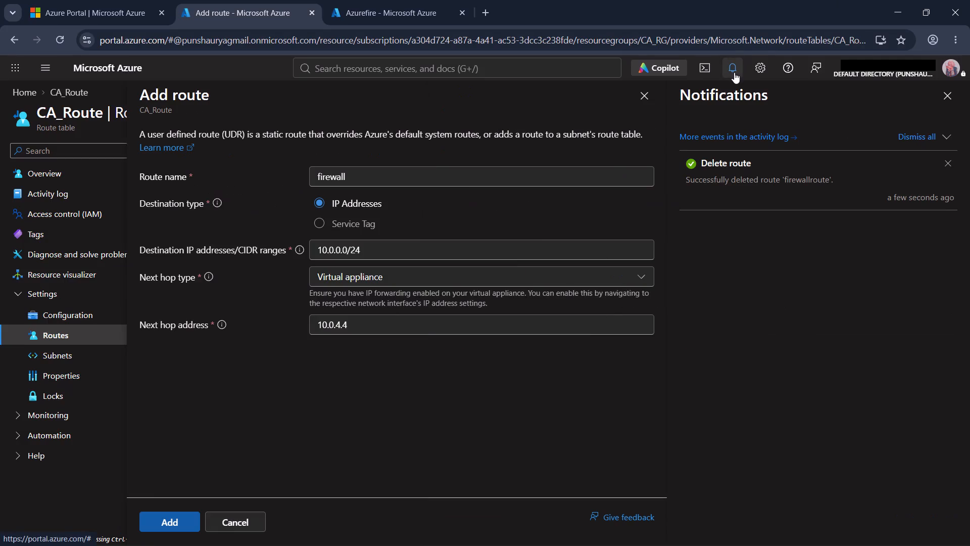
{"action": "left_click", "coordinate": [953, 101]}
{"action": "left_click", "coordinate": [478, 530]}
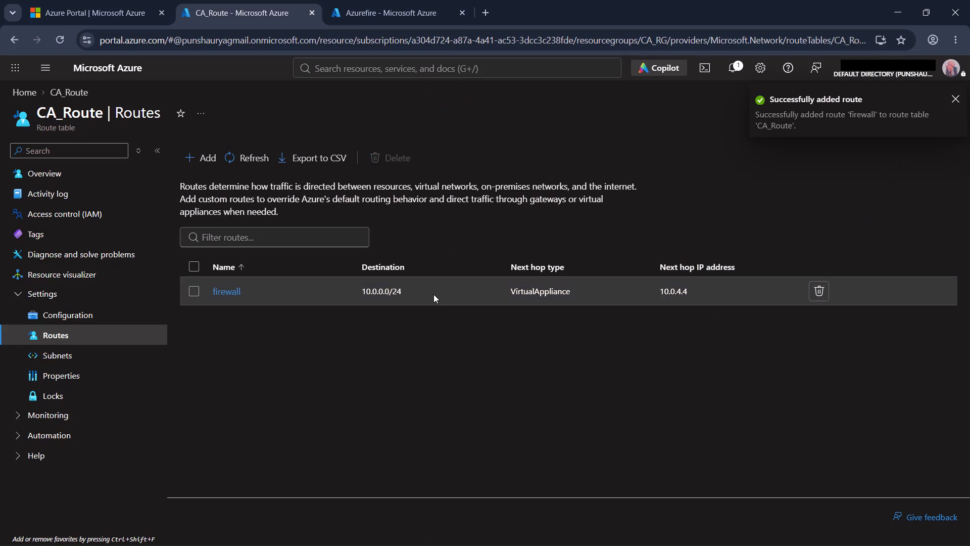
Open the subnet association form of CA_Route and try to associate AzureFirewallSubnet of CA_Vnet.
{"action": "left_click", "coordinate": [120, 350]}
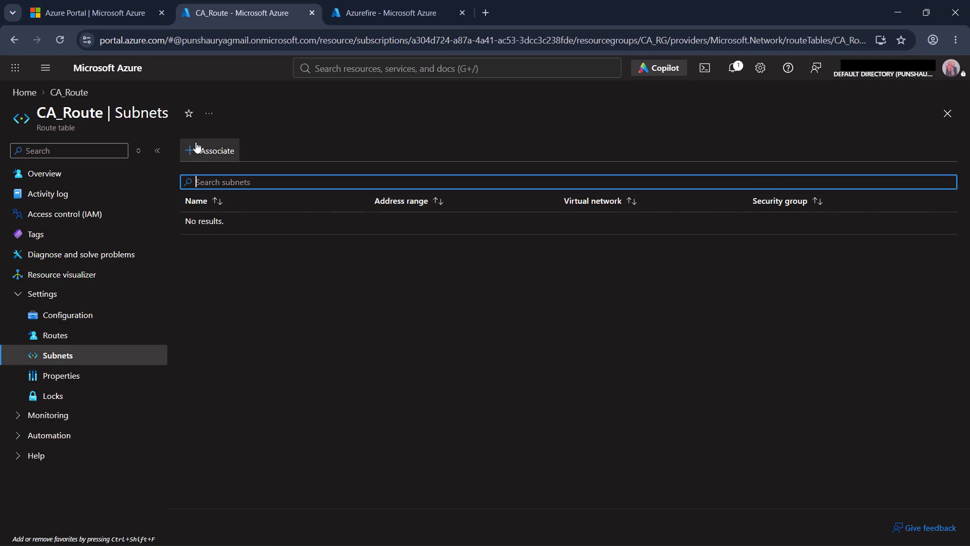
{"action": "left_click", "coordinate": [196, 148]}
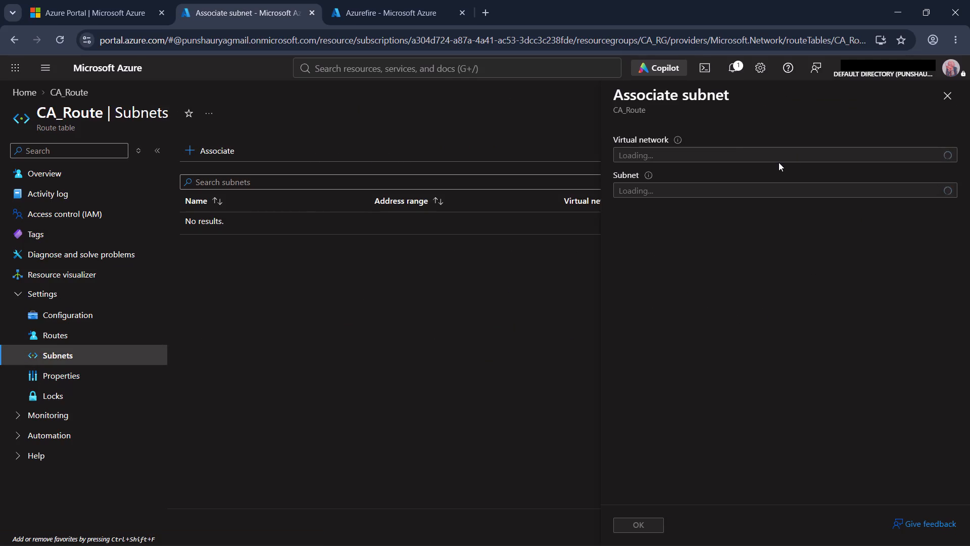
{"action": "left_click", "coordinate": [745, 163]}
{"action": "left_click", "coordinate": [725, 189]}
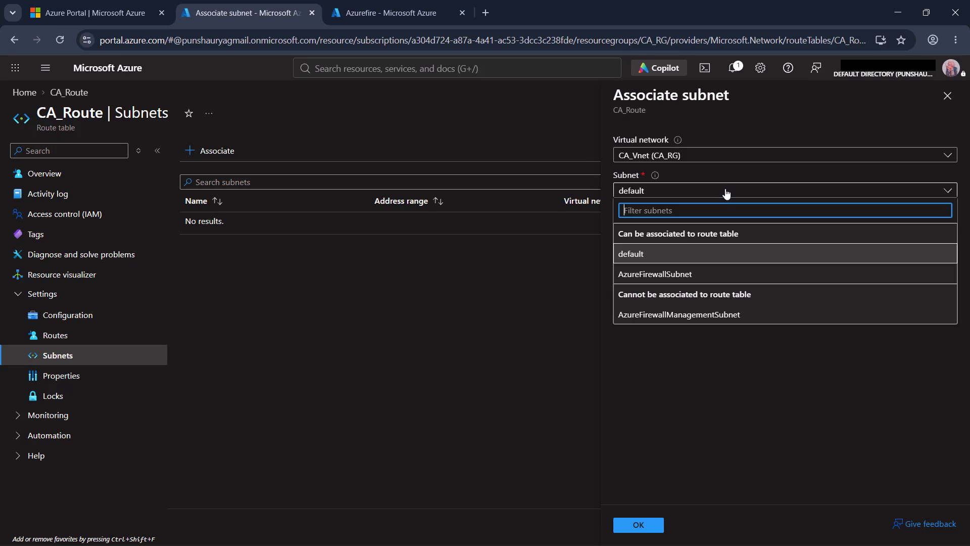
{"action": "left_click", "coordinate": [676, 320]}
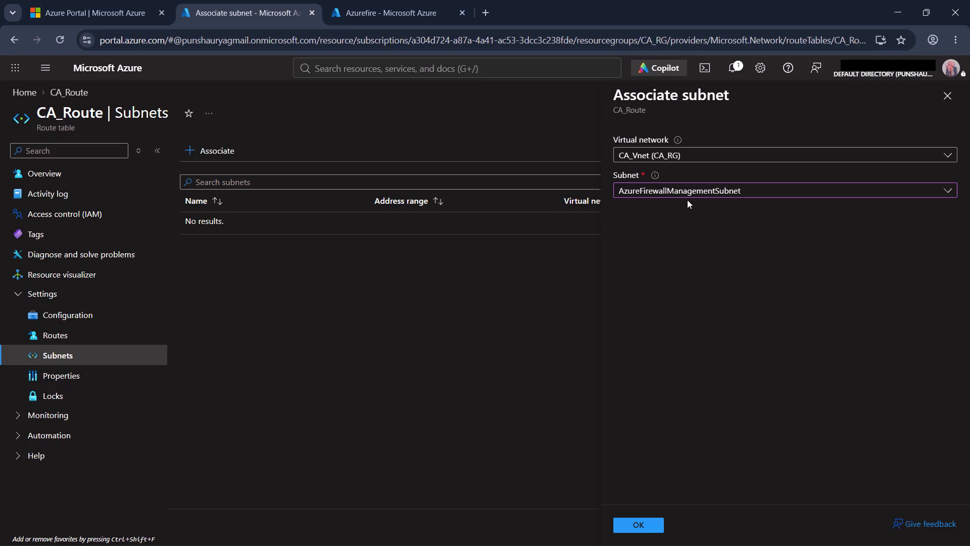
{"action": "left_click", "coordinate": [680, 188]}
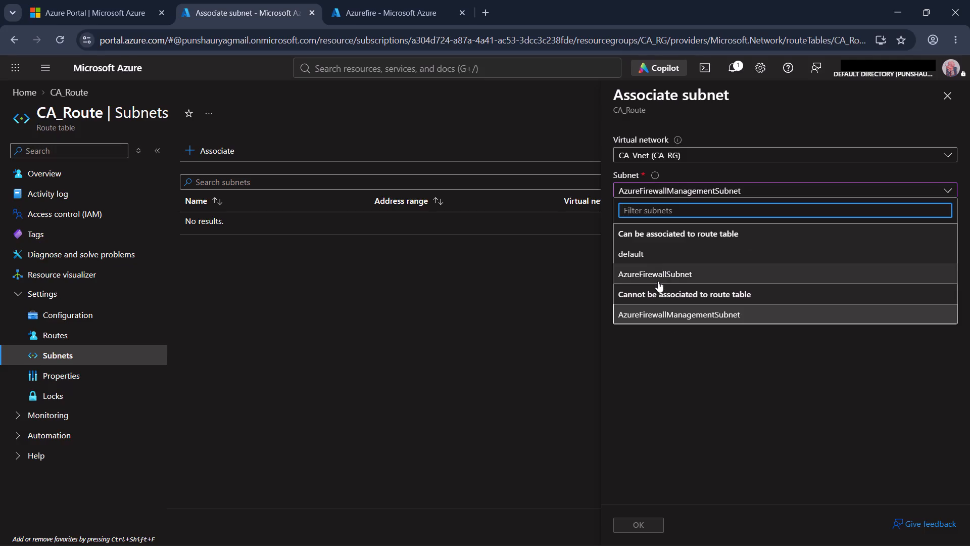
{"action": "left_click", "coordinate": [658, 281]}
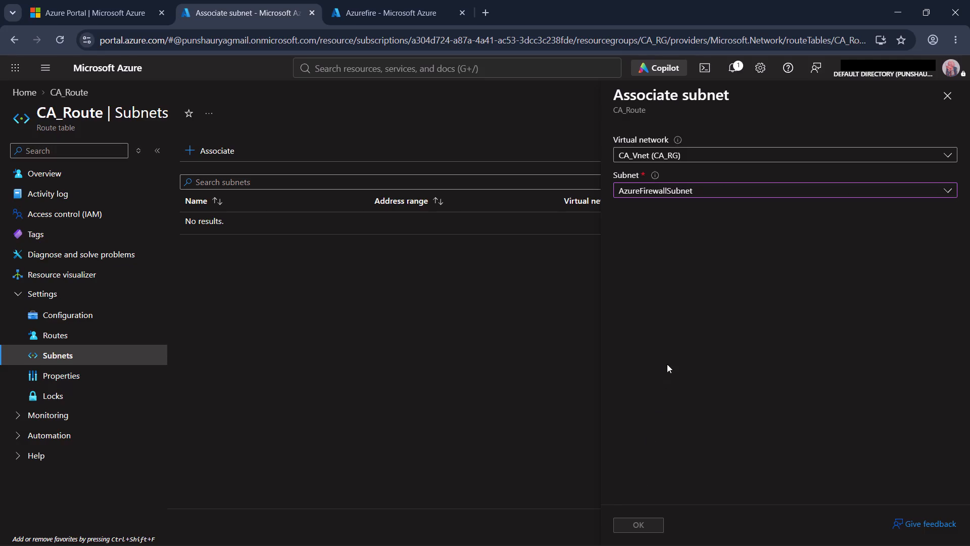
{"action": "left_click", "coordinate": [535, 464]}
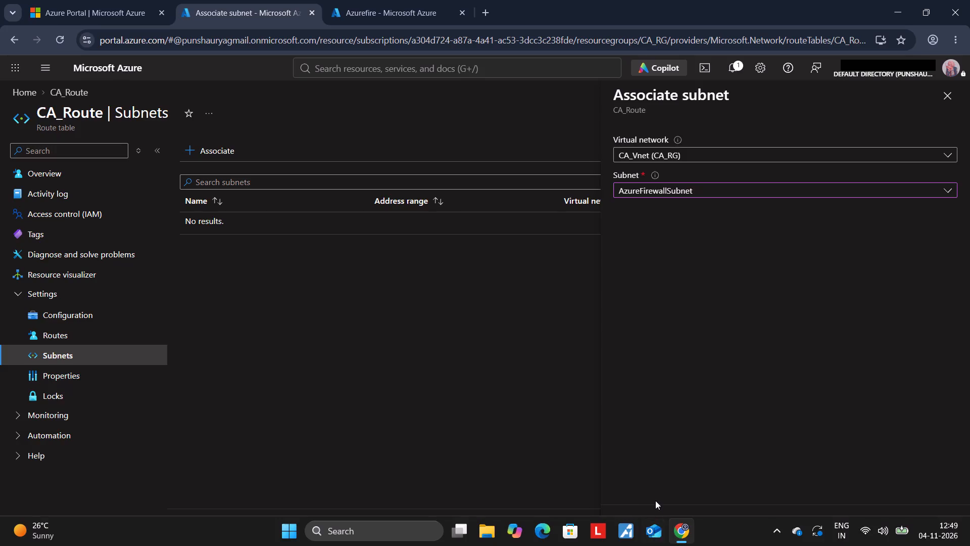
{"action": "triple_click", "coordinate": [643, 532]}
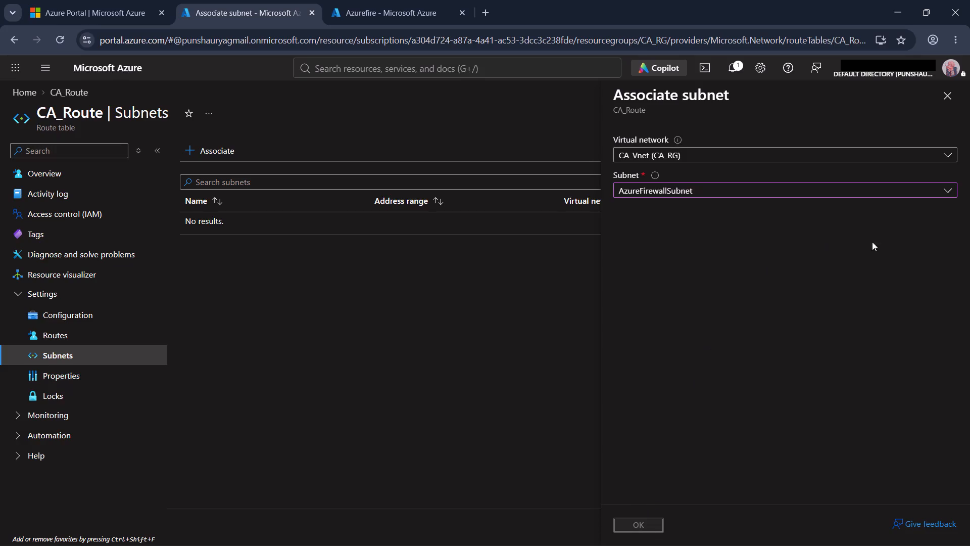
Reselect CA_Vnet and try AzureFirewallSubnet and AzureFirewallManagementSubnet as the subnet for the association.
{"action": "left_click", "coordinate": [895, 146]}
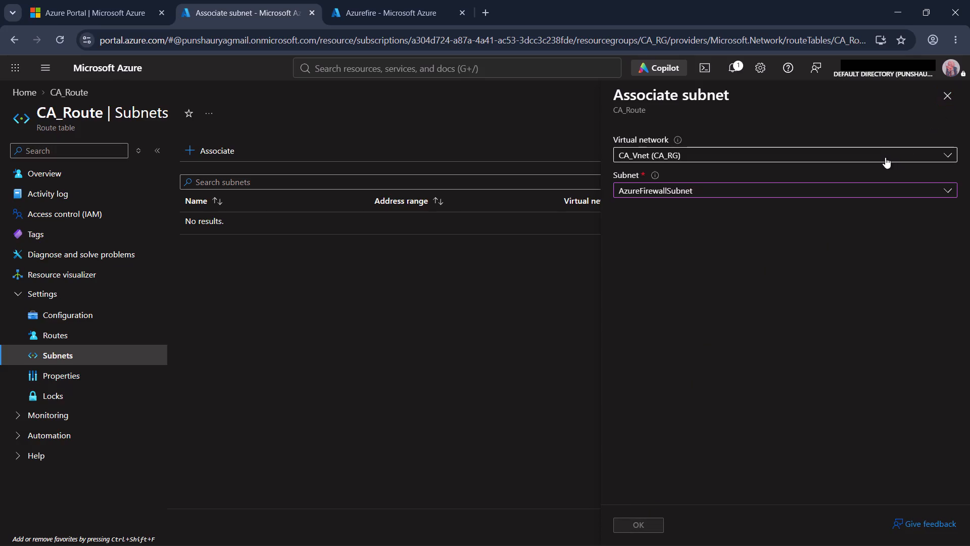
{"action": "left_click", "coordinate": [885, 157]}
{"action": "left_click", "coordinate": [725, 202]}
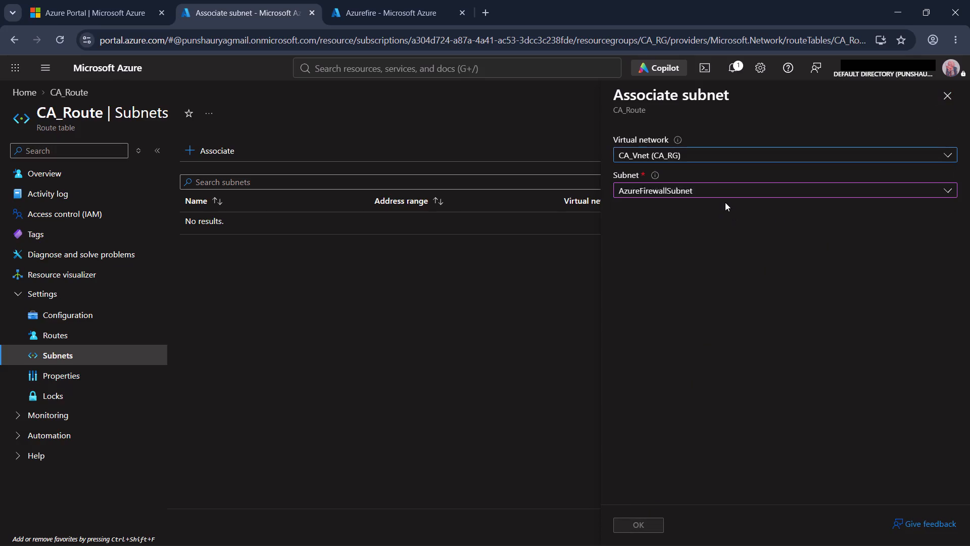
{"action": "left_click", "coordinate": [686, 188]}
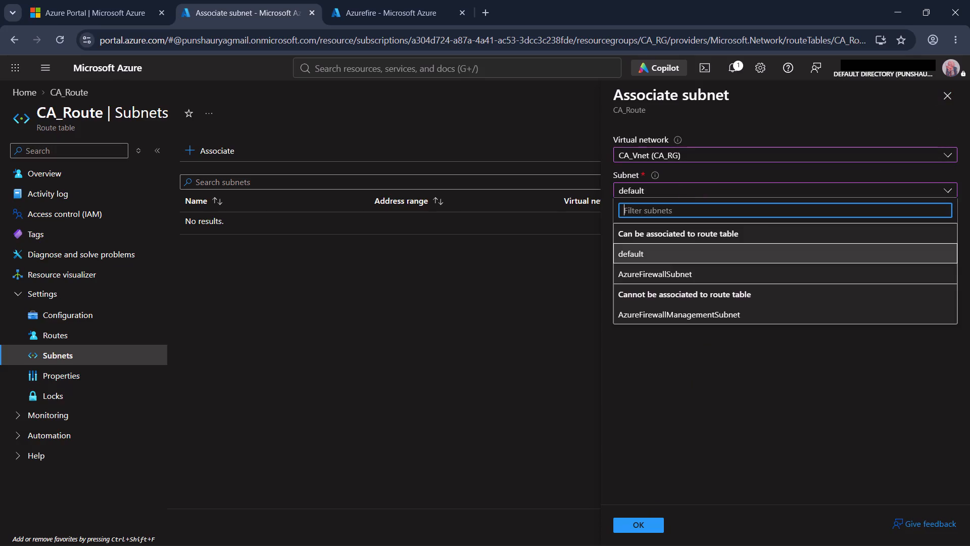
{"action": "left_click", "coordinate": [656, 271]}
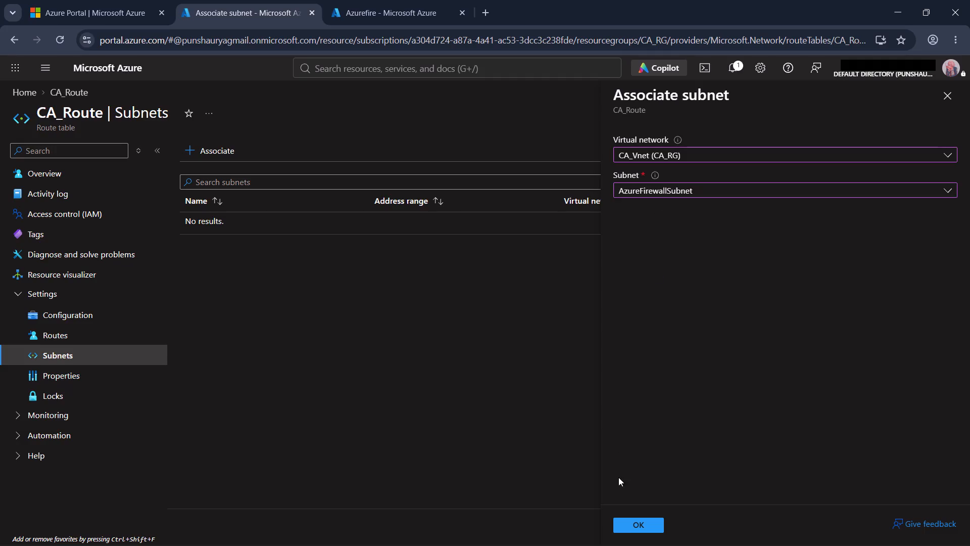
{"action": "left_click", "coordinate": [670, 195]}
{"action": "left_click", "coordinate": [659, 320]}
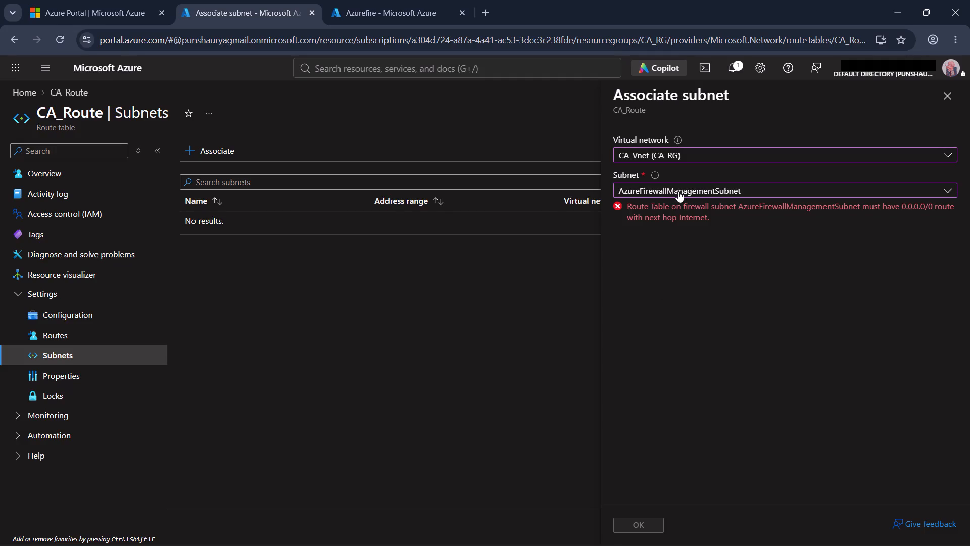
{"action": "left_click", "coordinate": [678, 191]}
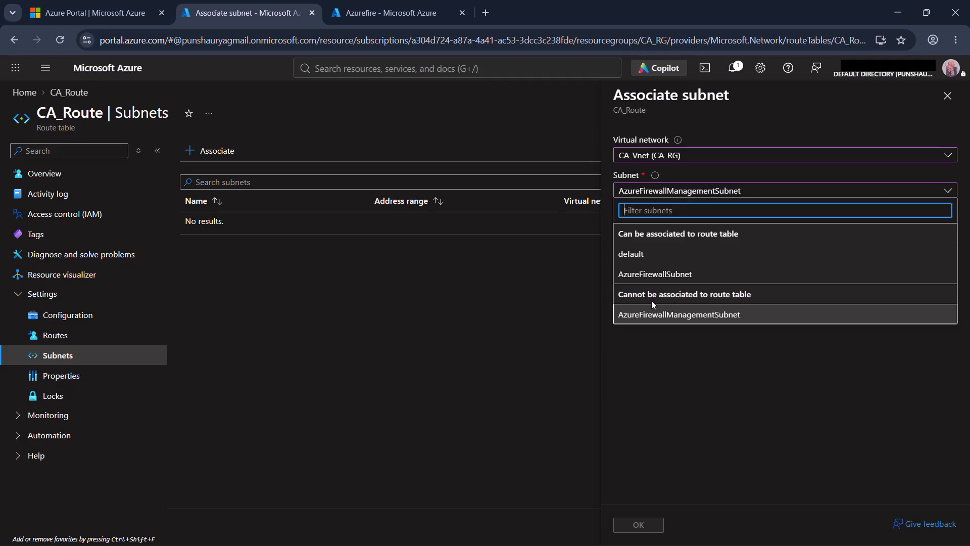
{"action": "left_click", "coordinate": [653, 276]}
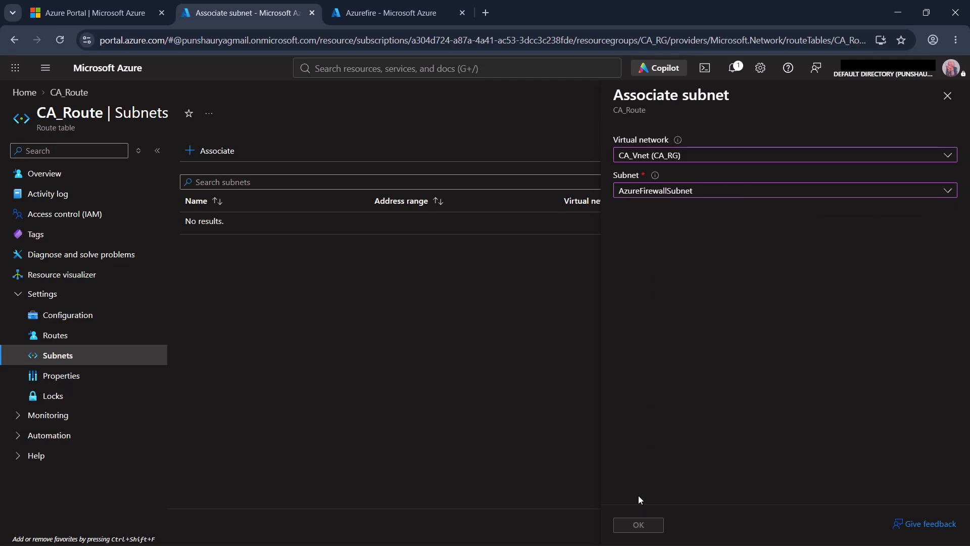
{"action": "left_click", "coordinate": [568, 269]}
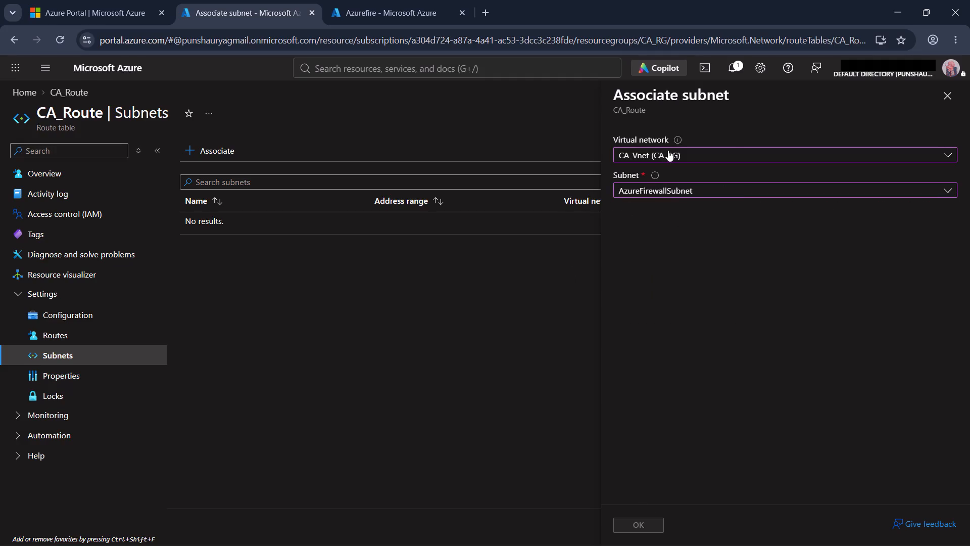
Reselect CA_Vnet, choose AzureFirewallSubnet and associate it with the CA_Route table.
{"action": "left_click", "coordinate": [668, 150]}
{"action": "left_click", "coordinate": [654, 195]}
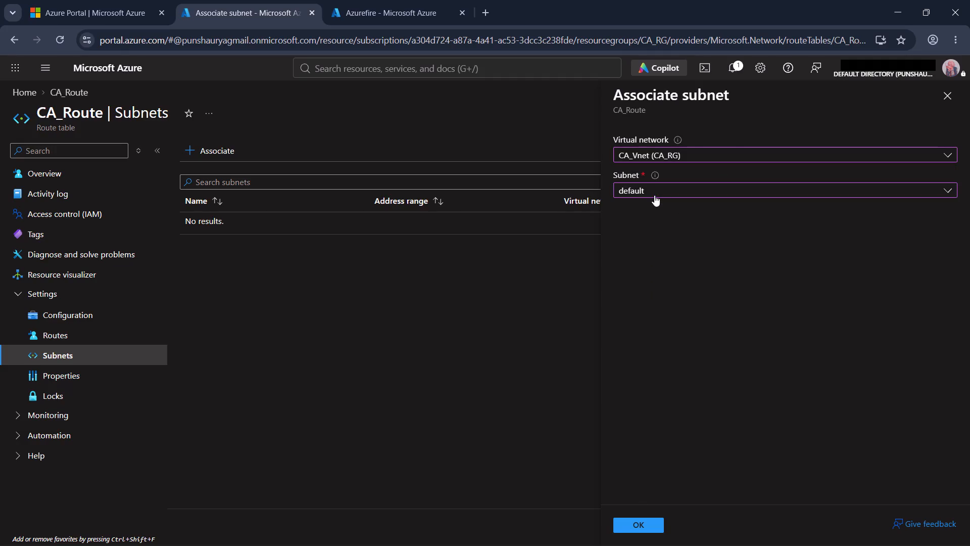
{"action": "left_click", "coordinate": [651, 195]}
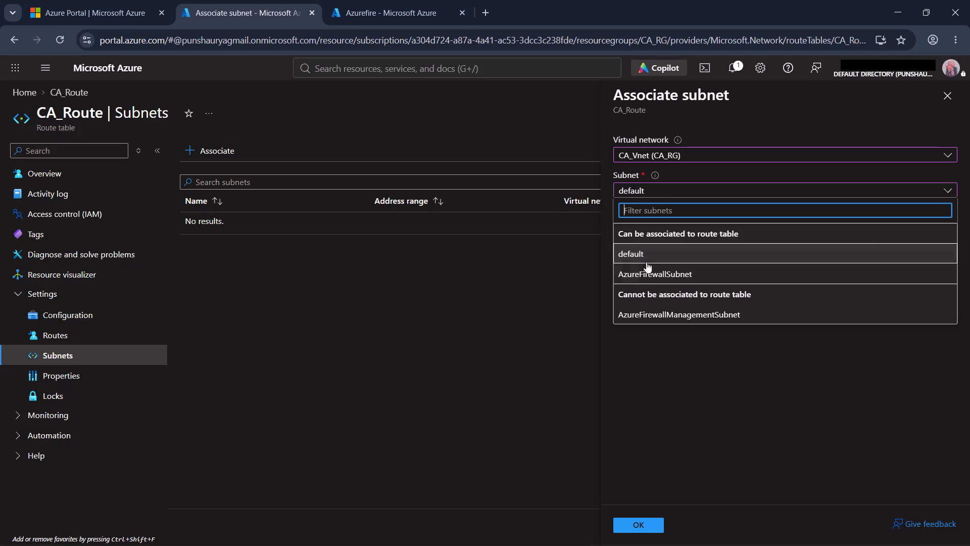
{"action": "left_click", "coordinate": [645, 278]}
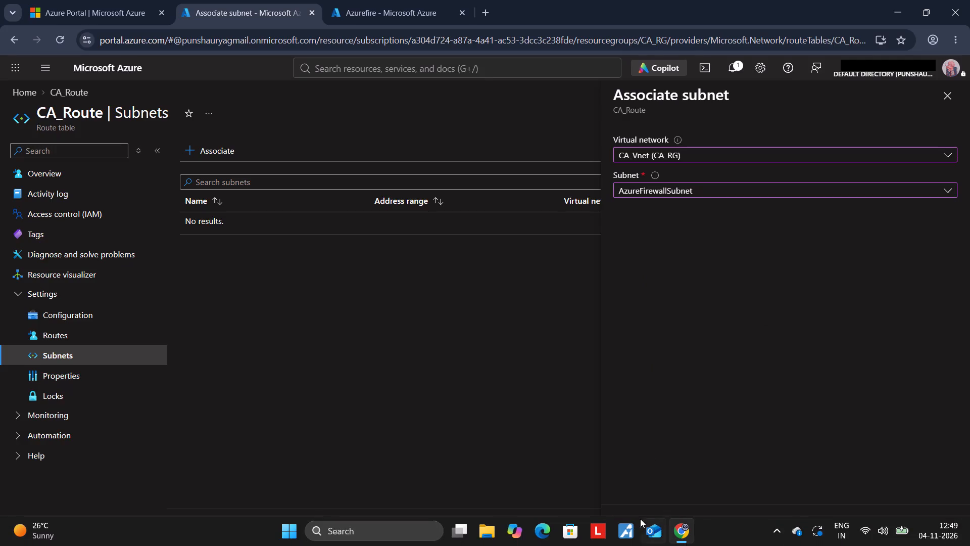
{"action": "left_click", "coordinate": [632, 519]}
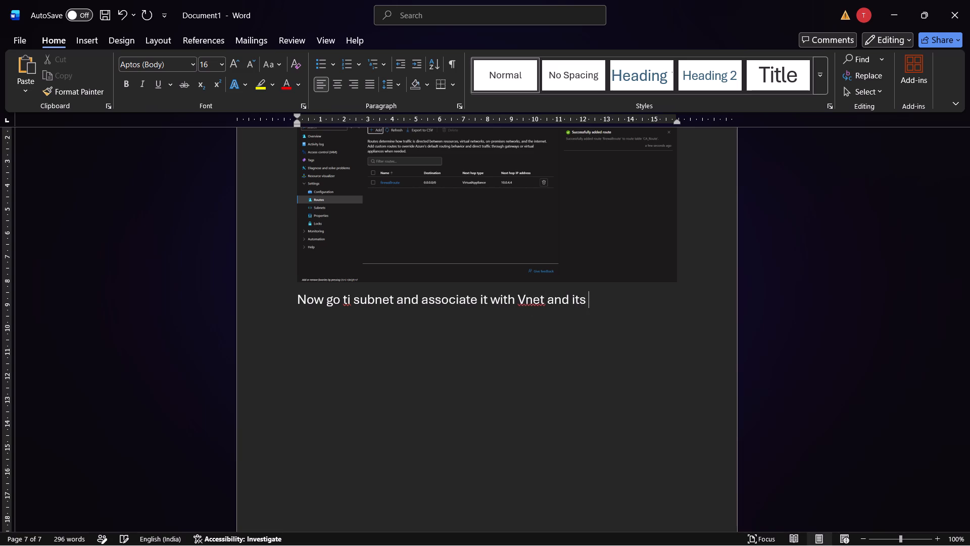
In Word, finish the subnet association sentence with "subnet", correct "ti" to "to", and start a new line below it.
{"action": "key", "text": "s"}
{"action": "type", "text": "ubnet"}
{"action": "key", "text": "Return"}
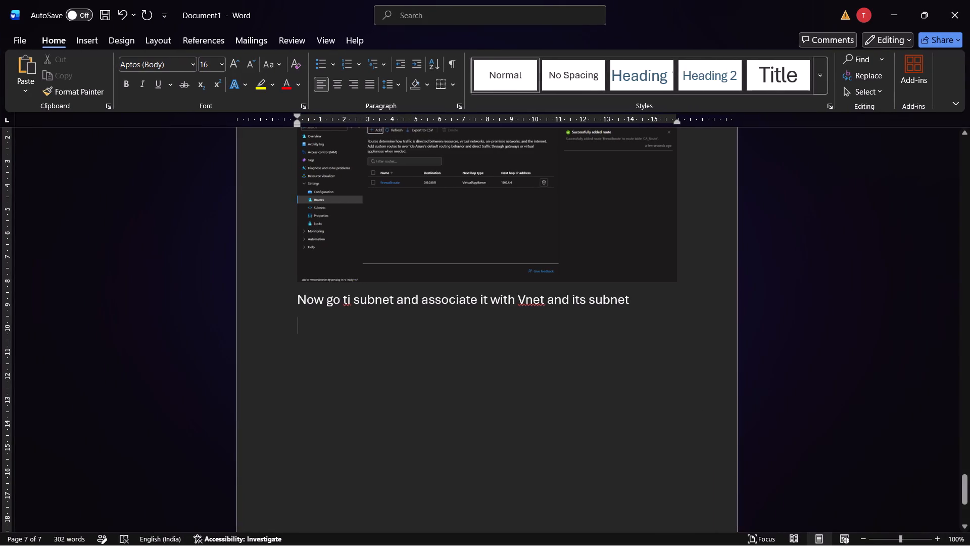
{"action": "left_click", "coordinate": [351, 304]}
{"action": "key", "text": "BackSpace"}
{"action": "key", "text": "BackSpace"}
{"action": "type", "text": "to"}
{"action": "left_click", "coordinate": [644, 297]}
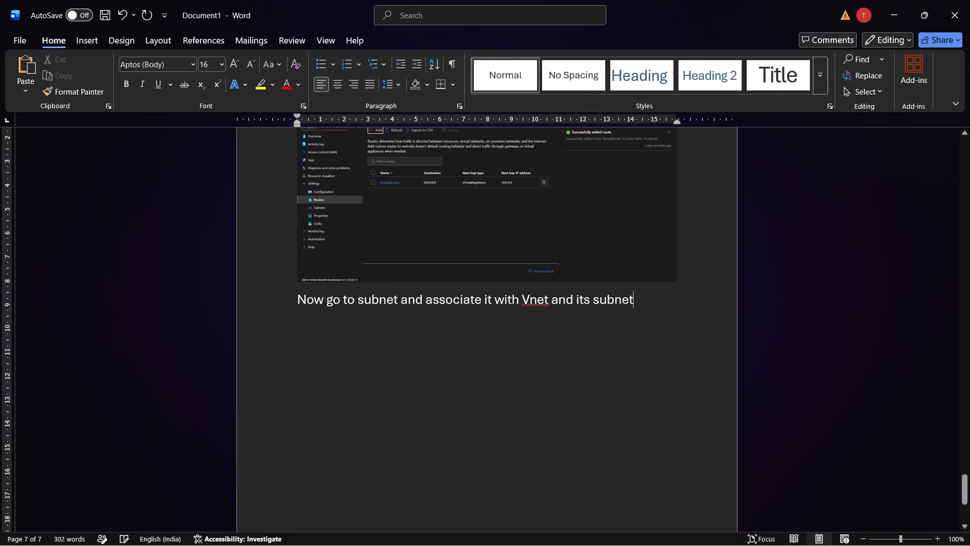
{"action": "key", "text": "Return"}
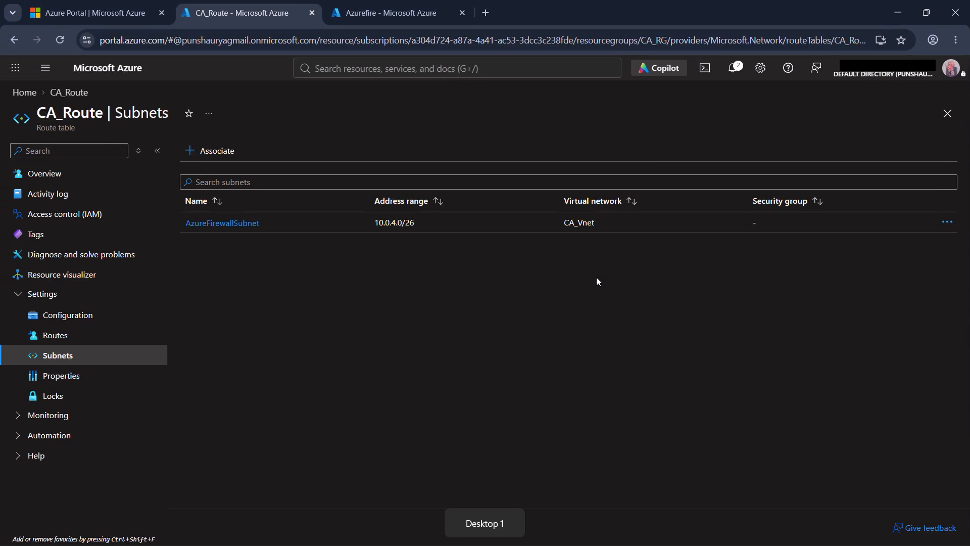
Capture CA_Route's Subnets page in Chrome and paste the screenshot below the subnet association sentence in Word.
{"action": "key", "text": "shift+super+s"}
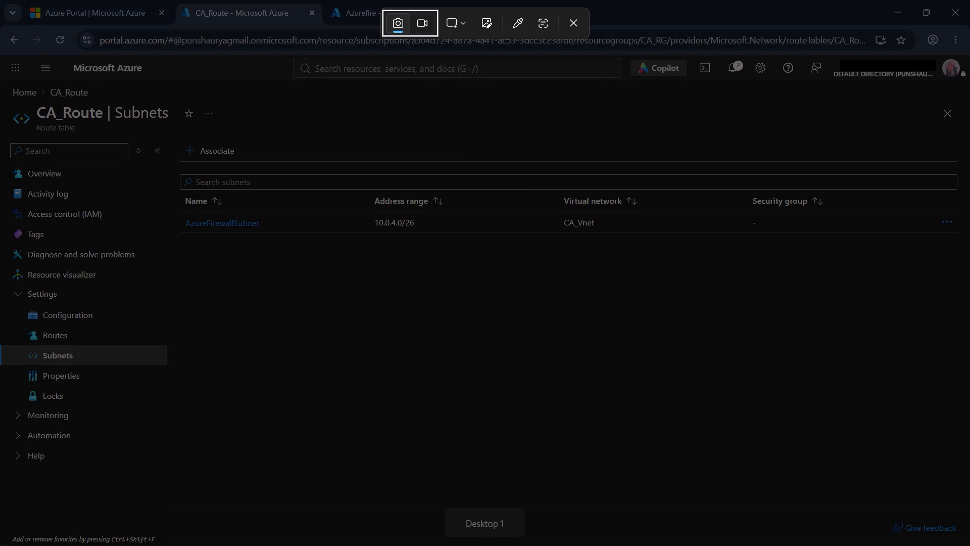
{"action": "left_click_drag", "start_coordinate": [0, 55], "coordinate": [969, 545]}
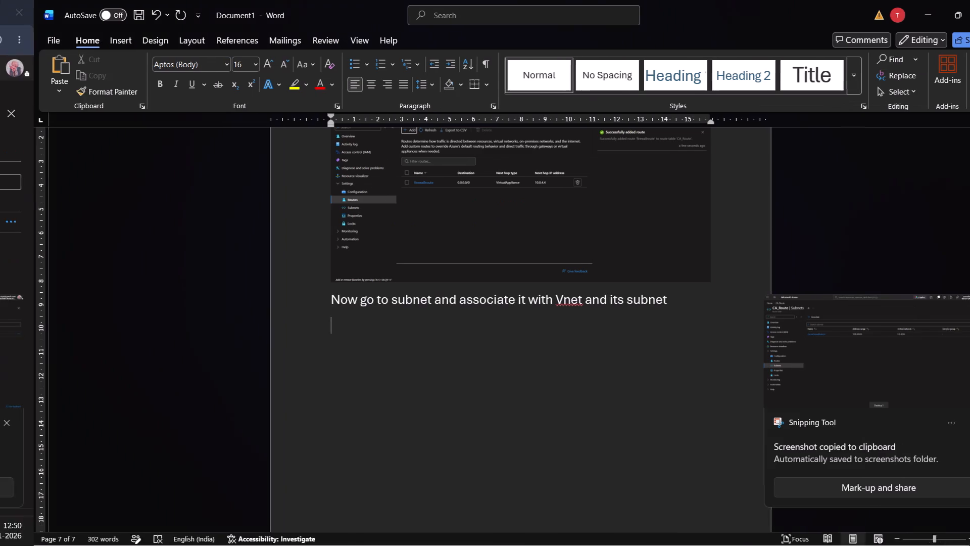
{"action": "key", "text": "ctrl+v"}
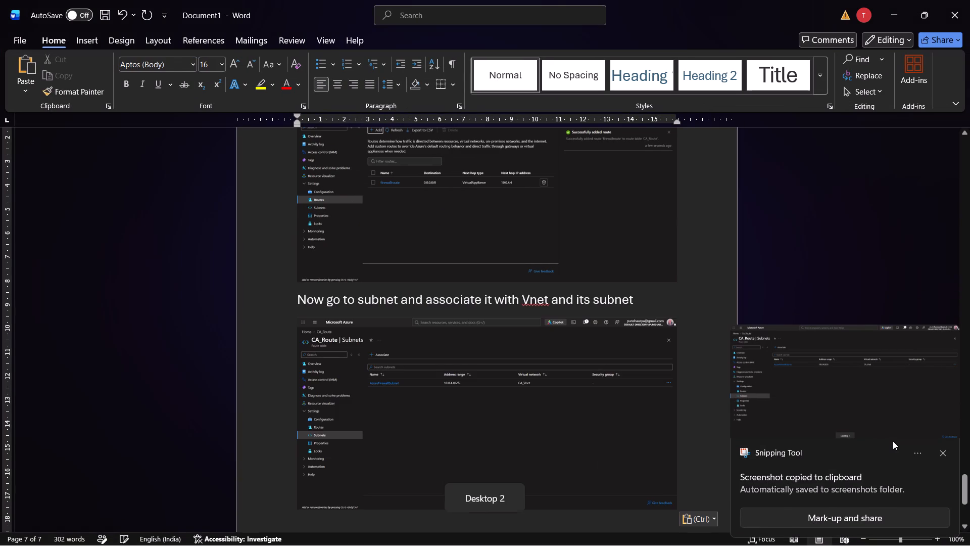
{"action": "key", "text": "Return"}
In Word, add the heading "QNo no 1) NSG" below the CA_Route Subnets screenshot and start a new line beneath it.
{"action": "scroll", "coordinate": [893, 441], "scroll_direction": "down", "scroll_amount": 2}
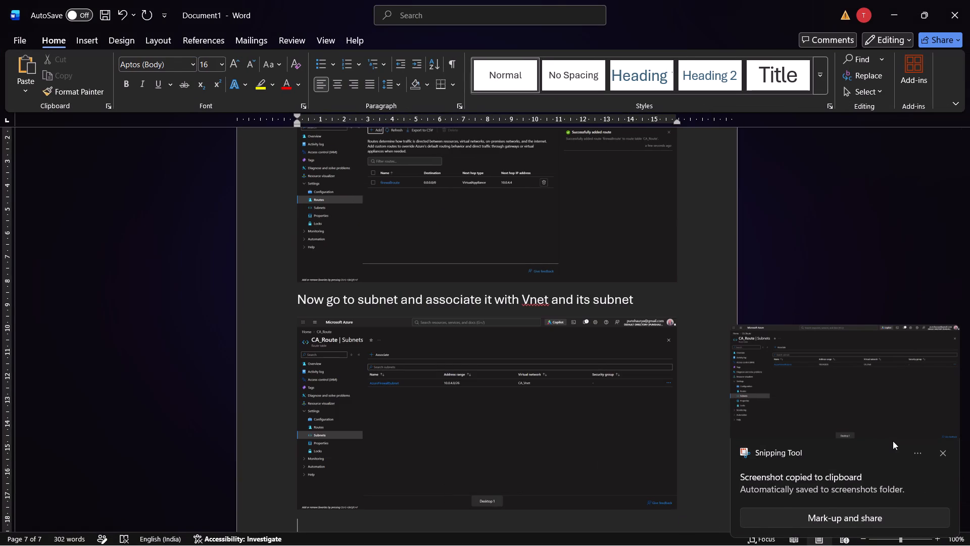
{"action": "scroll", "coordinate": [727, 330], "scroll_direction": "down", "scroll_amount": 1}
{"action": "scroll", "coordinate": [444, 293], "scroll_direction": "down", "scroll_amount": 1}
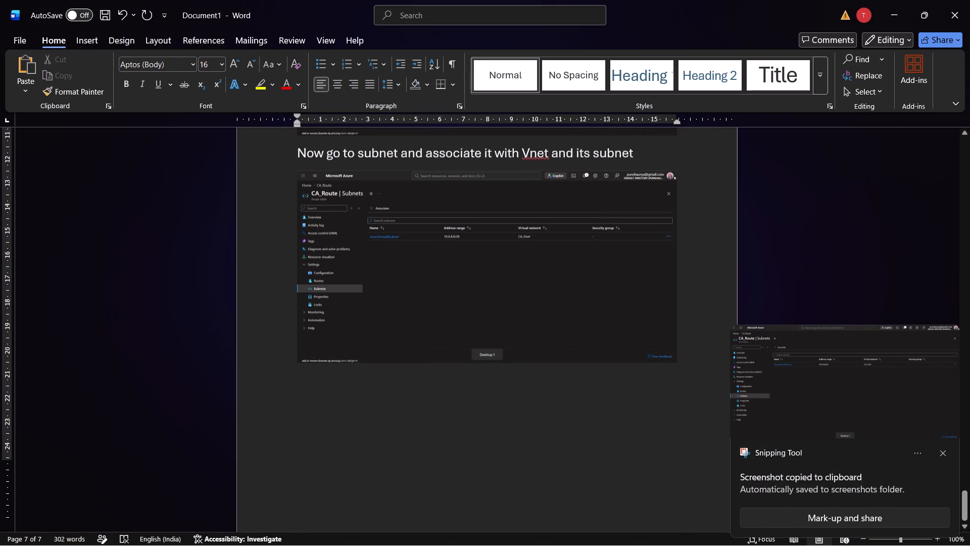
{"action": "scroll", "coordinate": [444, 293], "scroll_direction": "down", "scroll_amount": 2}
{"action": "key", "text": "Return"}
{"action": "key", "text": "Return"}
{"action": "key", "text": "Tab"}
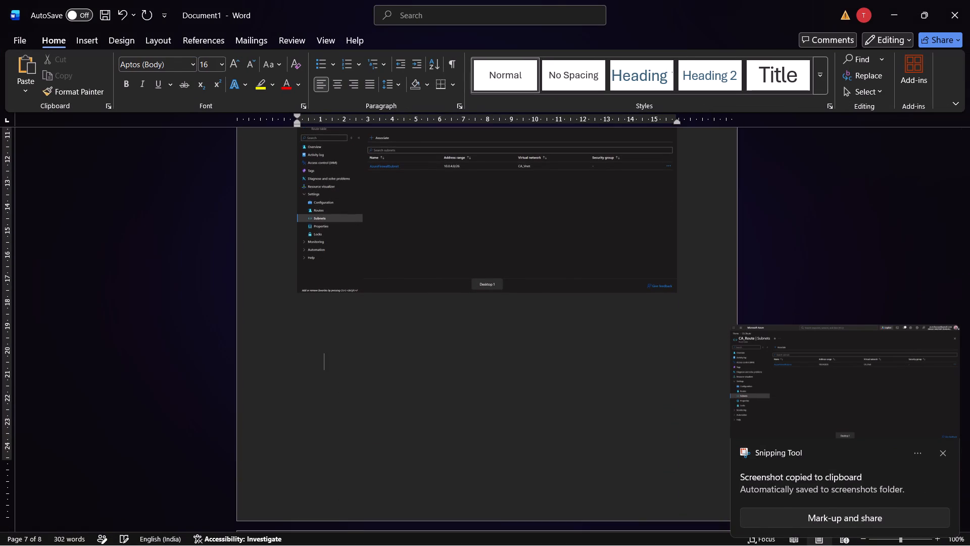
{"action": "key", "text": "q"}
{"action": "key", "text": "BackSpace"}
{"action": "key", "text": "BackSpace"}
{"action": "key", "text": "BackSpace"}
{"action": "type", "text": "QN"}
{"action": "type", "text": "o no"}
{"action": "key", "text": "space"}
{"action": "type", "text": "1"}
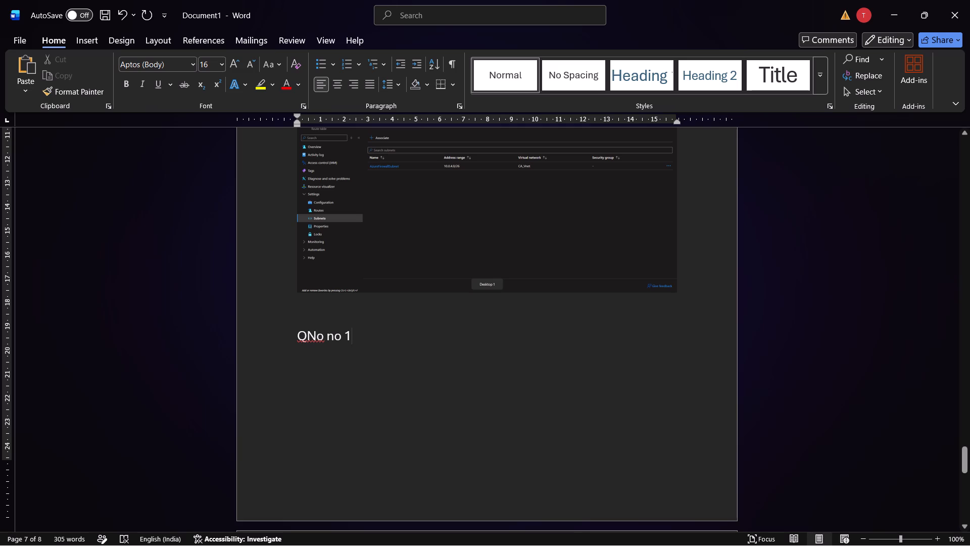
{"action": "key", "text": "shift+parenright"}
{"action": "key", "text": "space"}
{"action": "key", "text": "space"}
{"action": "type", "text": "corr"}
{"action": "key", "text": "BackSpace"}
{"action": "key", "text": "BackSpace"}
{"action": "key", "text": "BackSpace"}
{"action": "key", "text": "BackSpace"}
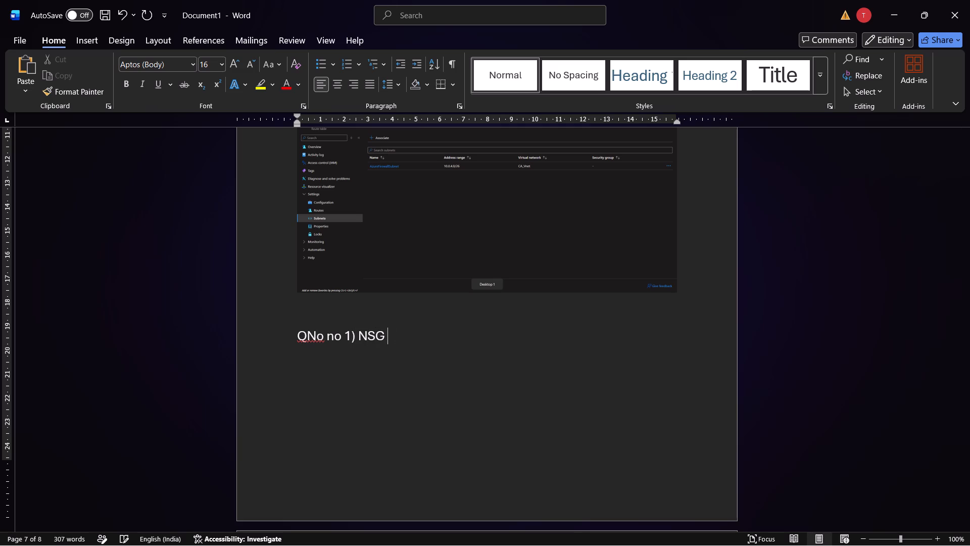
{"action": "key", "text": "Return"}
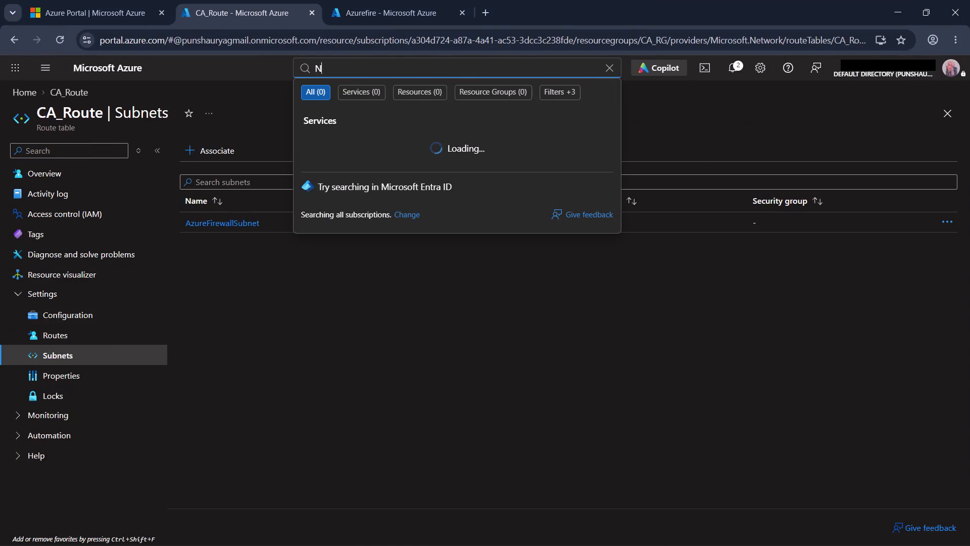
In Chrome, start creating a network security group in resource group CA_RG and name it CA_NSG.
{"action": "type", "text": "sg"}
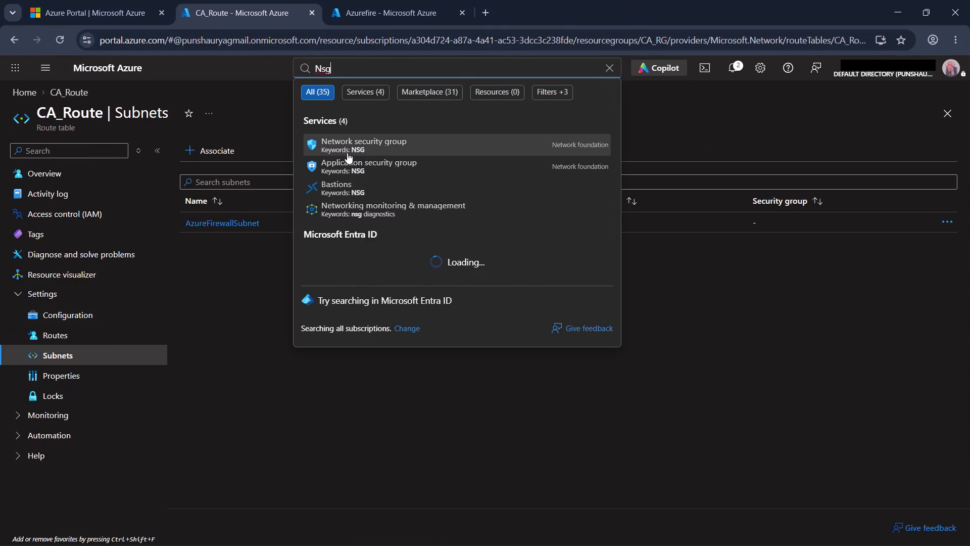
{"action": "left_click", "coordinate": [348, 153]}
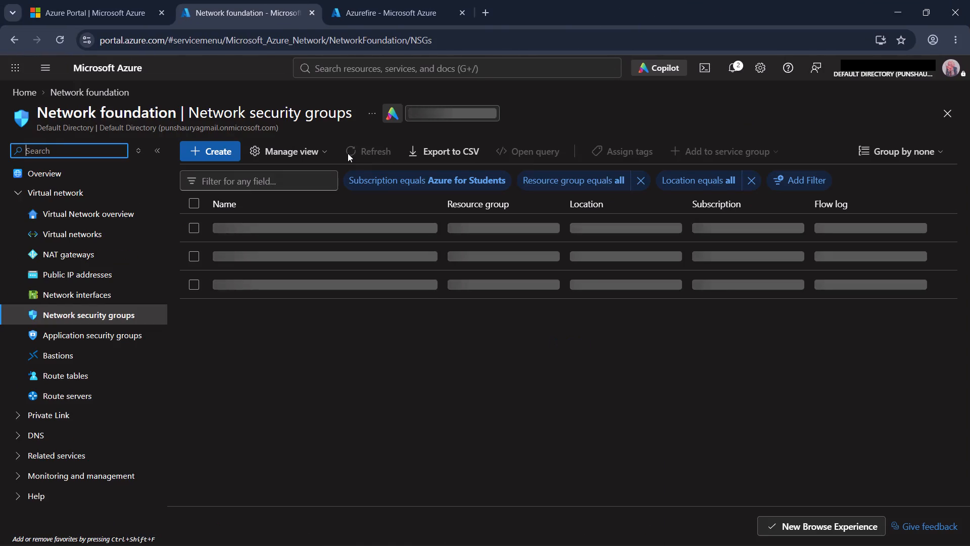
{"action": "left_click", "coordinate": [188, 152]}
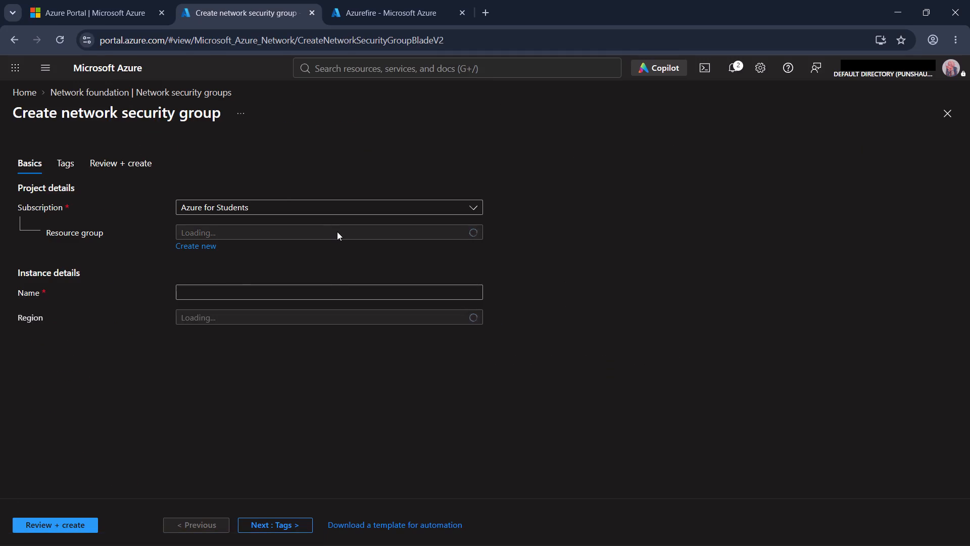
{"action": "left_click", "coordinate": [337, 232]}
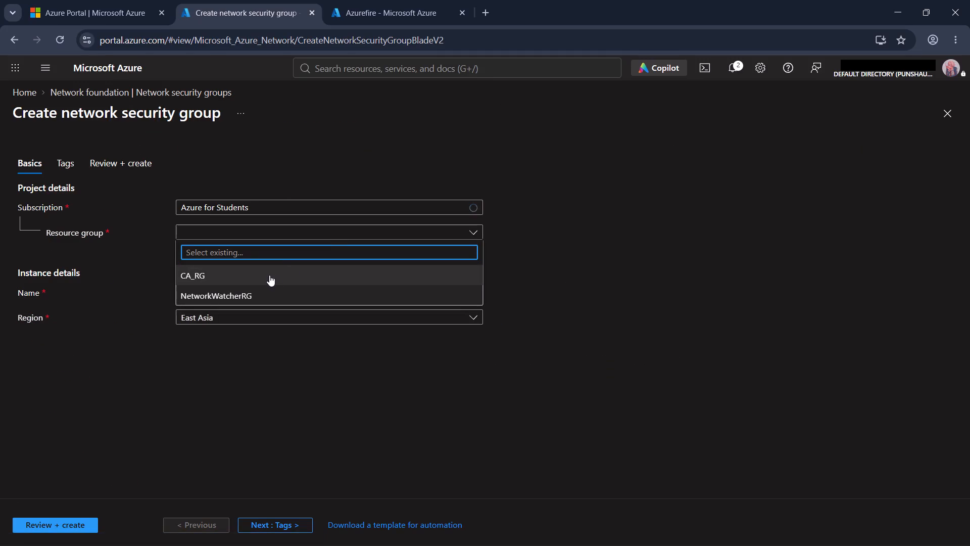
{"action": "left_click", "coordinate": [269, 276]}
{"action": "left_click", "coordinate": [261, 290]}
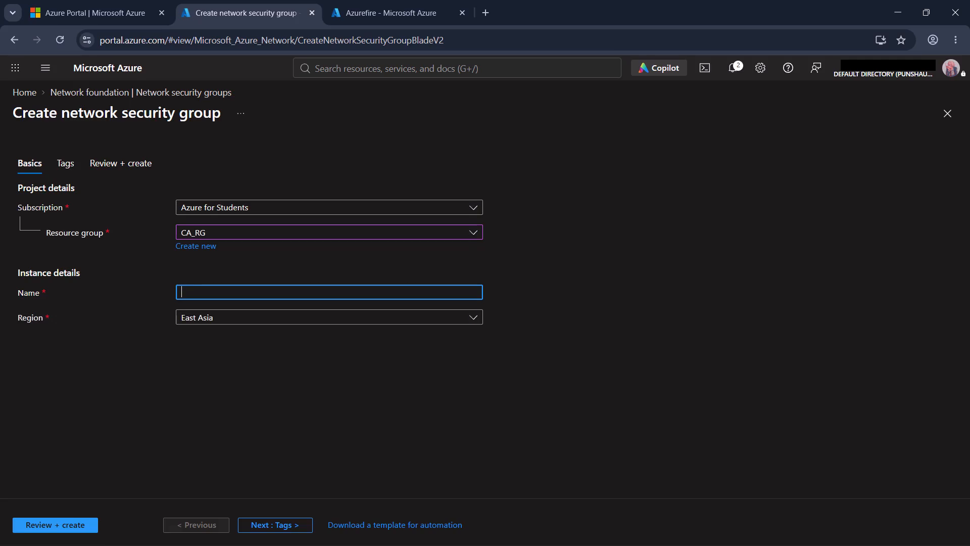
{"action": "type", "text": "CA"}
{"action": "type", "text": "_NSG"}
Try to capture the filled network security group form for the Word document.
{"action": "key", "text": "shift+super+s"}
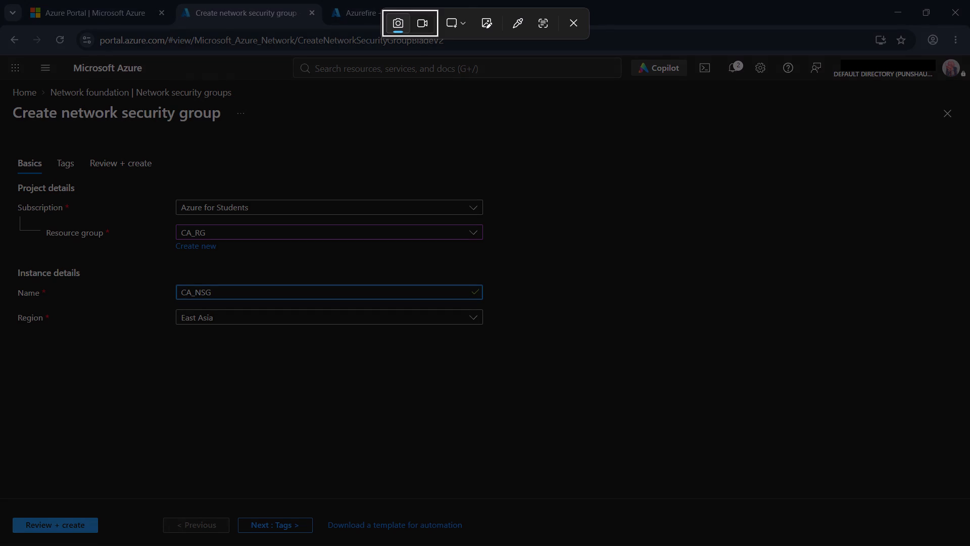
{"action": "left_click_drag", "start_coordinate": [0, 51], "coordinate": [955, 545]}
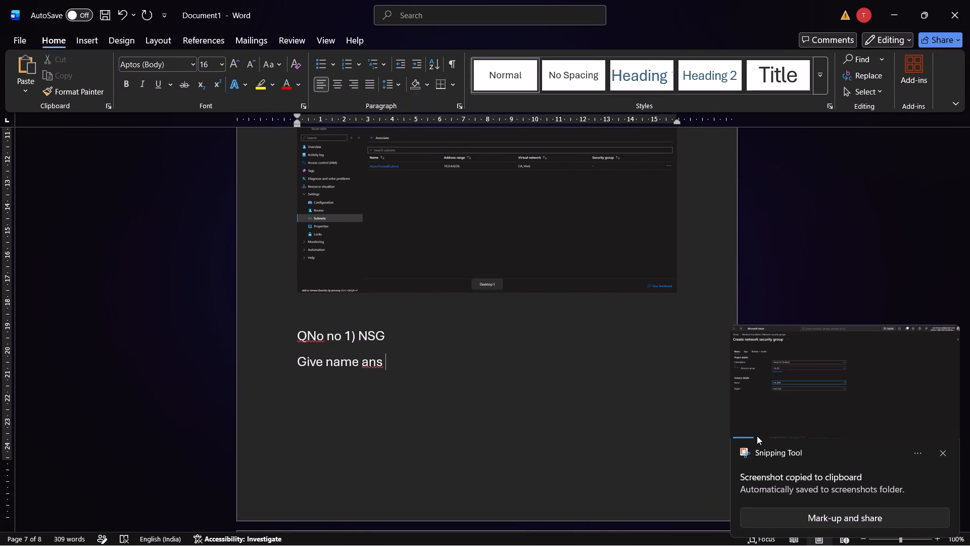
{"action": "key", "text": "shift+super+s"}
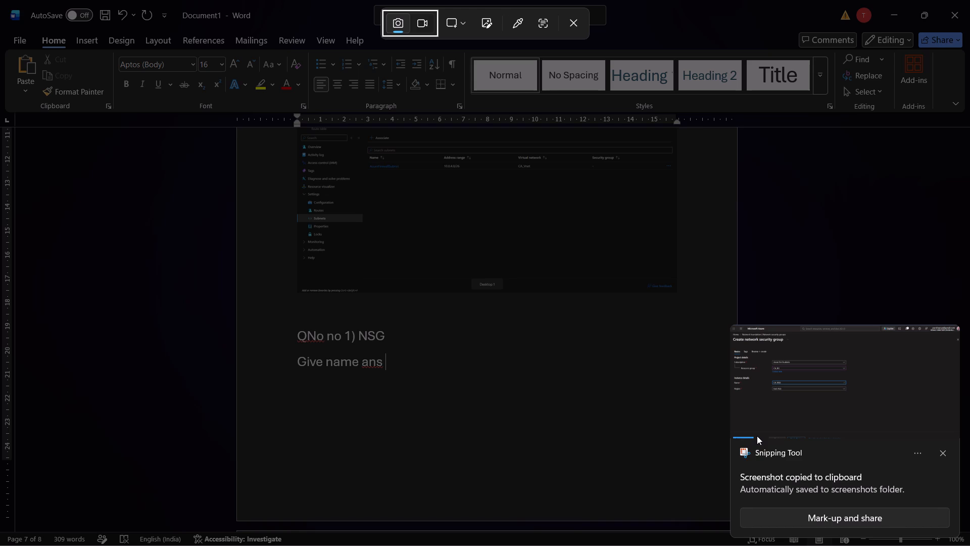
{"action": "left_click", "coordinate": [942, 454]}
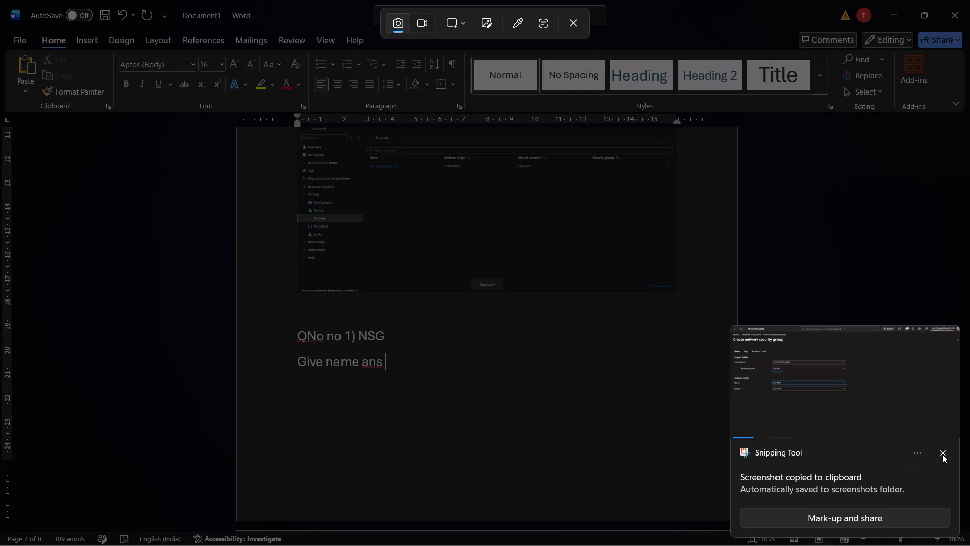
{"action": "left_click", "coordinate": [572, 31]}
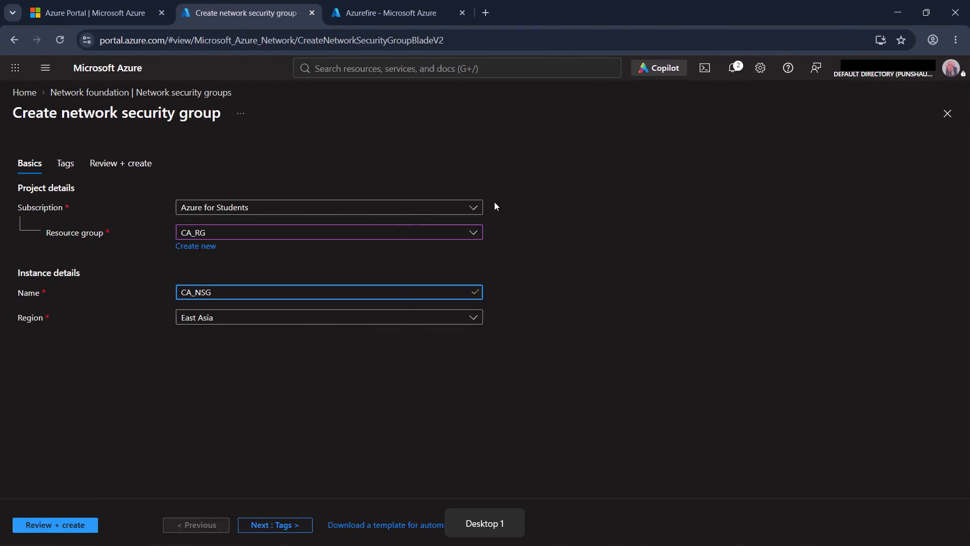
In Word, rework the line under the NSG heading to read "Give name and and RG" and start a new line.
{"action": "key", "text": "BackSpace"}
{"action": "key", "text": "BackSpace"}
{"action": "key", "text": "a"}
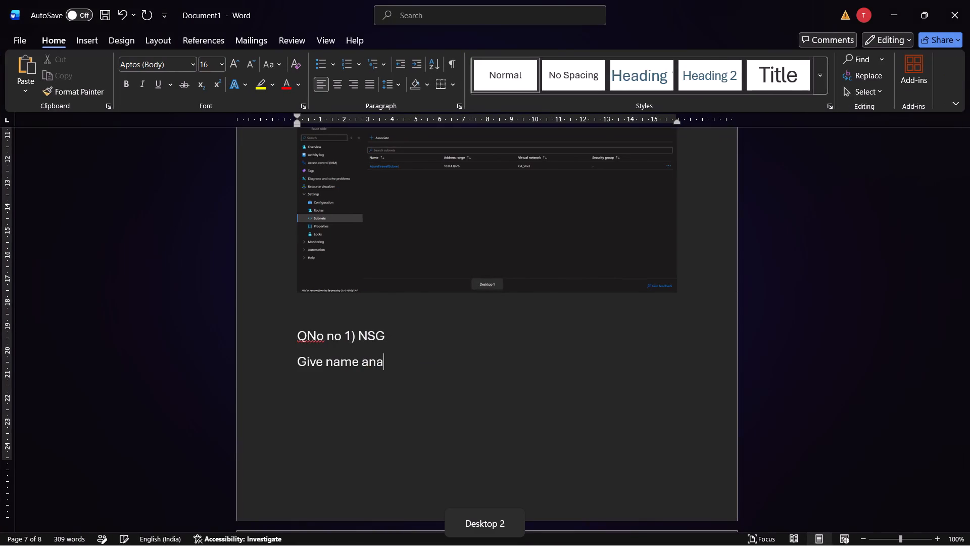
{"action": "key", "text": "BackSpace"}
{"action": "type", "text": "d and"}
{"action": "key", "text": "space"}
{"action": "type", "text": "RG"}
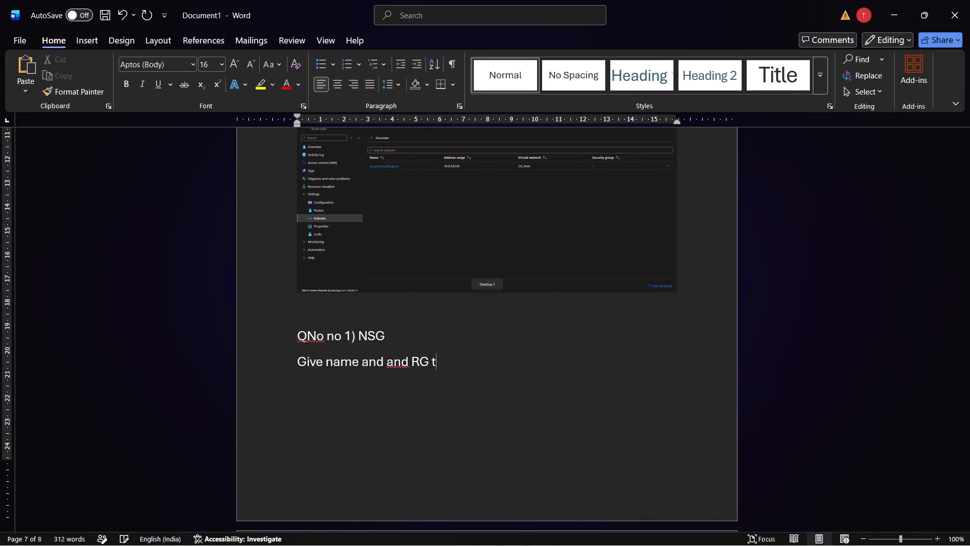
{"action": "key", "text": "BackSpace"}
{"action": "key", "text": "BackSpace"}
{"action": "key", "text": "Return"}
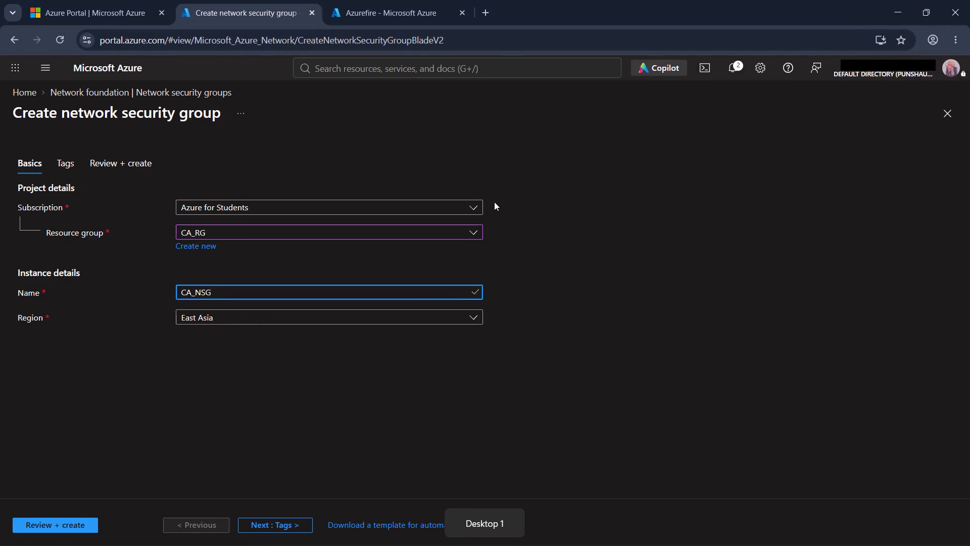
Capture the filled network security group form in Chrome, paste it below the name and RG line in Word, and start a new line.
{"action": "key", "text": "shift+super+s"}
{"action": "left_click_drag", "start_coordinate": [0, 39], "coordinate": [967, 545]}
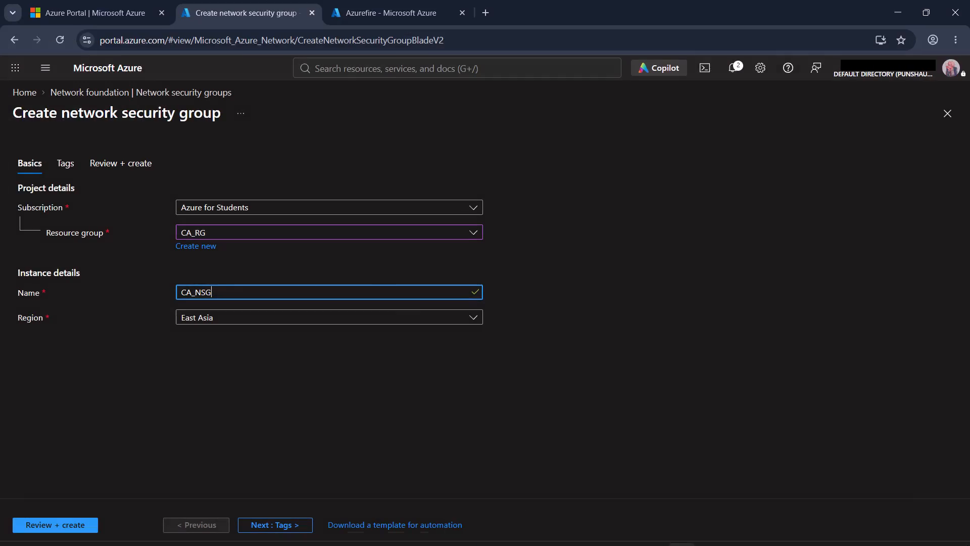
{"action": "key", "text": "ctrl+v"}
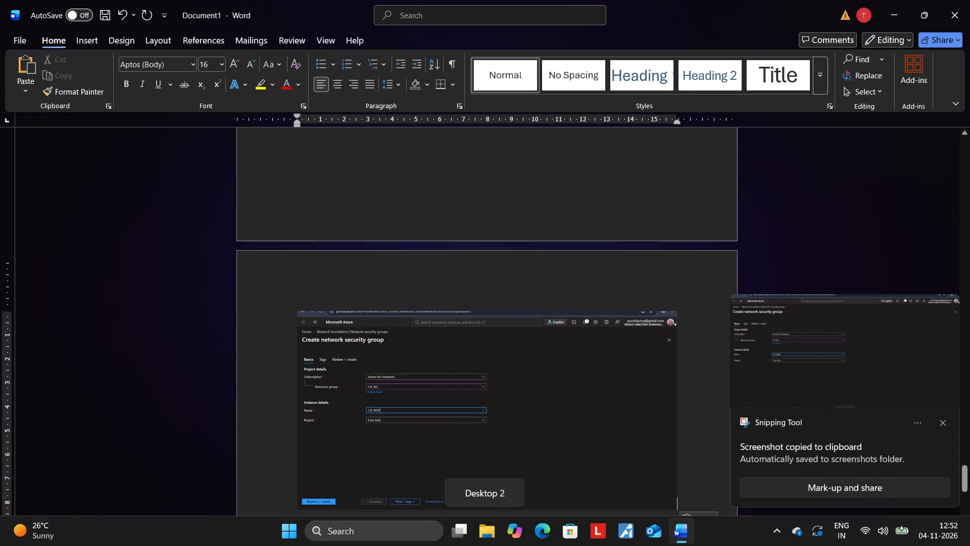
{"action": "key", "text": "Return"}
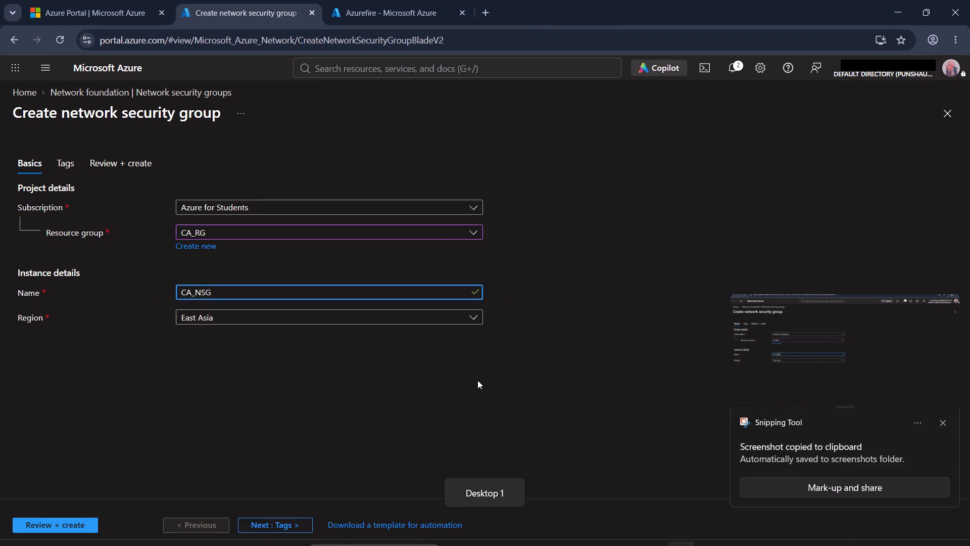
In Chrome, submit the CA_NSG settings for review and validation.
{"action": "left_click", "coordinate": [82, 530]}
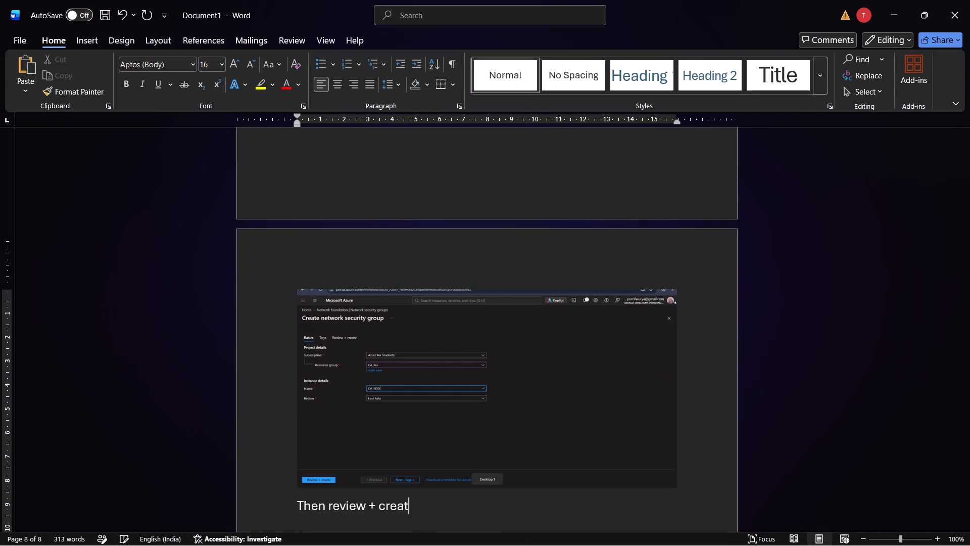
In Word, complete the line under the form screenshot as "Then review + create then create" and start a new line below it.
{"action": "key", "text": "BackSpace"}
{"action": "type", "text": "the create"}
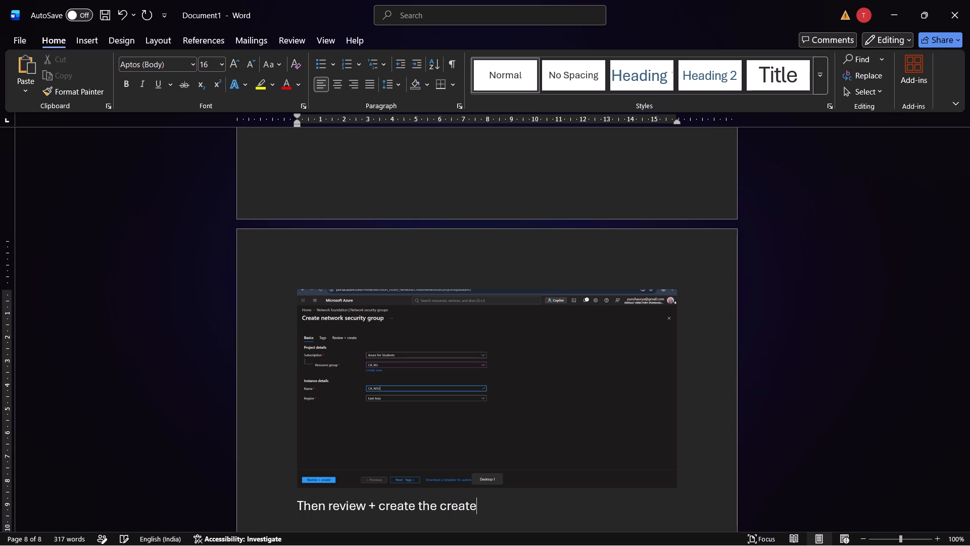
{"action": "key", "text": "Return"}
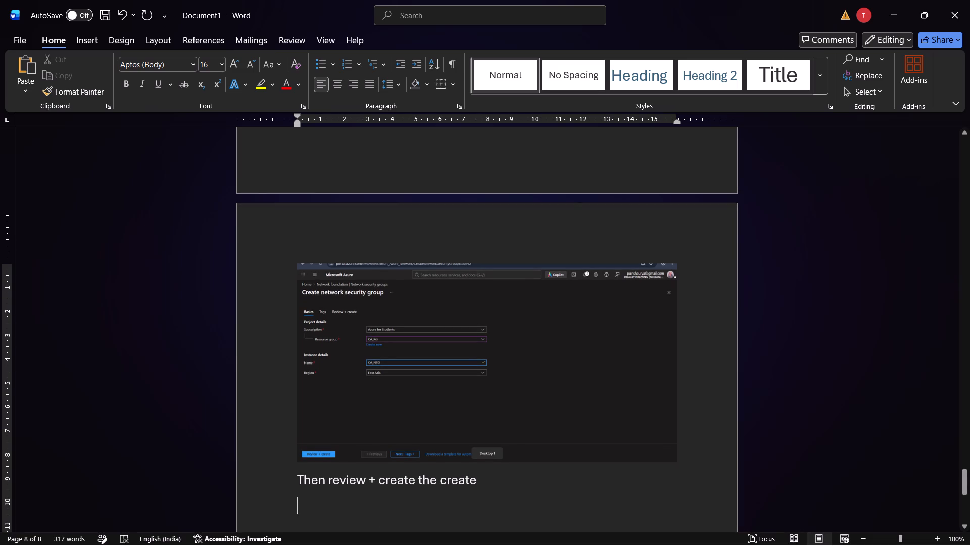
{"action": "left_click", "coordinate": [438, 483]}
{"action": "key", "text": "n"}
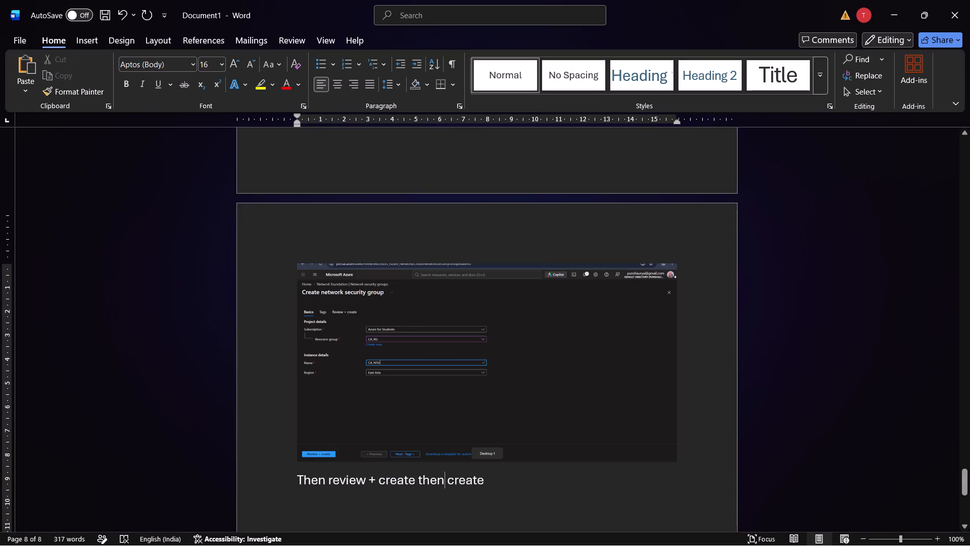
{"action": "left_click", "coordinate": [499, 474]}
{"action": "key", "text": "Return"}
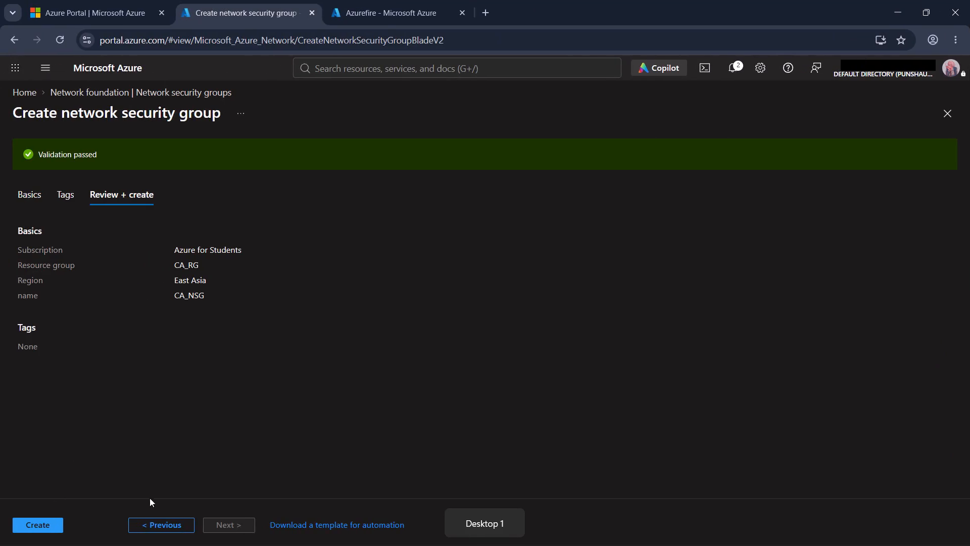
In Chrome, create the reviewed CA_NSG network security group.
{"action": "left_click", "coordinate": [51, 519]}
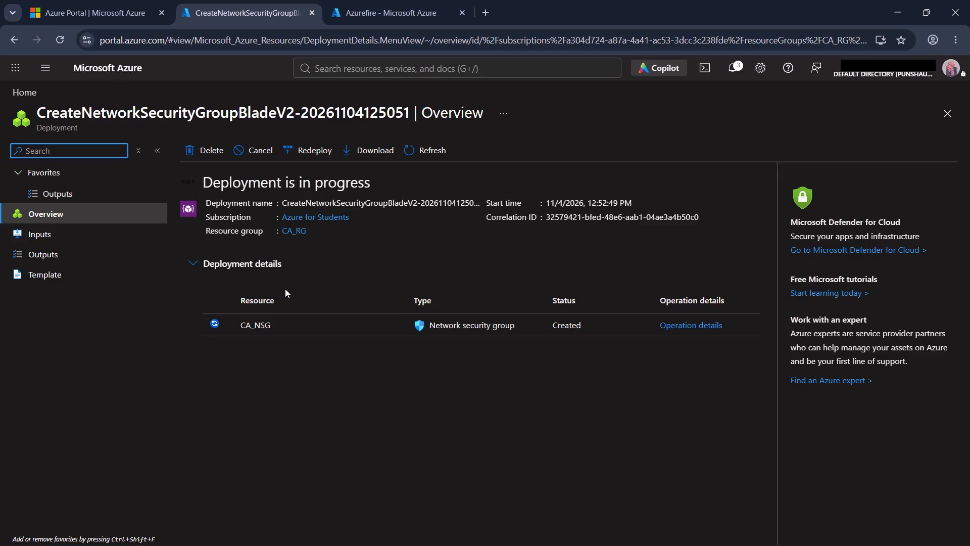
Go to the newly deployed CA_NSG network security group and open its inbound security rules.
{"action": "left_click", "coordinate": [731, 60]}
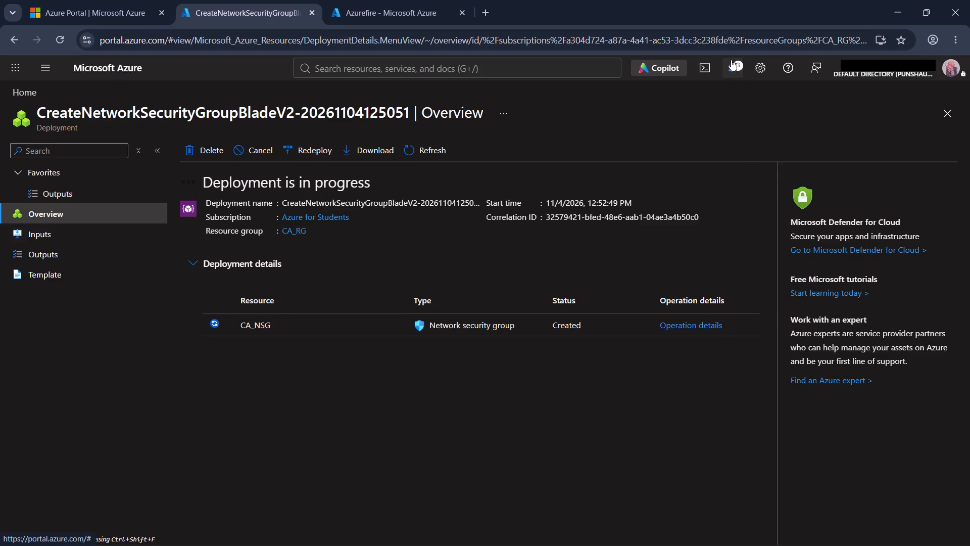
{"action": "left_click", "coordinate": [745, 209]}
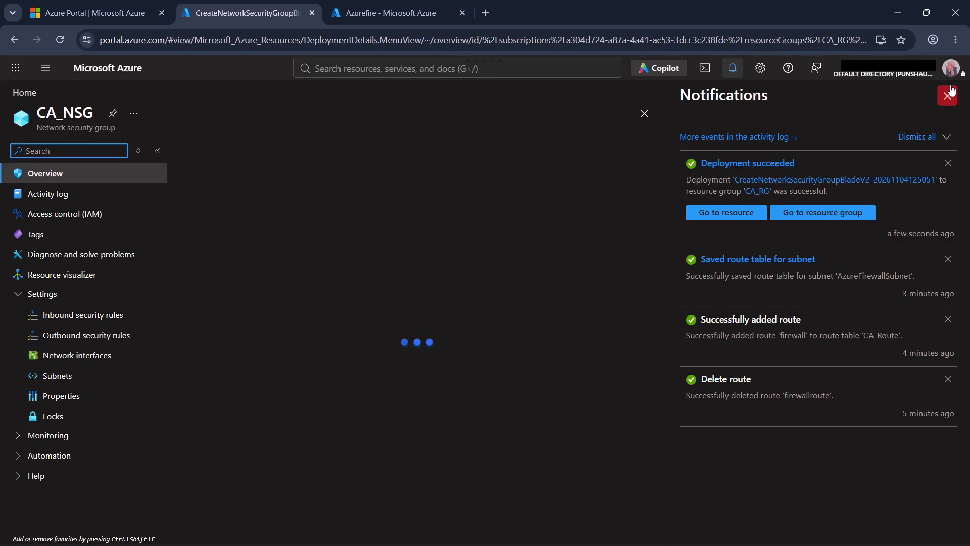
{"action": "left_click", "coordinate": [949, 103]}
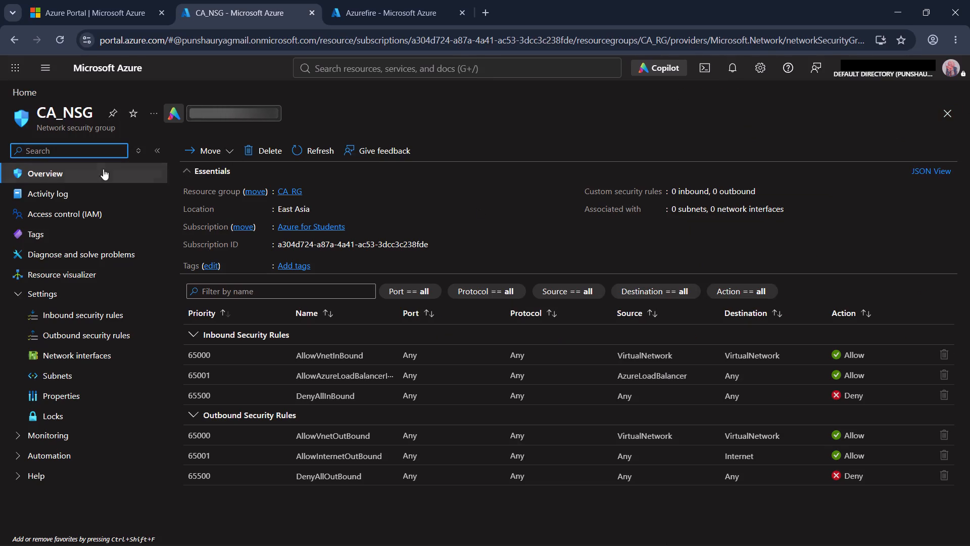
{"action": "left_click", "coordinate": [117, 314]}
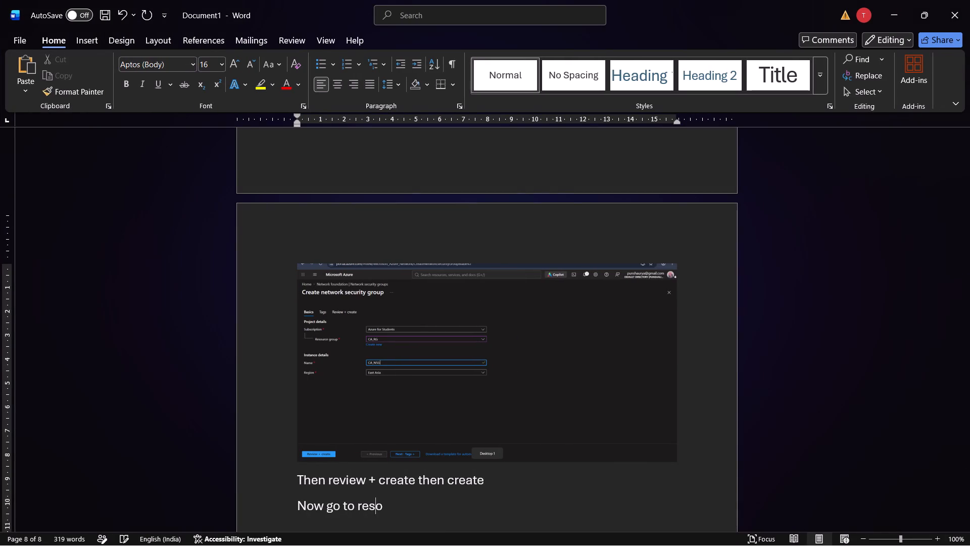
In Word, write "Now go to resources and click on inbound security rules and add it" and start a new line below it.
{"action": "key", "text": "BackSpace"}
{"action": "key", "text": "BackSpace"}
{"action": "type", "text": "rces and click i"}
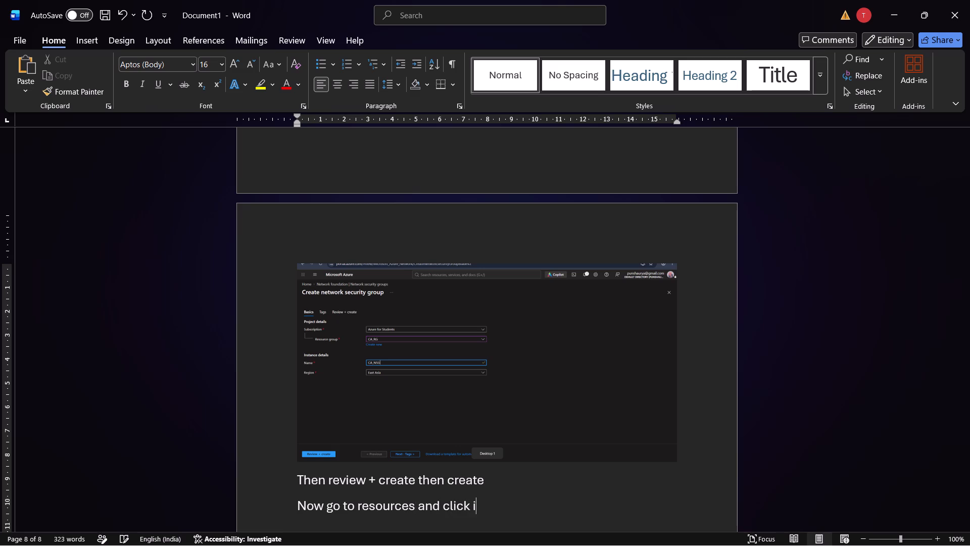
{"action": "key", "text": "BackSpace"}
{"action": "type", "text": "on inbound"}
{"action": "key", "text": "space"}
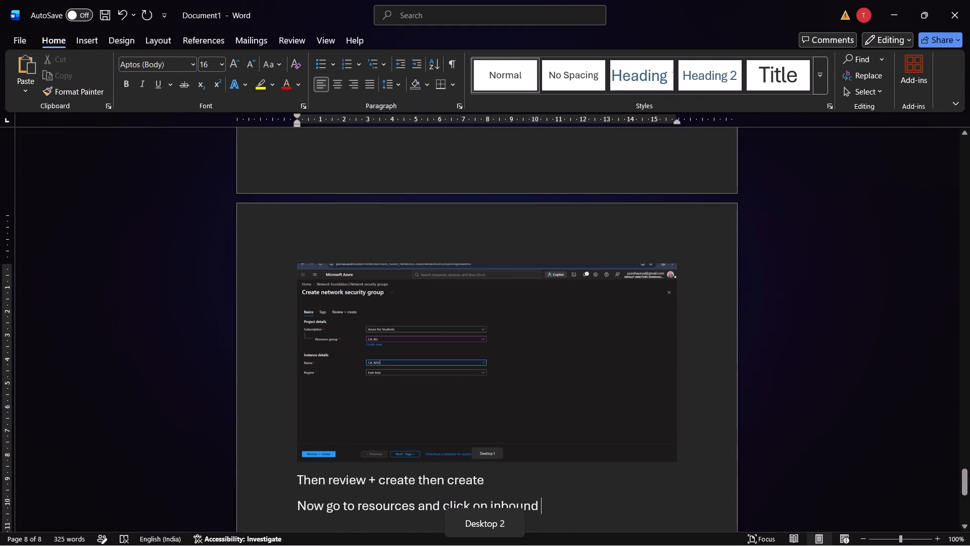
{"action": "type", "text": "security rules"}
{"action": "key", "text": "Return"}
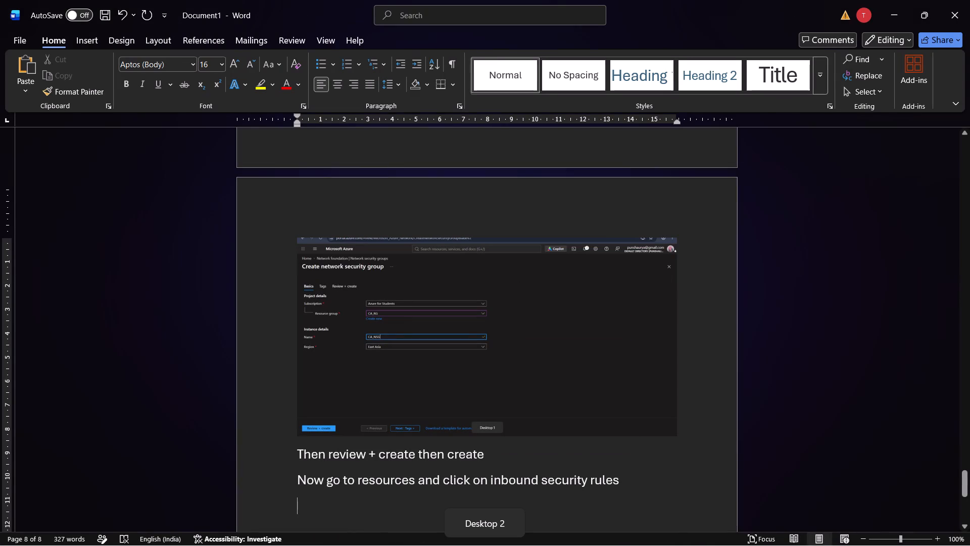
{"action": "left_click", "coordinate": [654, 479]}
{"action": "key", "text": "space"}
{"action": "type", "text": "and add it"}
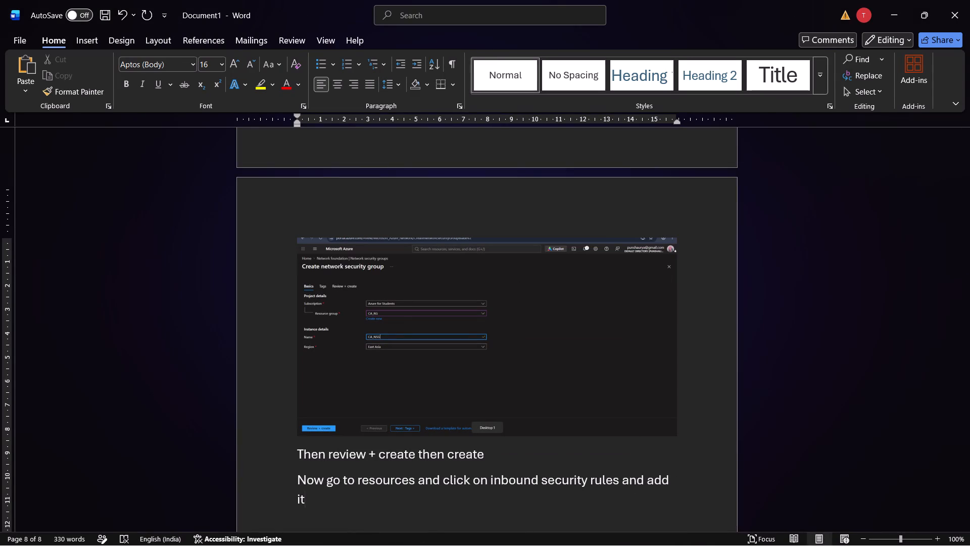
{"action": "key", "text": "Return"}
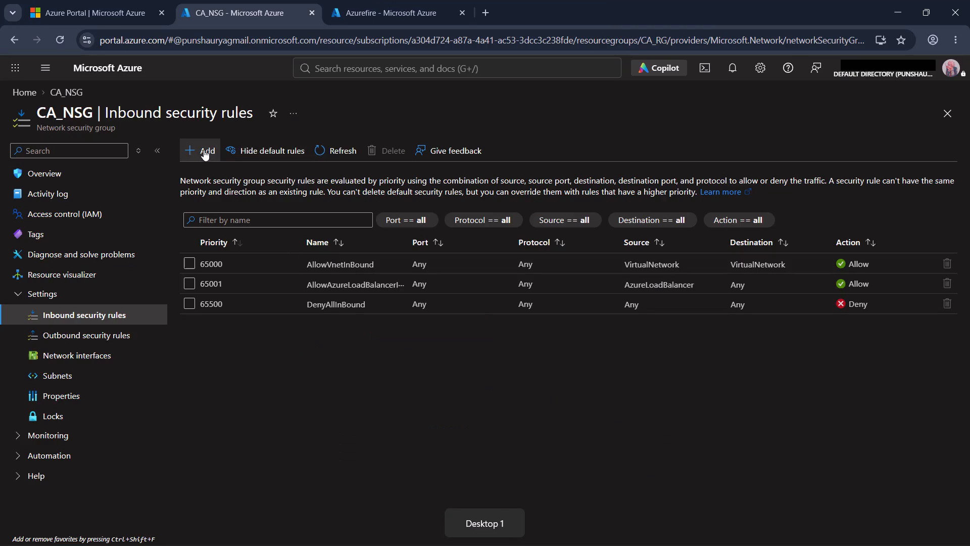
In Chrome, fill in a new CA_NSG inbound security rule with source Any, destination Any, service HTTP and name Allow_HTTP.
{"action": "left_click", "coordinate": [204, 150]}
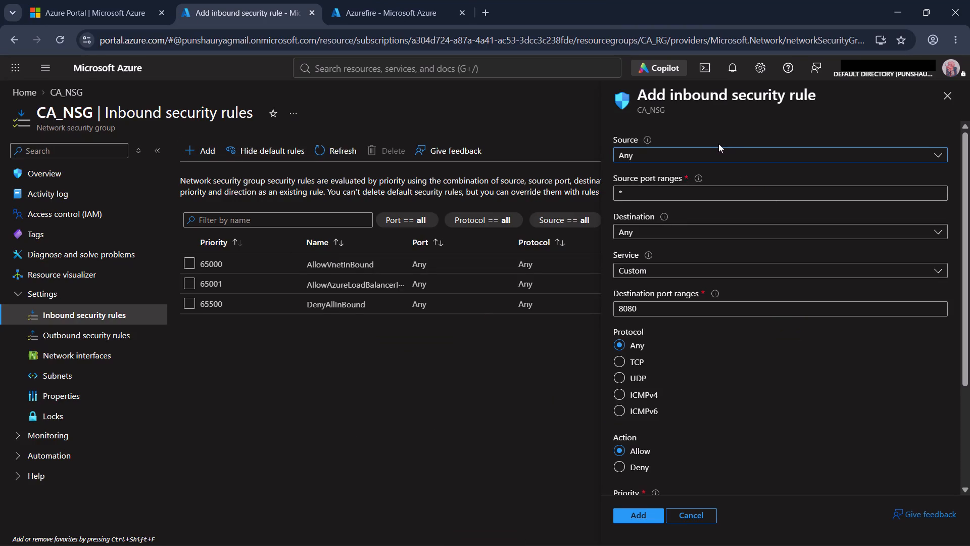
{"action": "left_click", "coordinate": [715, 147]}
{"action": "left_click", "coordinate": [715, 147]}
{"action": "left_click", "coordinate": [669, 222]}
{"action": "left_click", "coordinate": [662, 232]}
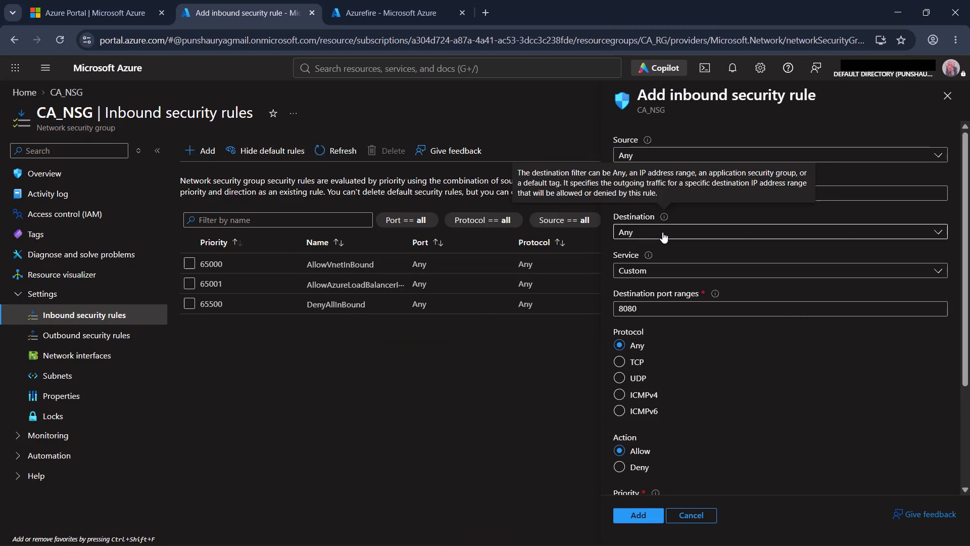
{"action": "left_click", "coordinate": [662, 232]}
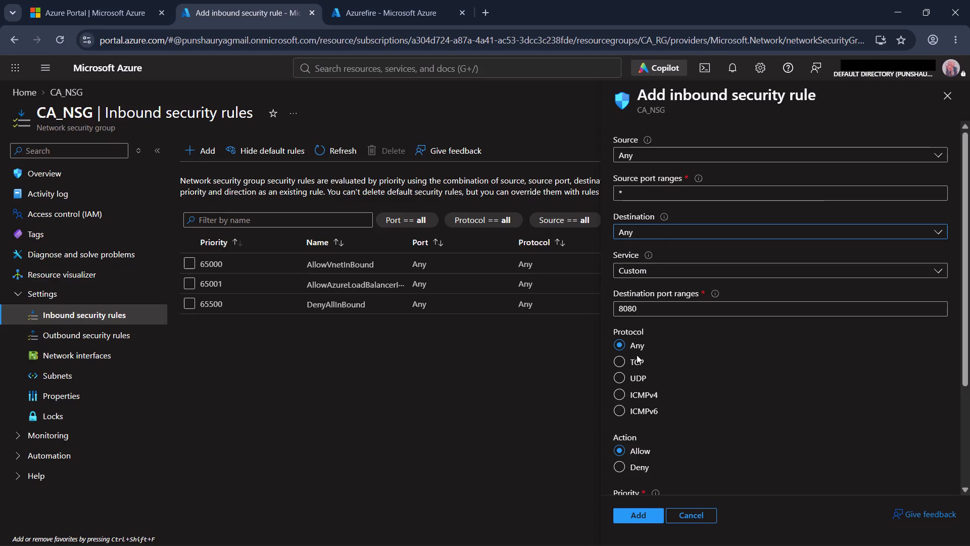
{"action": "scroll", "coordinate": [634, 359], "scroll_direction": "down", "scroll_amount": 5}
{"action": "scroll", "coordinate": [634, 359], "scroll_direction": "up", "scroll_amount": 2}
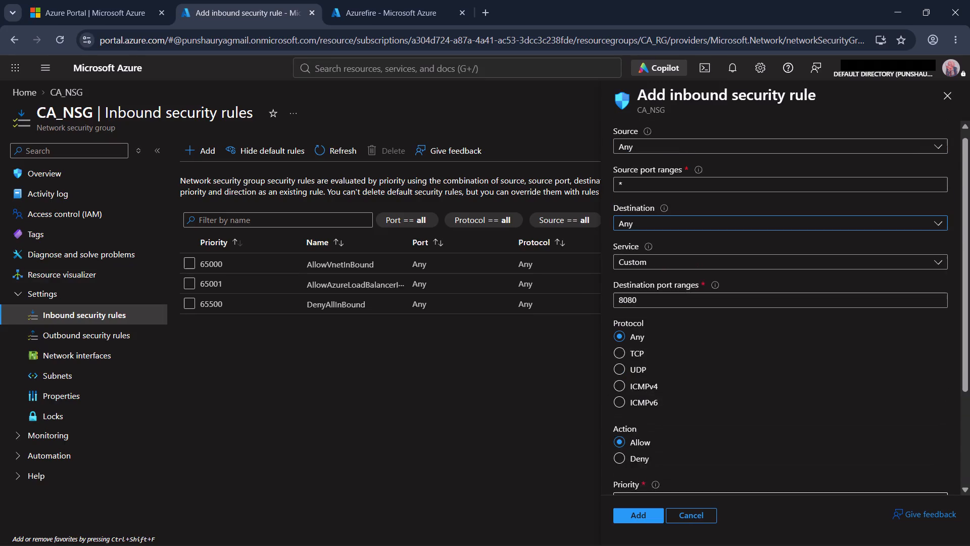
{"action": "left_click", "coordinate": [656, 268]}
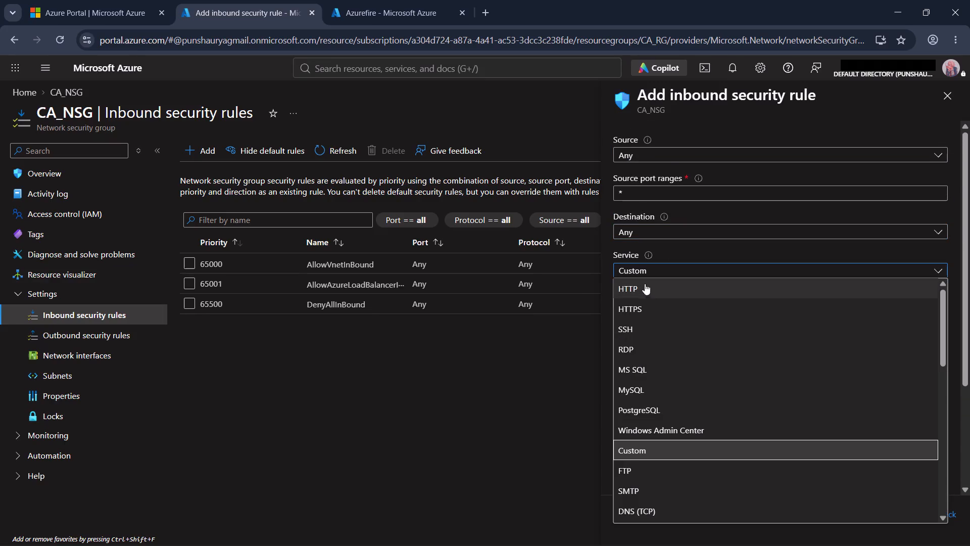
{"action": "left_click", "coordinate": [641, 288]}
{"action": "scroll", "coordinate": [640, 350], "scroll_direction": "down", "scroll_amount": 1}
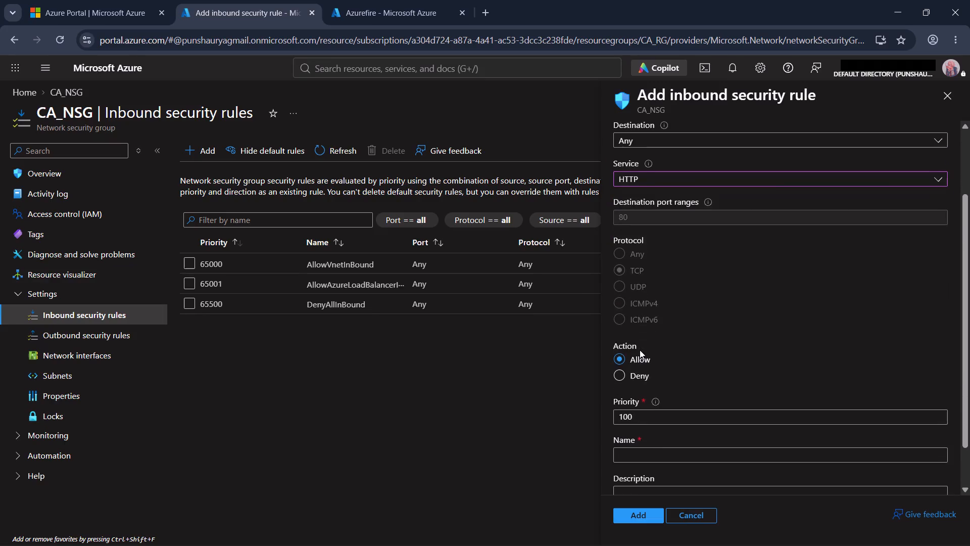
{"action": "scroll", "coordinate": [640, 350], "scroll_direction": "down", "scroll_amount": 2}
{"action": "left_click", "coordinate": [641, 405]}
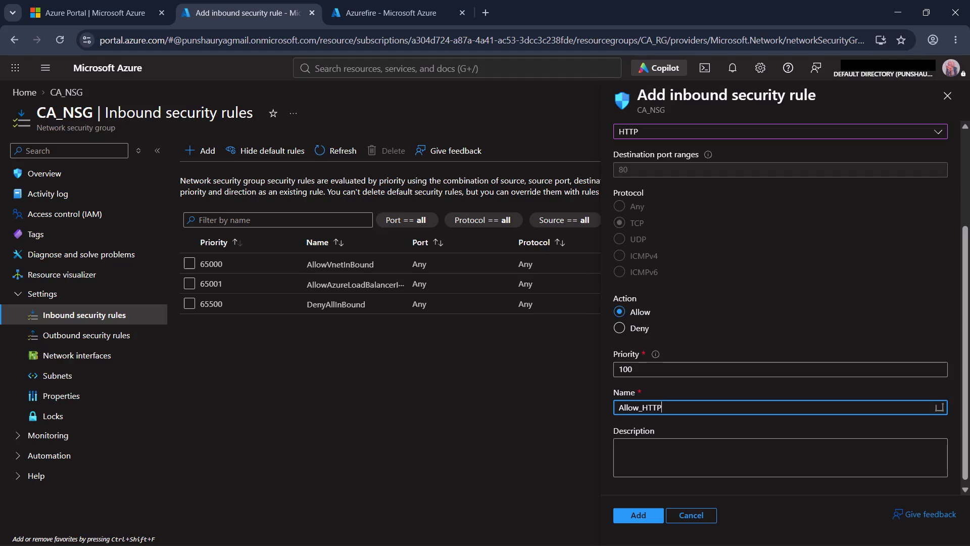
{"action": "scroll", "coordinate": [641, 405], "scroll_direction": "up", "scroll_amount": 5}
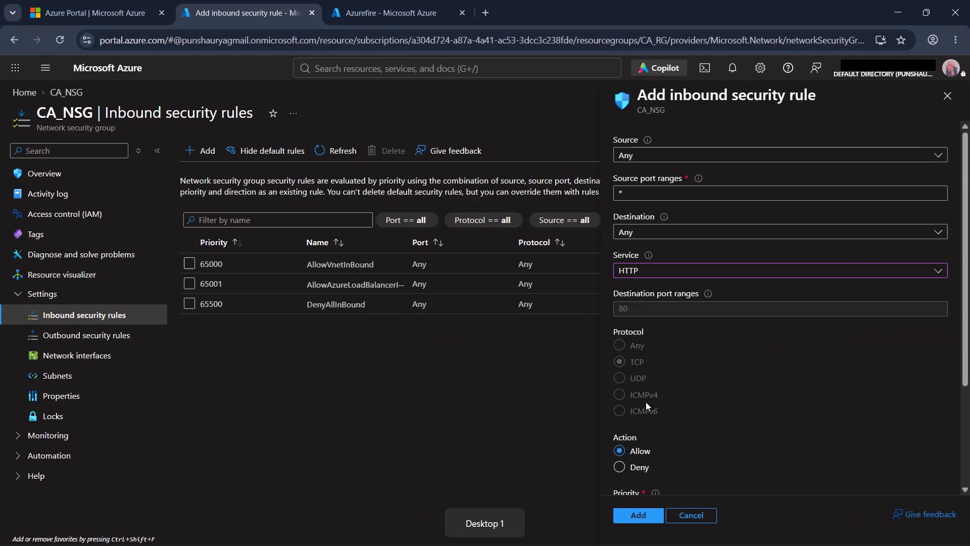
{"action": "scroll", "coordinate": [694, 368], "scroll_direction": "down", "scroll_amount": 2}
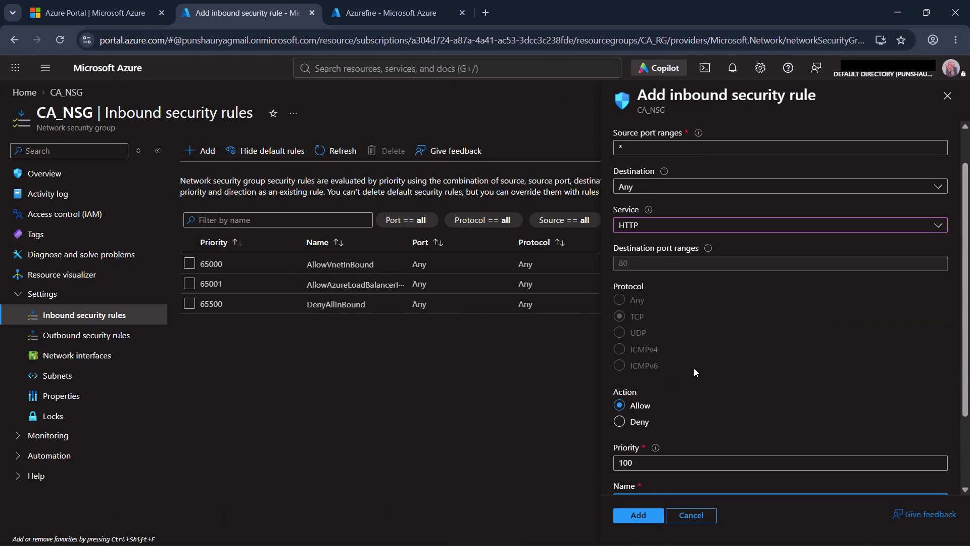
In Word, begin the rule settings line with "Sources : any , destination any," below the inbound security rules instruction.
{"action": "scroll", "coordinate": [694, 368], "scroll_direction": "down", "scroll_amount": 1}
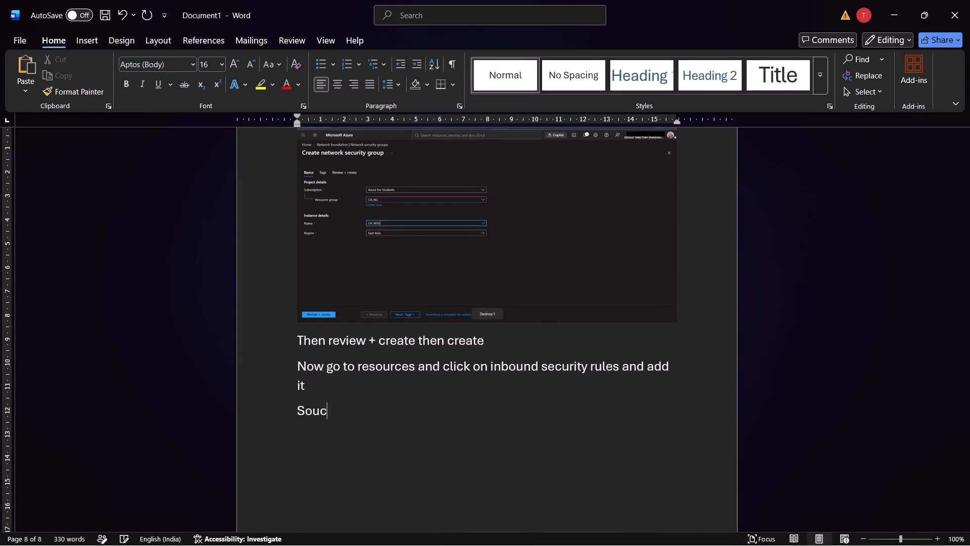
{"action": "key", "text": "BackSpace"}
{"action": "key", "text": "BackSpace"}
{"action": "type", "text": "rces : any"}
{"action": "key", "text": "space"}
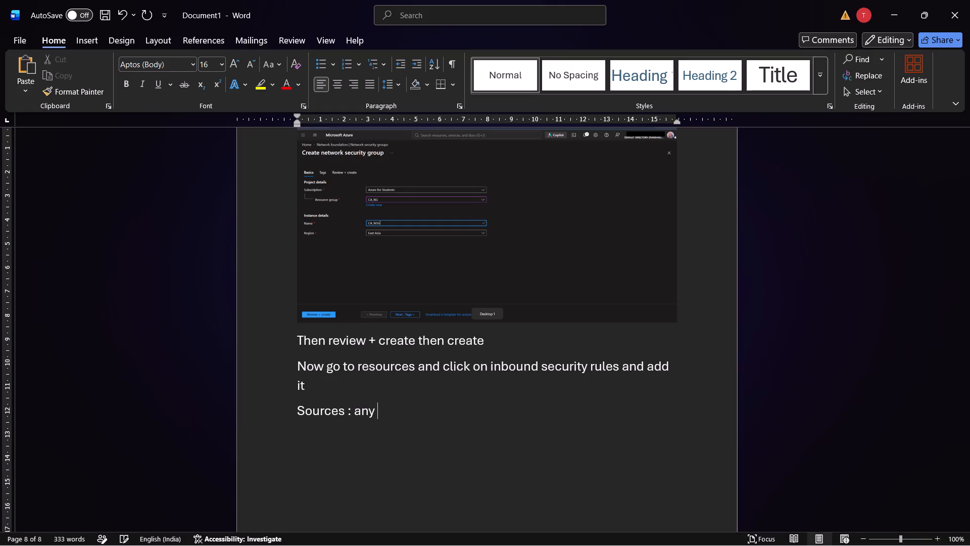
{"action": "type", "text": ","}
{"action": "key", "text": "space"}
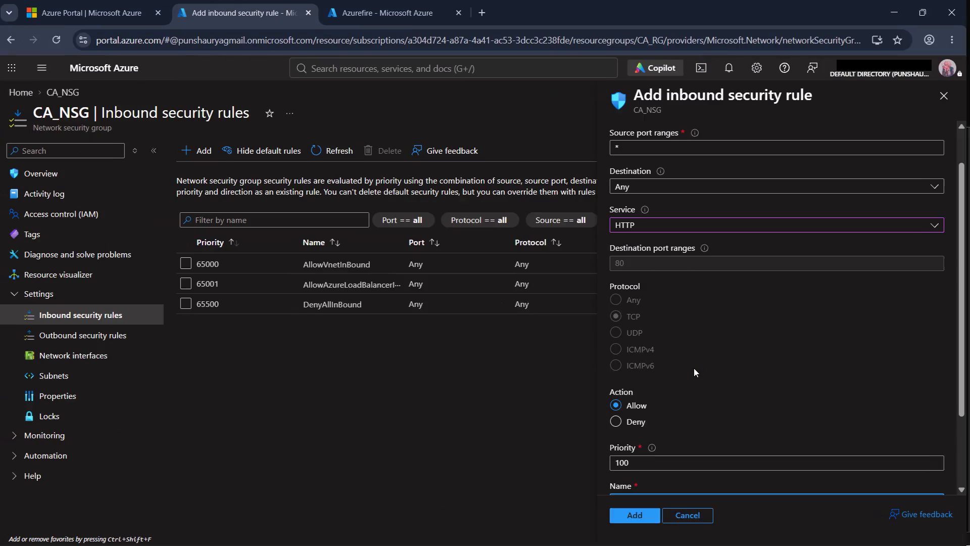
{"action": "type", "text": "destina"}
{"action": "type", "text": "tion"}
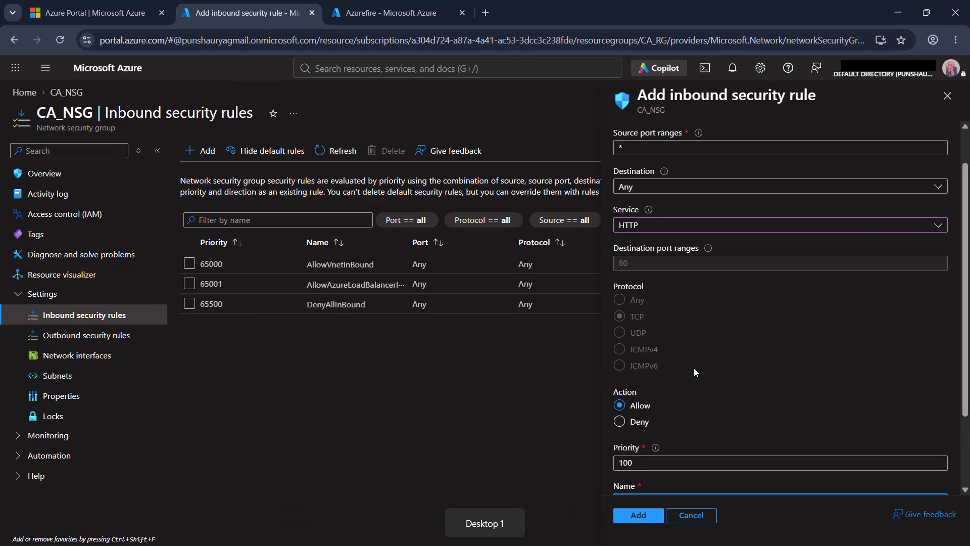
{"action": "scroll", "coordinate": [694, 368], "scroll_direction": "up", "scroll_amount": 3}
{"action": "key", "text": "space"}
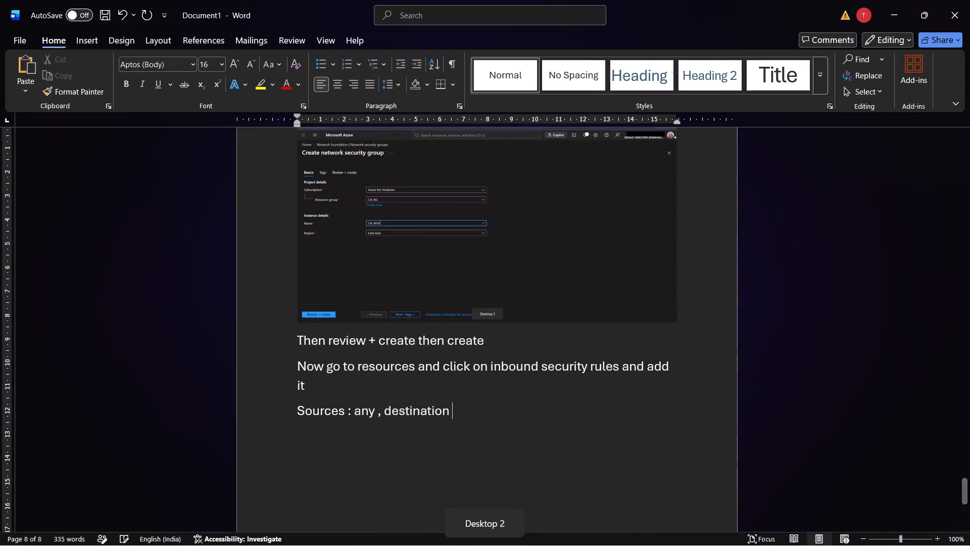
{"action": "type", "text": "any"}
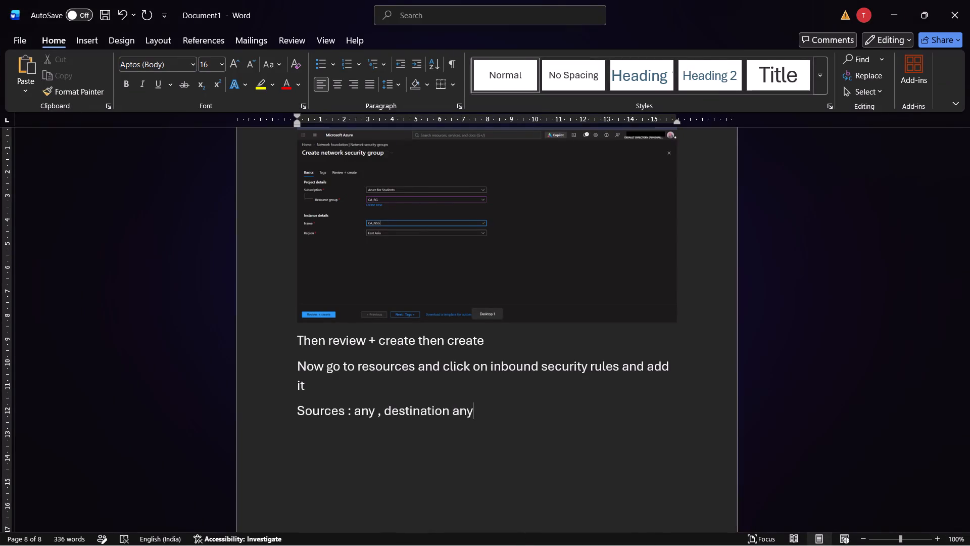
{"action": "key", "text": "Return"}
{"action": "key", "text": "BackSpace"}
{"action": "key", "text": "BackSpace"}
{"action": "type", "text": "y,"}
{"action": "key", "text": "space"}
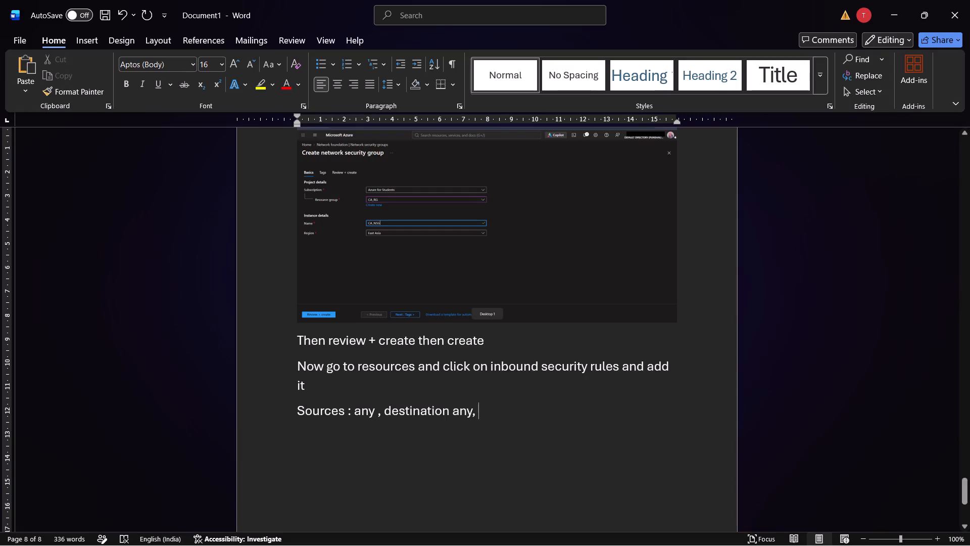
Insert a colon after "destination" in the rule settings line.
{"action": "left_click", "coordinate": [451, 409]}
{"action": "type", "text": ":"}
{"action": "key", "text": "space"}
Complete the rule settings line with "Services : HTTP and name : Allow_HTTP".
{"action": "left_click", "coordinate": [488, 409]}
{"action": "key", "text": "space"}
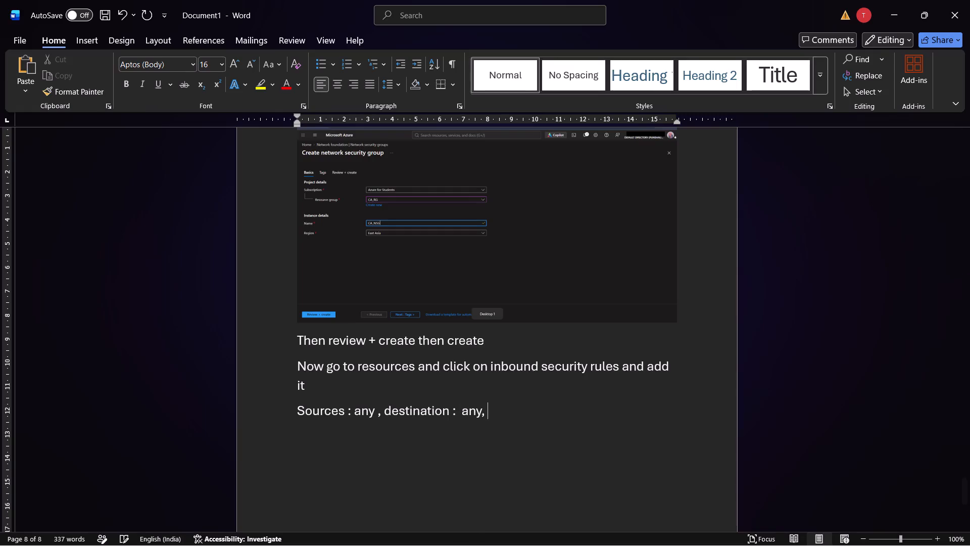
{"action": "left_click", "coordinate": [488, 409]}
{"action": "key", "text": "space"}
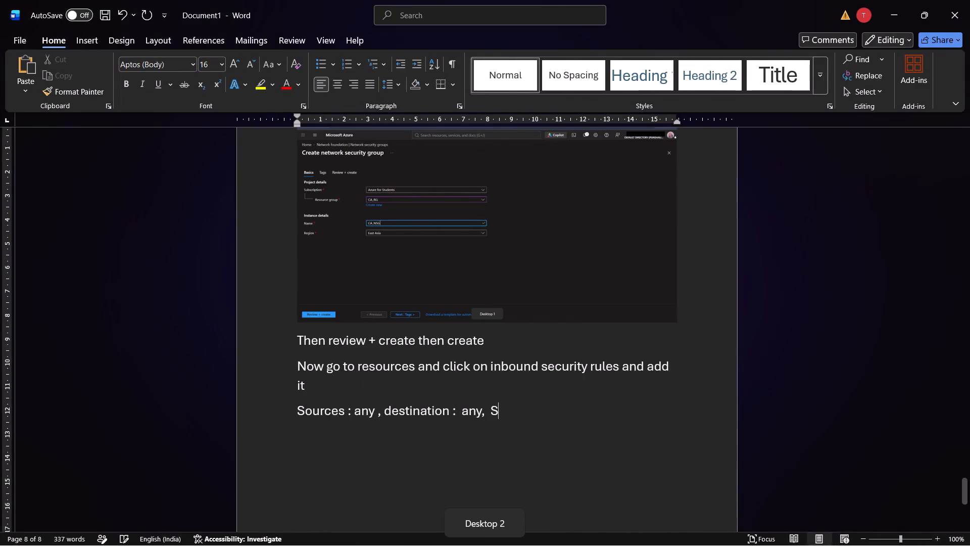
{"action": "key", "text": "BackSpace"}
{"action": "type", "text": "rvices"}
{"action": "key", "text": "space"}
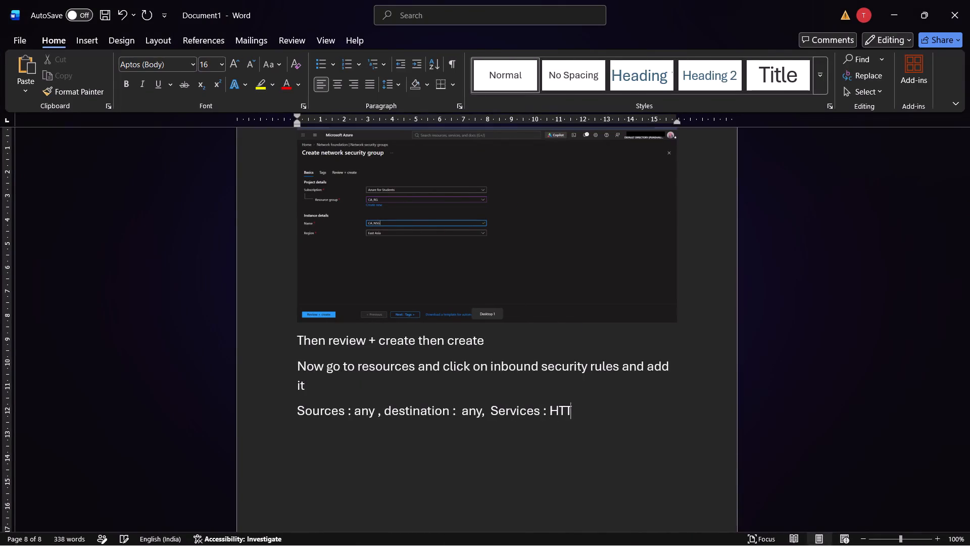
{"action": "key", "text": "space"}
{"action": "type", "text": "and name"}
{"action": "key", "text": "space"}
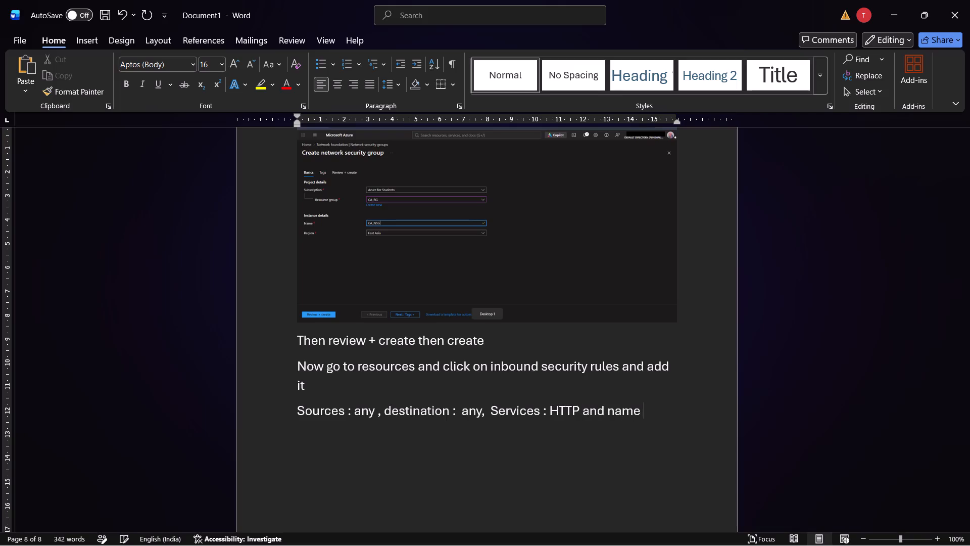
{"action": "type", "text": ":"}
{"action": "key", "text": "space"}
{"action": "key", "text": "h"}
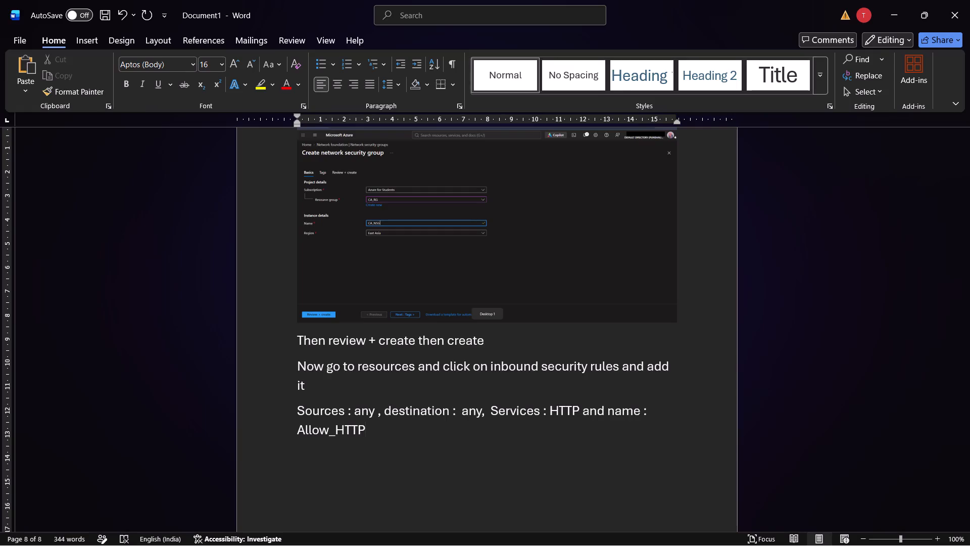
Append "and add it" after "Allow_HTTP" in the rule settings line.
{"action": "key", "text": "space"}
{"action": "type", "text": "and add it"}
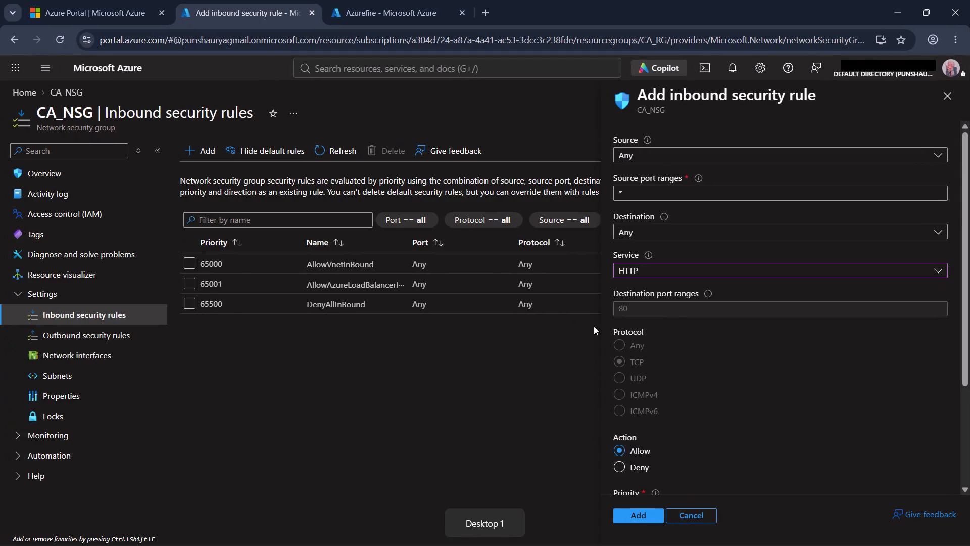
In Chrome, capture a screenshot of the CA_NSG page with the filled-in inbound security rule form, excluding the browser tab strip.
{"action": "key", "text": "shift+super+s"}
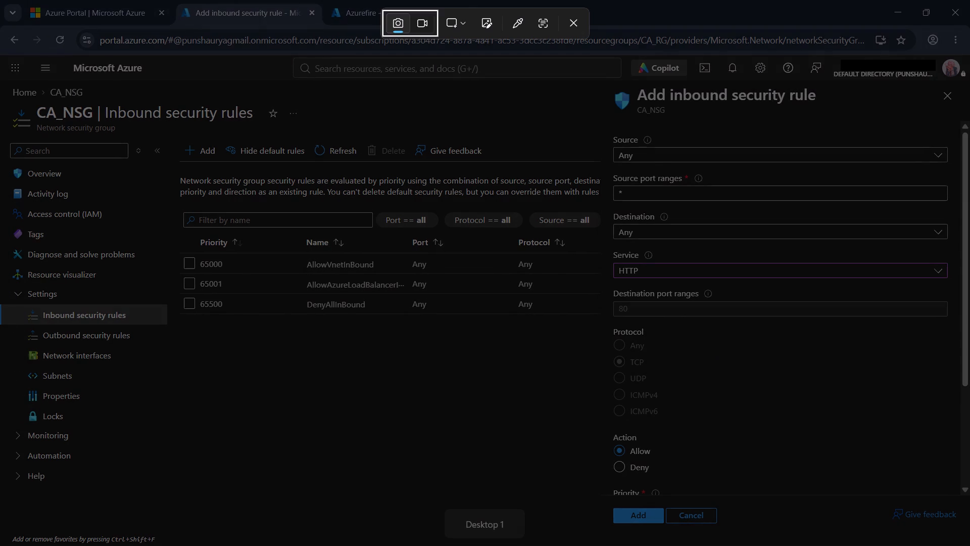
{"action": "left_click_drag", "start_coordinate": [0, 40], "coordinate": [969, 545]}
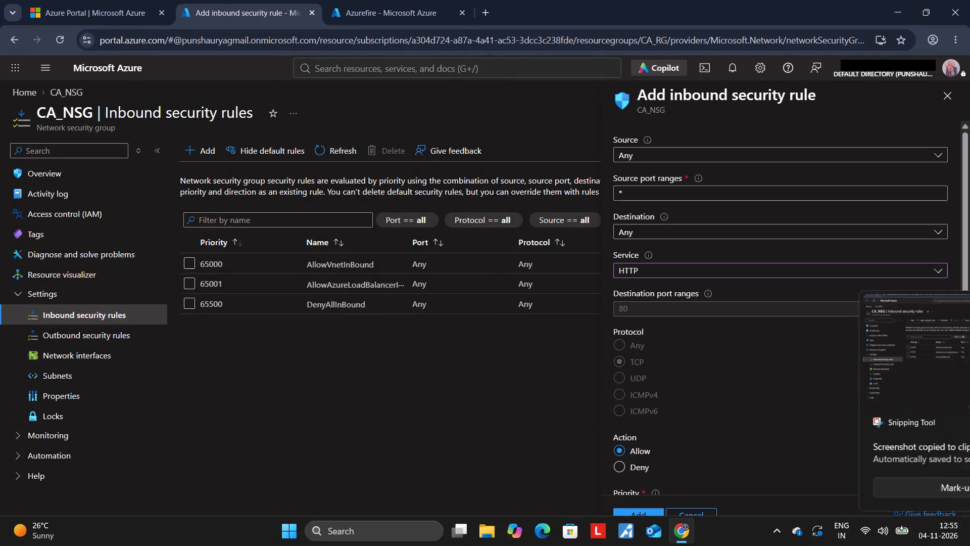
Submit the filled-in Allow_HTTP inbound security rule to CA_NSG.
{"action": "left_click", "coordinate": [634, 515]}
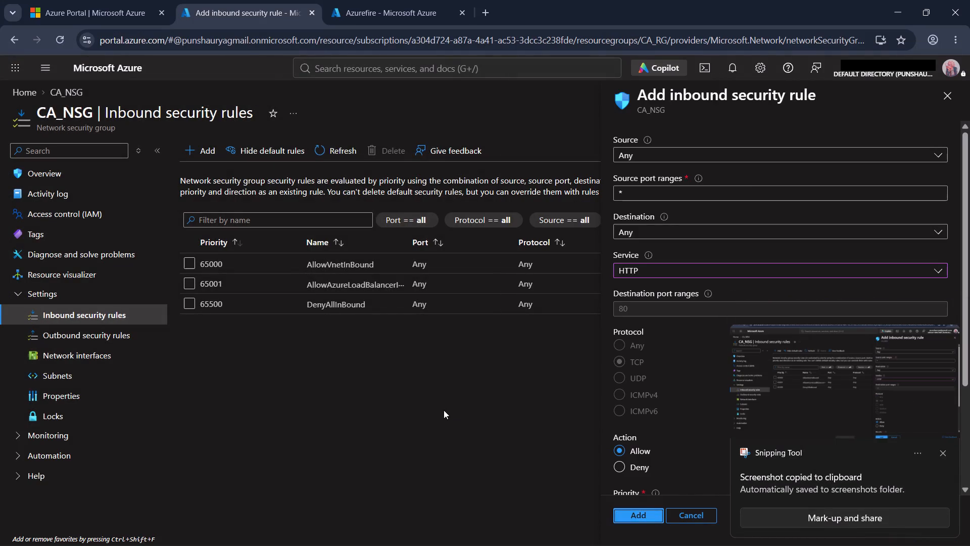
In Word, paste the inbound rule screenshot below the rule settings line and start a new line under it.
{"action": "key", "text": "Return"}
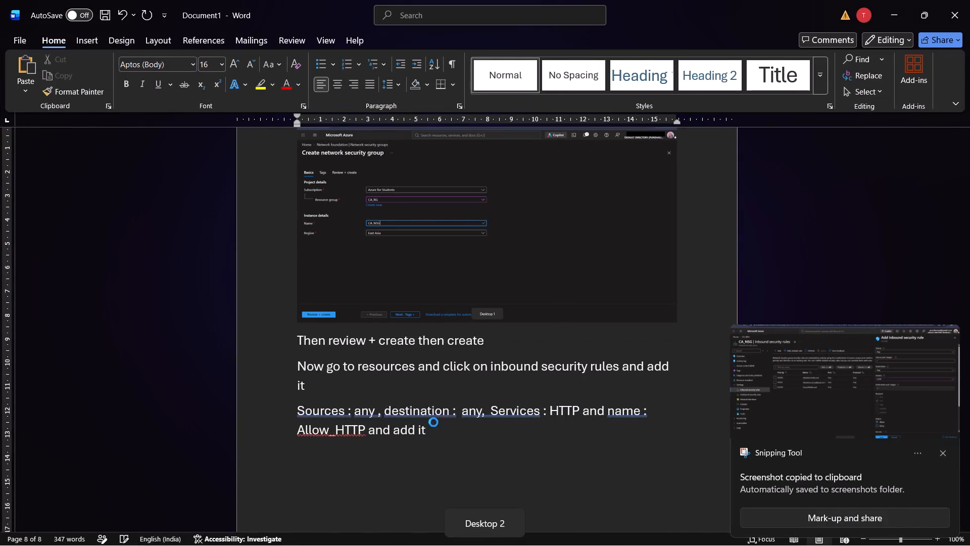
{"action": "key", "text": "ctrl+v"}
{"action": "key", "text": "Return"}
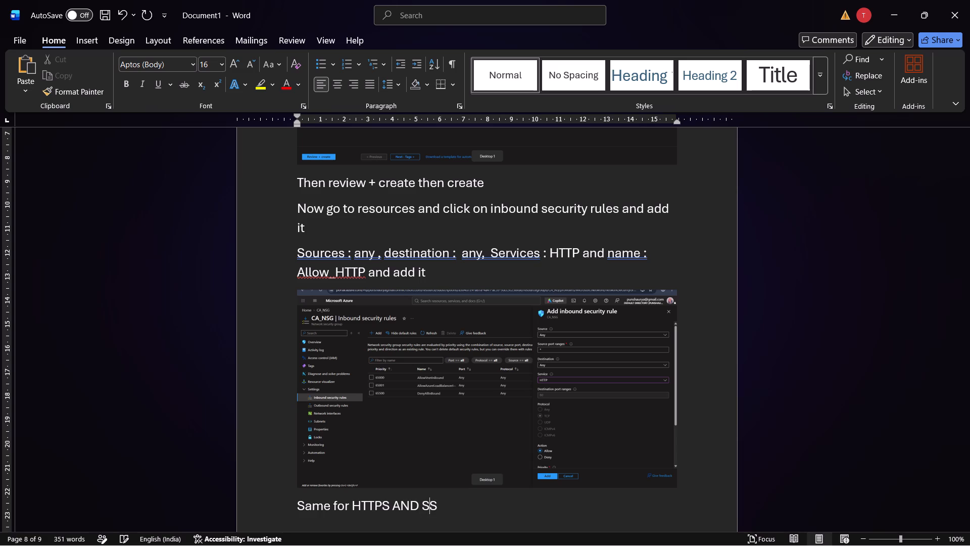
Write "Same for HTTPS AND SS" below the pasted screenshot, removing the lowercase "h" from its last word.
{"action": "key", "text": "BackSpace"}
{"action": "key", "text": "BackSpace"}
{"action": "key", "text": "BackSpace"}
{"action": "key", "text": "h"}
{"action": "key", "text": "space"}
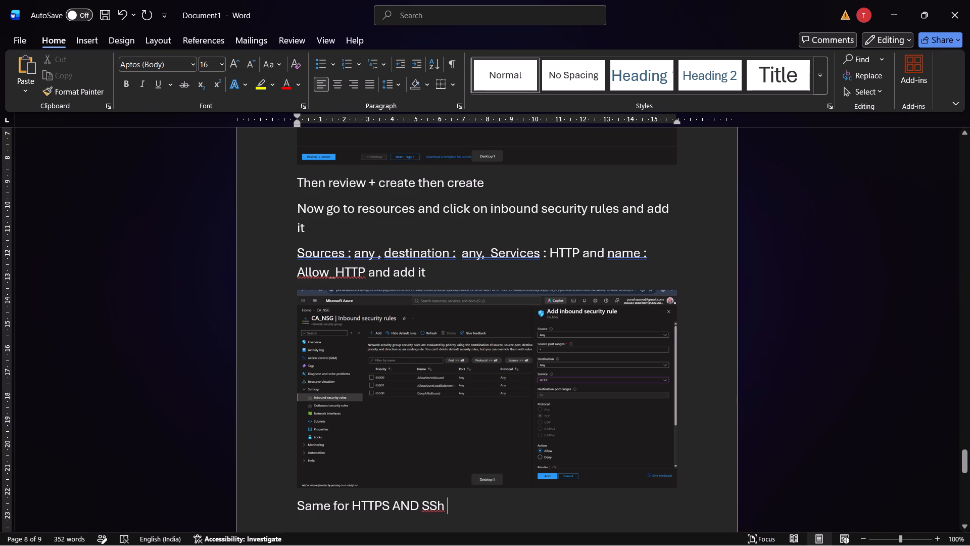
{"action": "key", "text": "BackSpace"}
{"action": "key", "text": "BackSpace"}
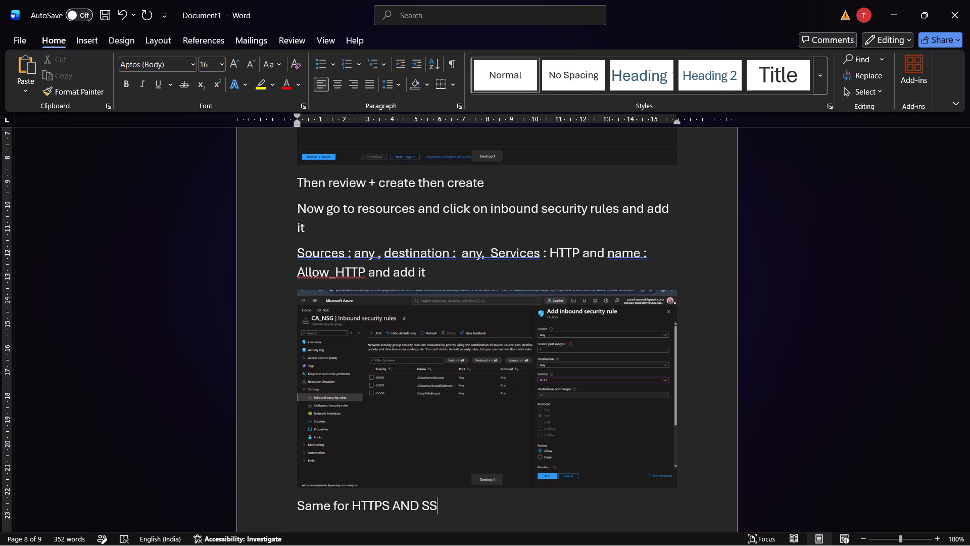
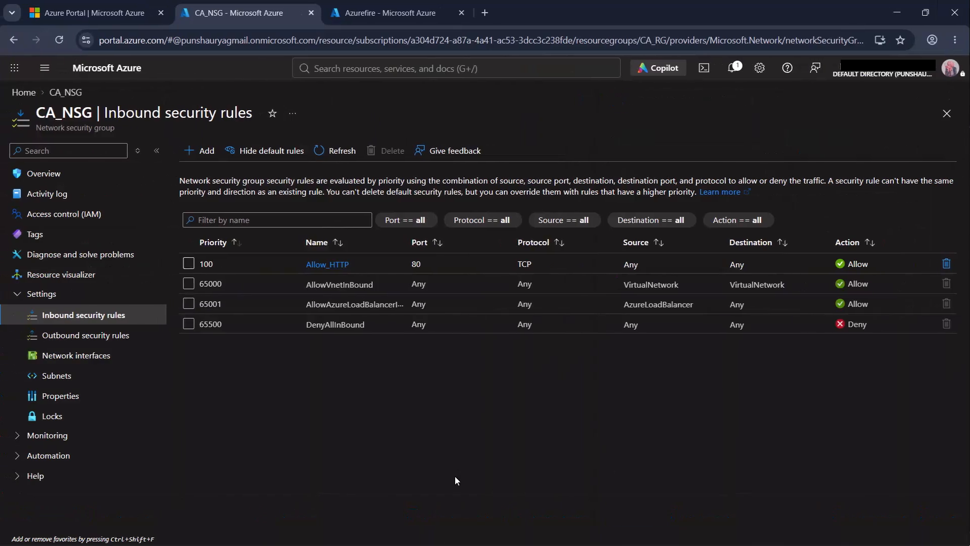
In Chrome, start adding another inbound security rule to CA_NSG.
{"action": "left_click", "coordinate": [192, 158]}
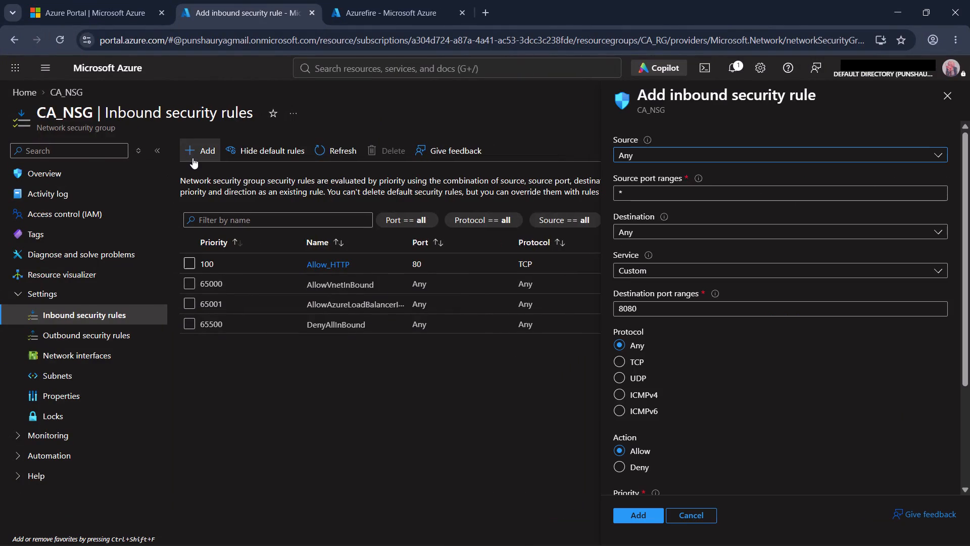
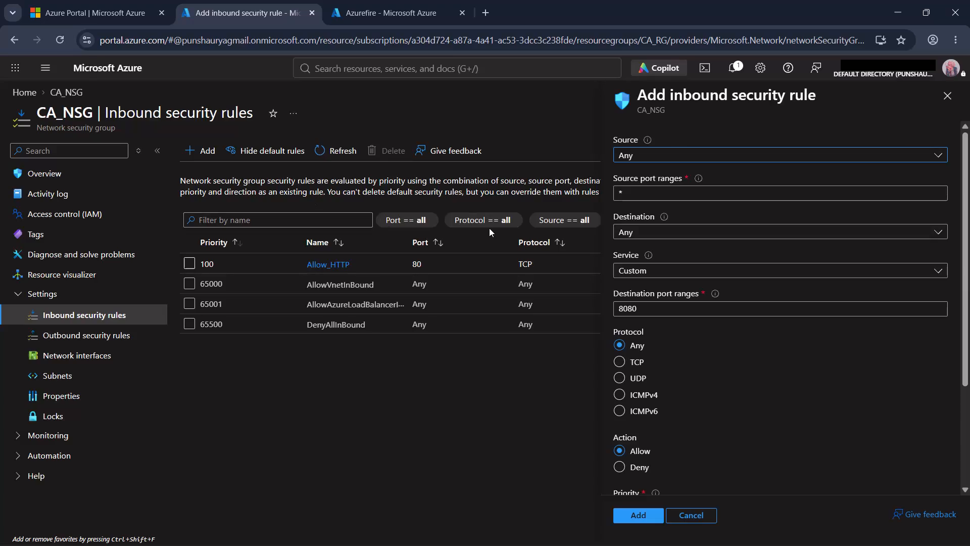
Set the new inbound rule's service to HTTPS and capture a screenshot of the rule form.
{"action": "left_click", "coordinate": [746, 265]}
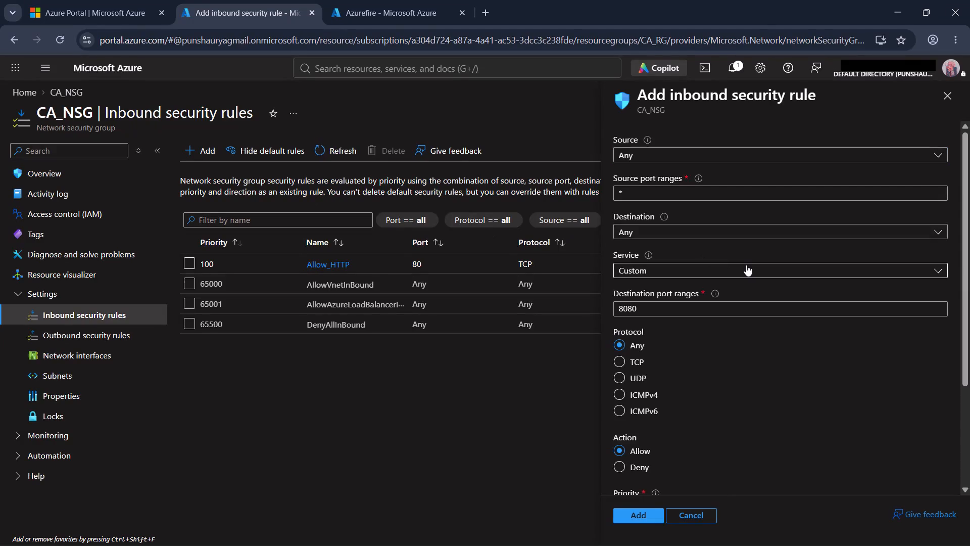
{"action": "left_click", "coordinate": [660, 317]}
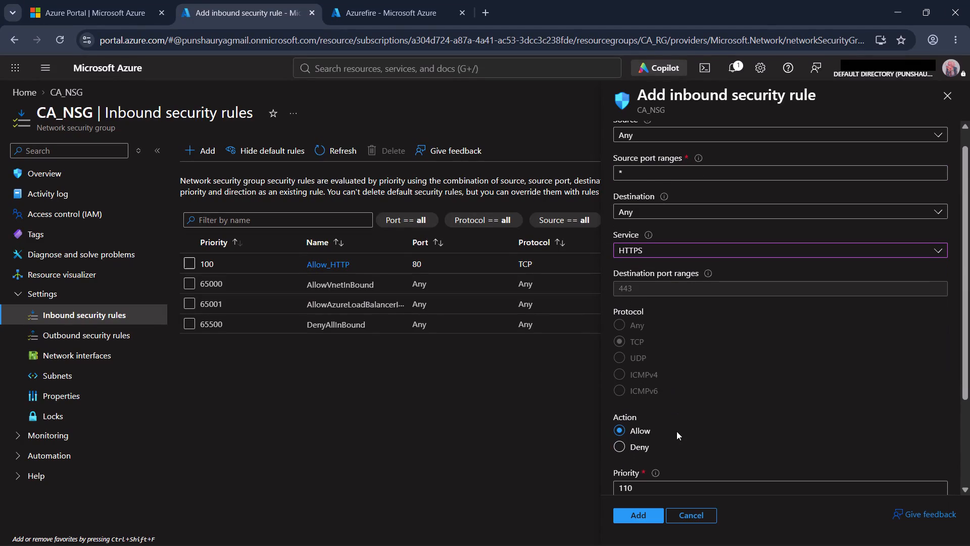
{"action": "key", "text": "shift+super+s"}
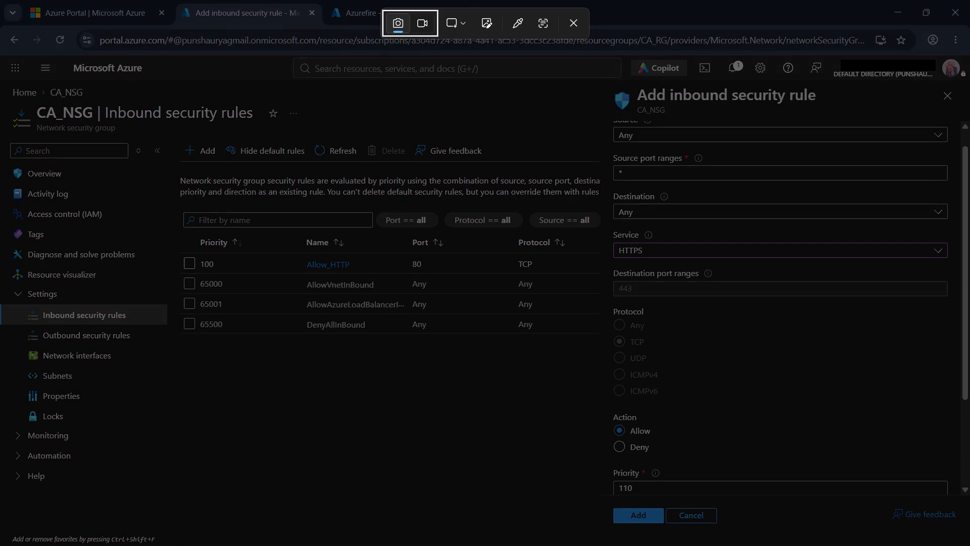
{"action": "left_click_drag", "start_coordinate": [0, 52], "coordinate": [969, 545]}
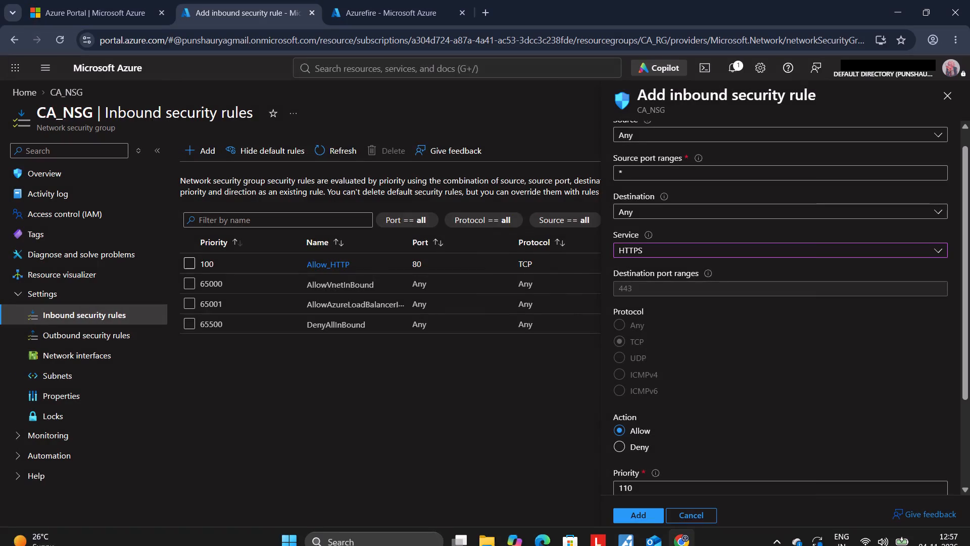
Name the new inbound security rule Allow_HTTPS.
{"action": "scroll", "coordinate": [849, 415], "scroll_direction": "down", "scroll_amount": 3}
{"action": "left_click", "coordinate": [705, 407]}
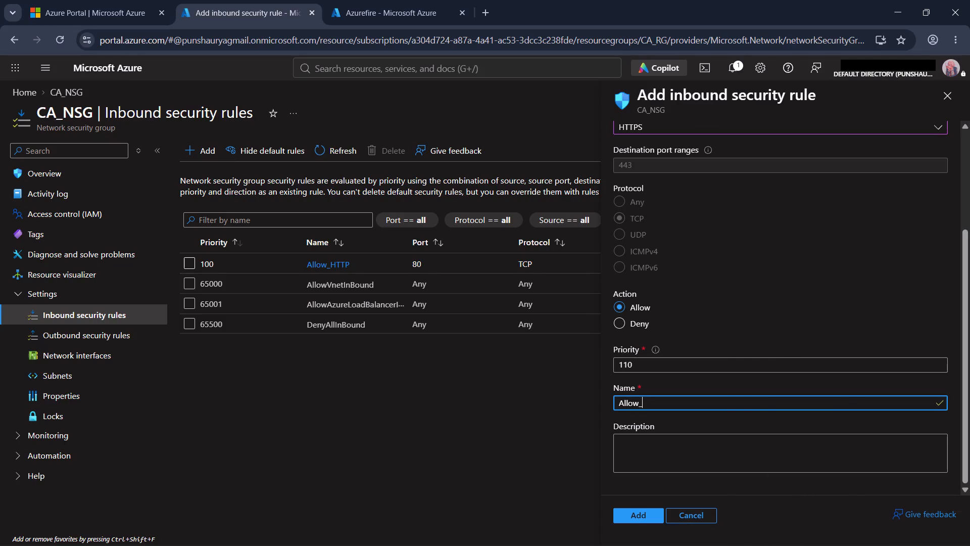
{"action": "type", "text": "HTTPS"}
In Word, add the numbered line "1) Service HTTPS:" below "Same for HTTPS AND SSH".
{"action": "scroll", "coordinate": [540, 371], "scroll_direction": "down", "scroll_amount": 1}
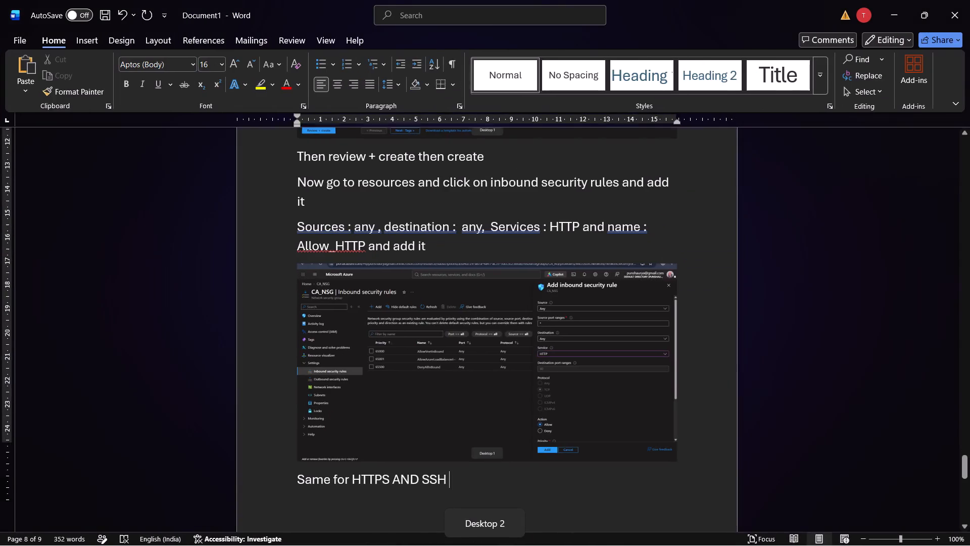
{"action": "scroll", "coordinate": [540, 371], "scroll_direction": "down", "scroll_amount": 1}
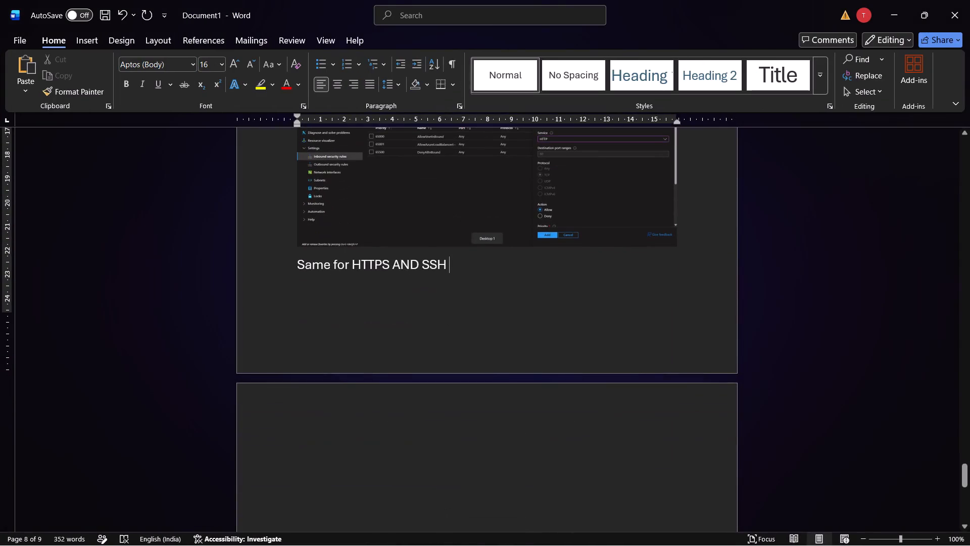
{"action": "key", "text": "Return"}
{"action": "type", "text": "1)"}
{"action": "key", "text": "space"}
{"action": "scroll", "coordinate": [540, 371], "scroll_direction": "up", "scroll_amount": 1}
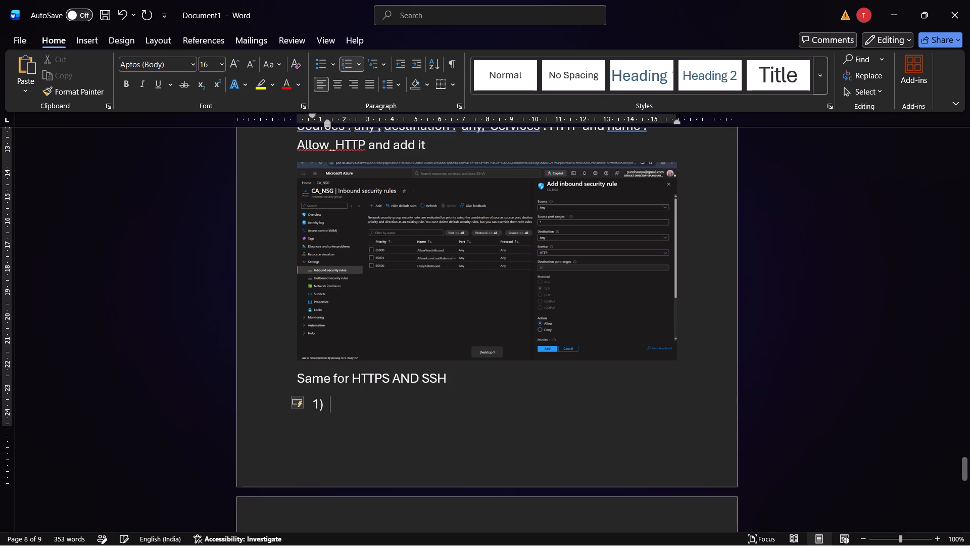
{"action": "type", "text": "rvice"}
{"action": "key", "text": "space"}
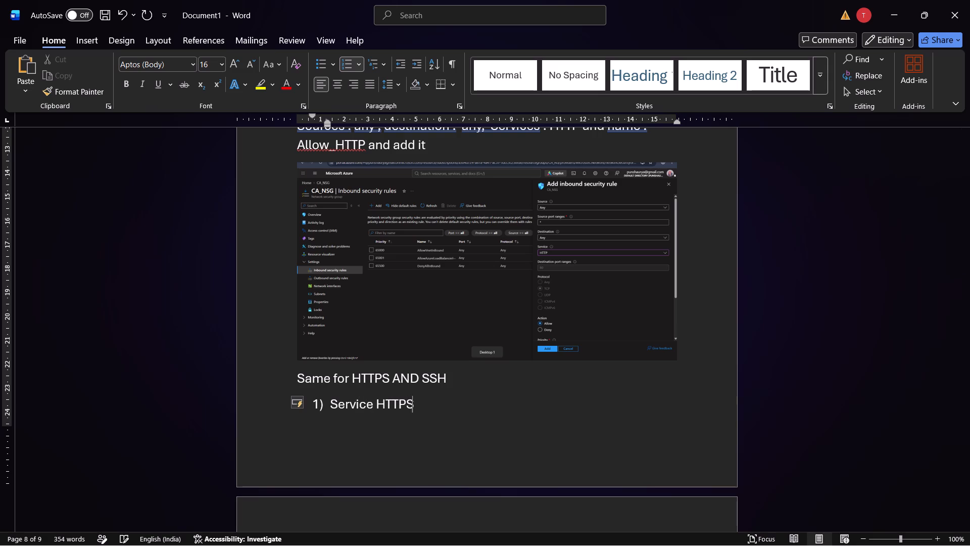
{"action": "key", "text": "shift+colon"}
Paste the HTTPS rule screenshot on an unnumbered line below "Service HTTPS:" and add blank lines after it.
{"action": "key", "text": "Return"}
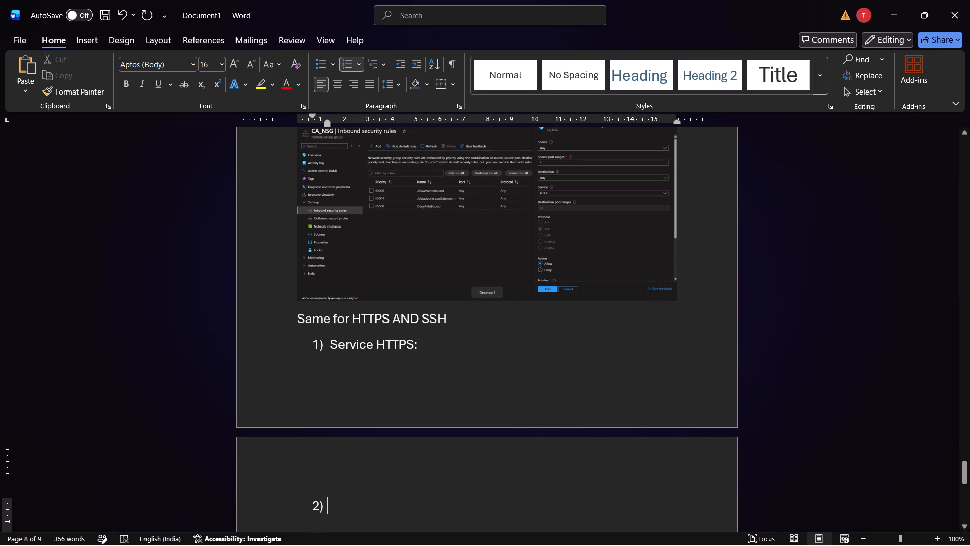
{"action": "key", "text": "BackSpace"}
{"action": "key", "text": "ctrl+v"}
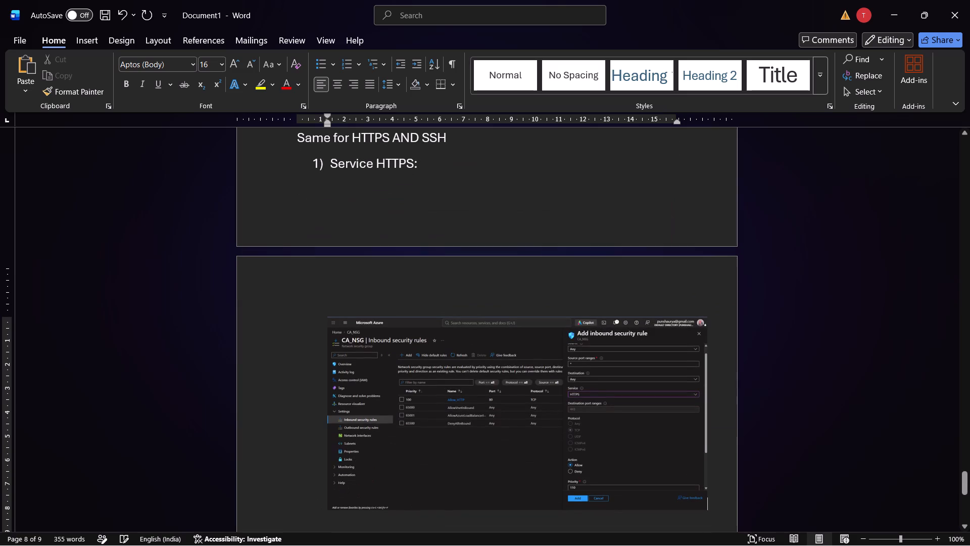
{"action": "key", "text": "Return"}
{"action": "key", "text": "Return"}
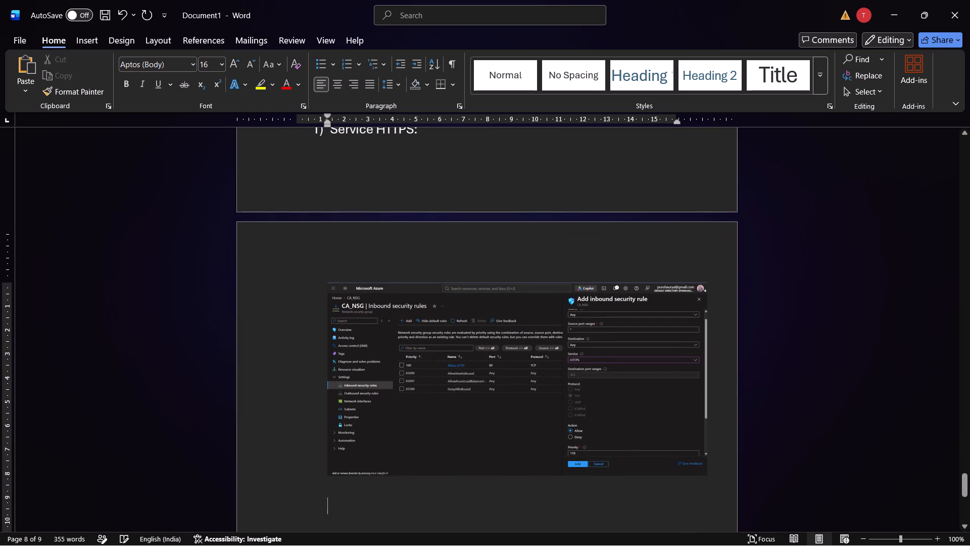
Replace the automatic list numbering before "Service HTTPS:" with a plain-text "1)" at the page margin.
{"action": "scroll", "coordinate": [541, 376], "scroll_direction": "up", "scroll_amount": 1}
{"action": "left_click", "coordinate": [314, 269]}
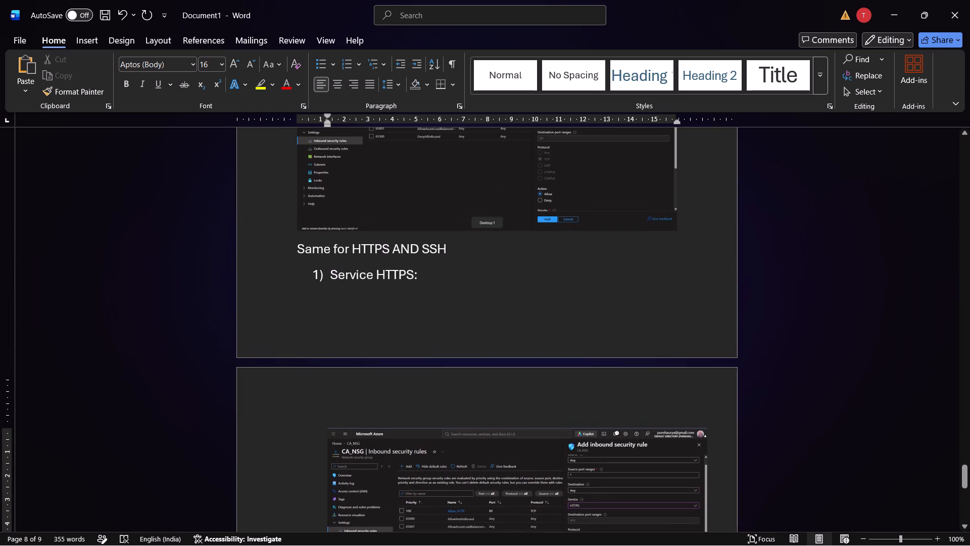
{"action": "left_click", "coordinate": [314, 269]}
{"action": "left_click", "coordinate": [331, 276]}
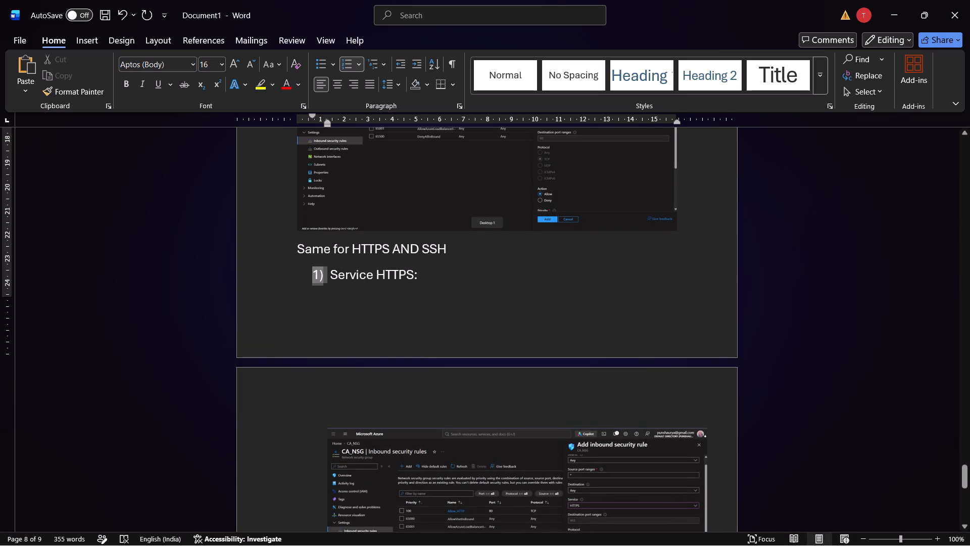
{"action": "key", "text": "BackSpace"}
{"action": "key", "text": "BackSpace"}
{"action": "key", "text": "BackSpace"}
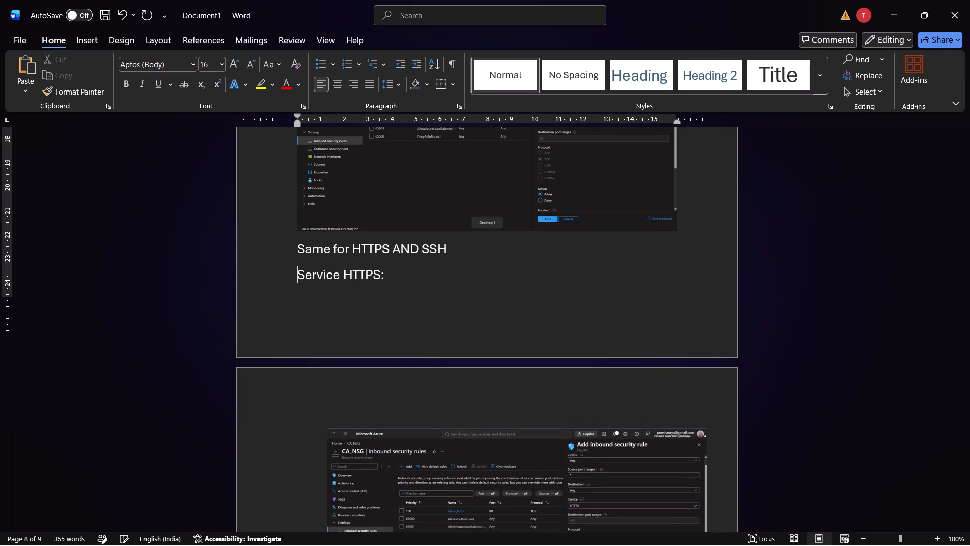
{"action": "type", "text": "1)"}
{"action": "key", "text": "space"}
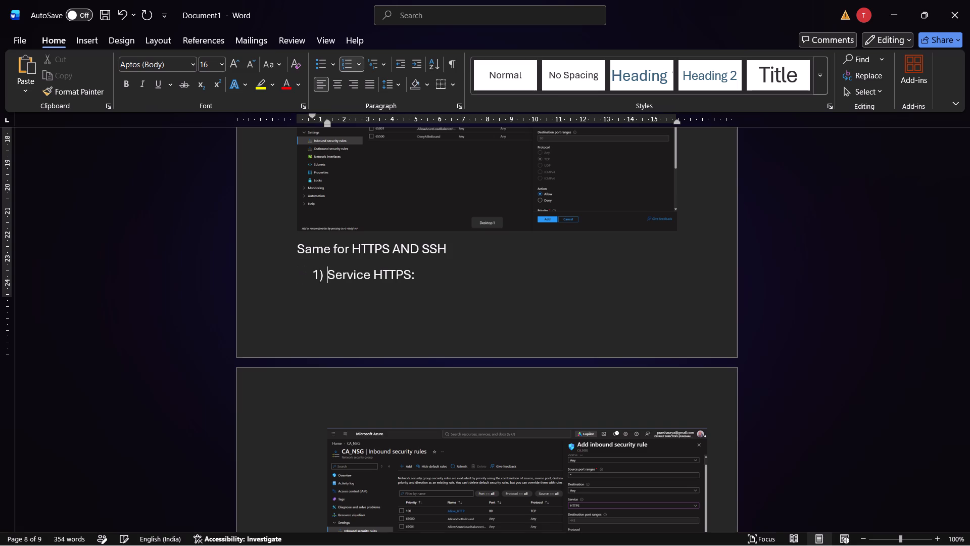
{"action": "key", "text": "BackSpace"}
{"action": "key", "text": "BackSpace"}
{"action": "type", "text": "1)"}
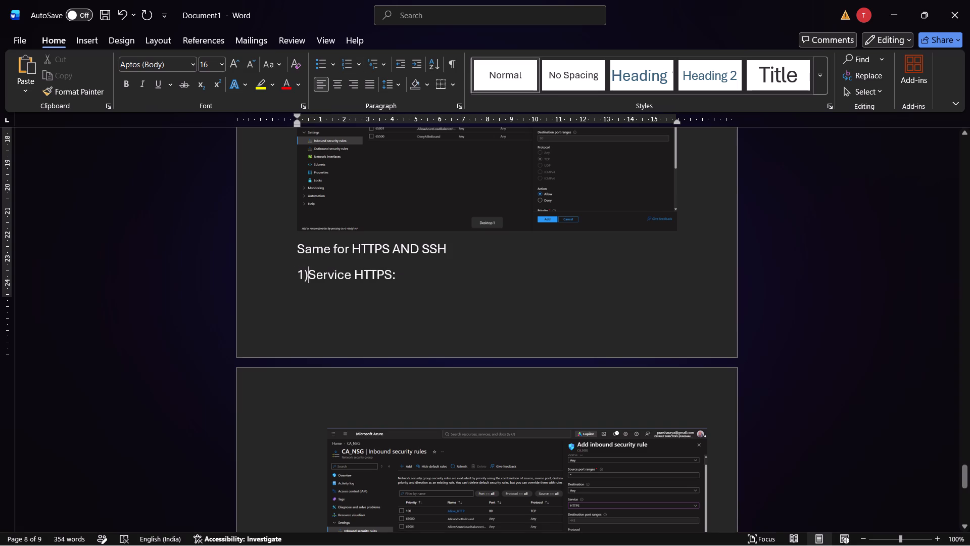
Move the indented HTTPS screenshot to a new unindented line directly after "1)Service HTTPS:" and start a line below it.
{"action": "left_click", "coordinate": [359, 463]}
{"action": "left_click", "coordinate": [359, 463]}
{"action": "right_click", "coordinate": [359, 463]}
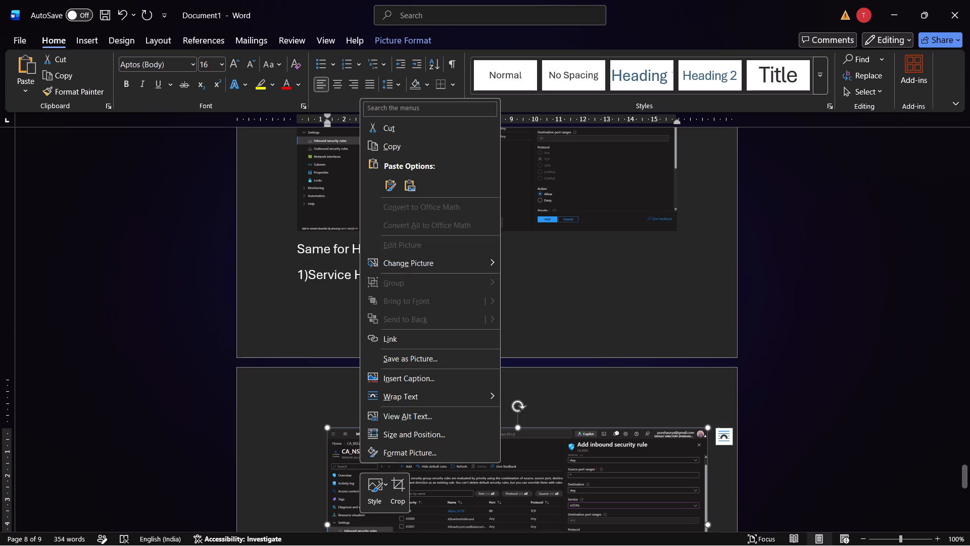
{"action": "left_click", "coordinate": [388, 130]}
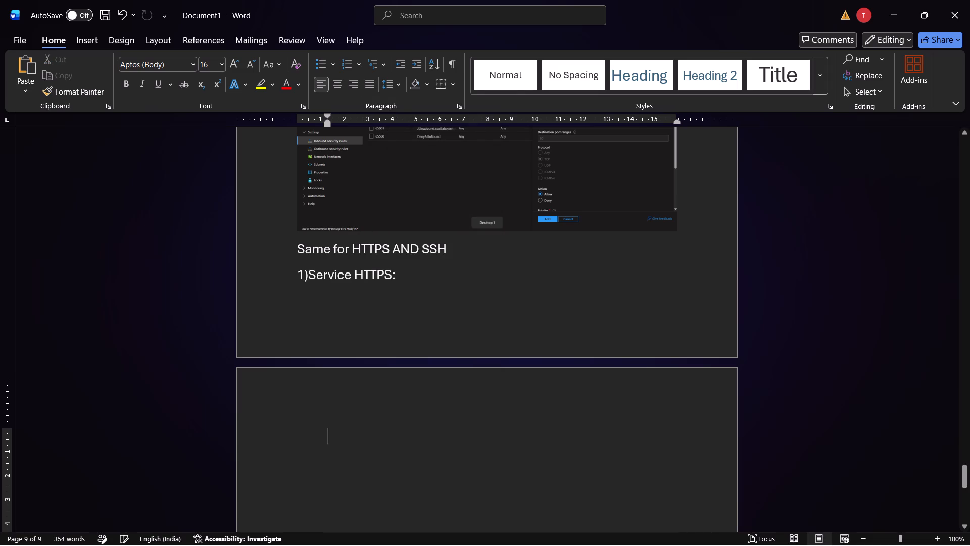
{"action": "left_click", "coordinate": [412, 264]}
{"action": "left_click", "coordinate": [407, 271]}
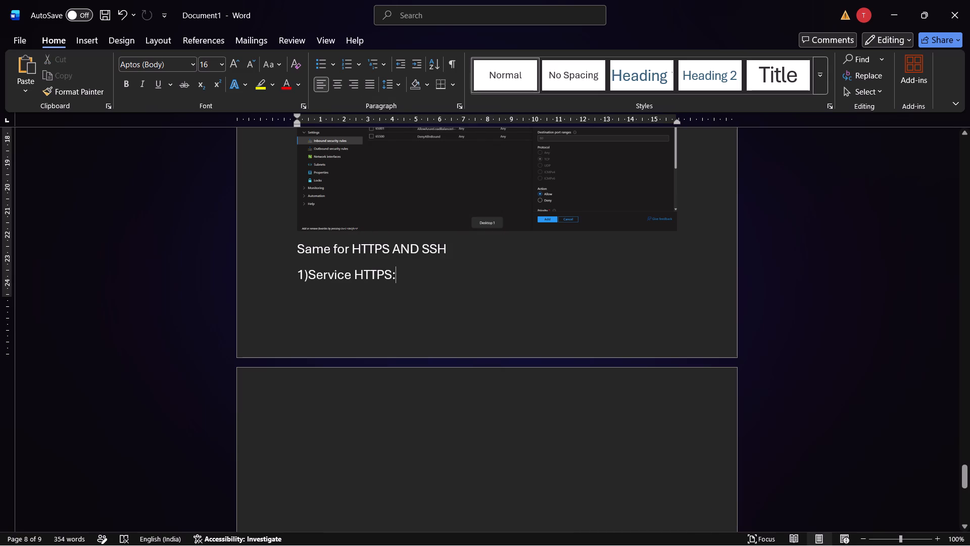
{"action": "key", "text": "Return"}
{"action": "key", "text": "ctrl+v"}
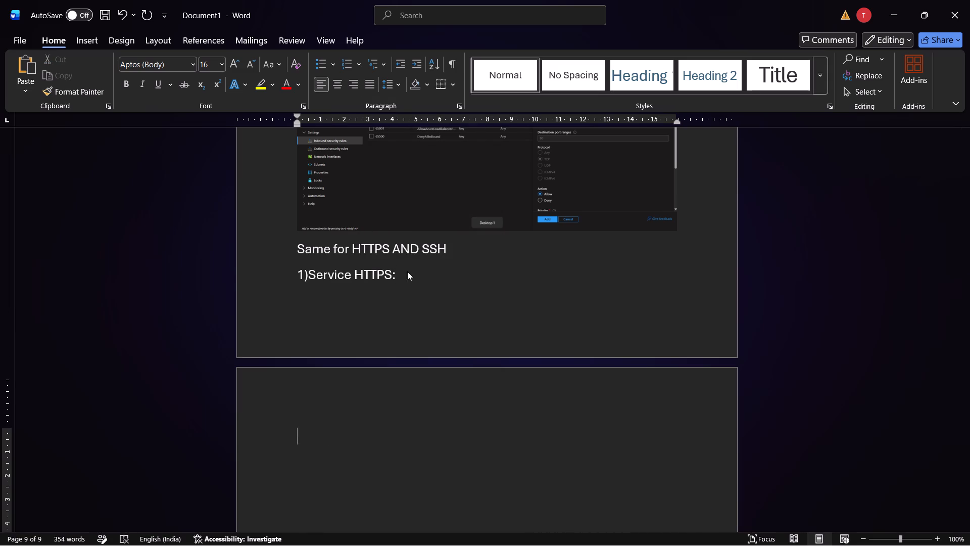
{"action": "scroll", "coordinate": [407, 271], "scroll_direction": "down", "scroll_amount": 1}
{"action": "key", "text": "Return"}
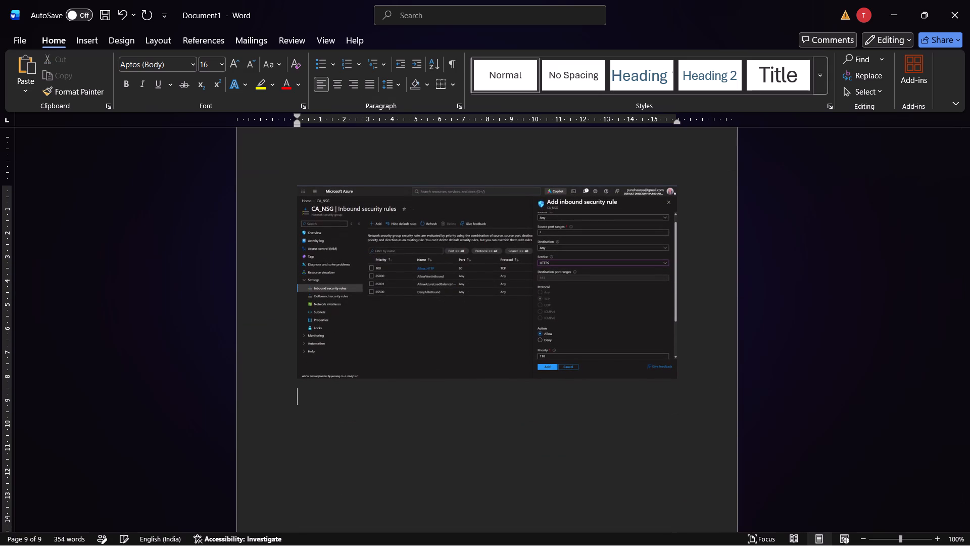
Add the line "2) services : ssh" below the HTTPS screenshot, followed by a new line.
{"action": "scroll", "coordinate": [407, 271], "scroll_direction": "right", "scroll_amount": 1}
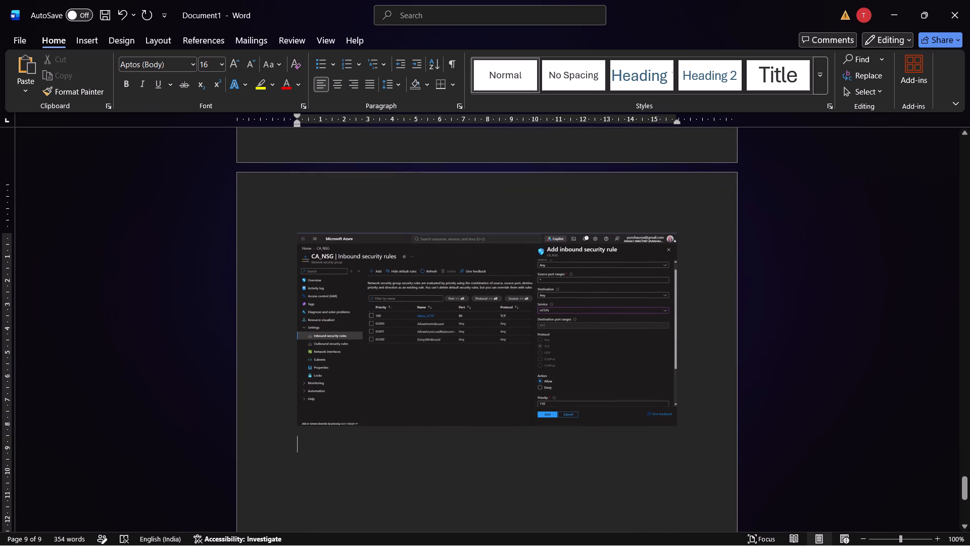
{"action": "type", "text": "2)"}
{"action": "key", "text": "space"}
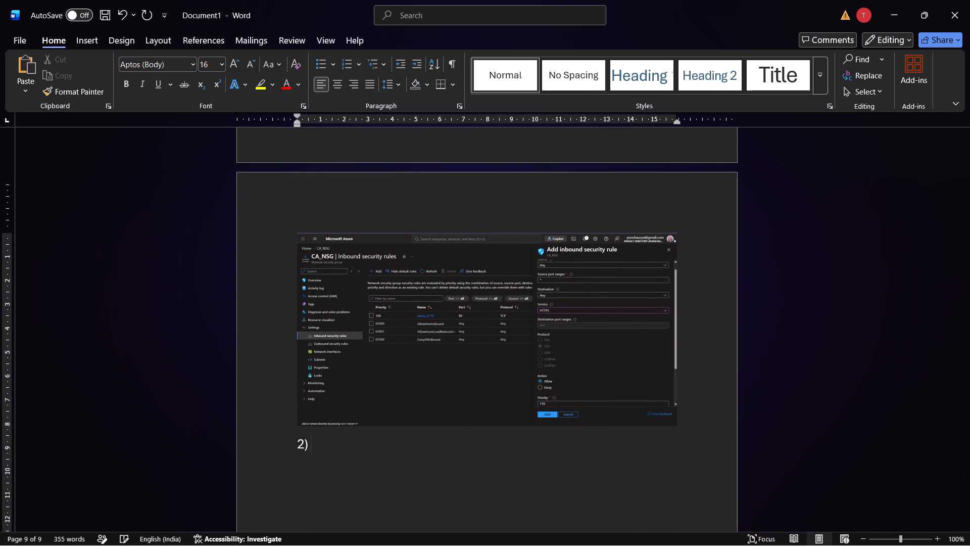
{"action": "type", "text": "services : ssh"}
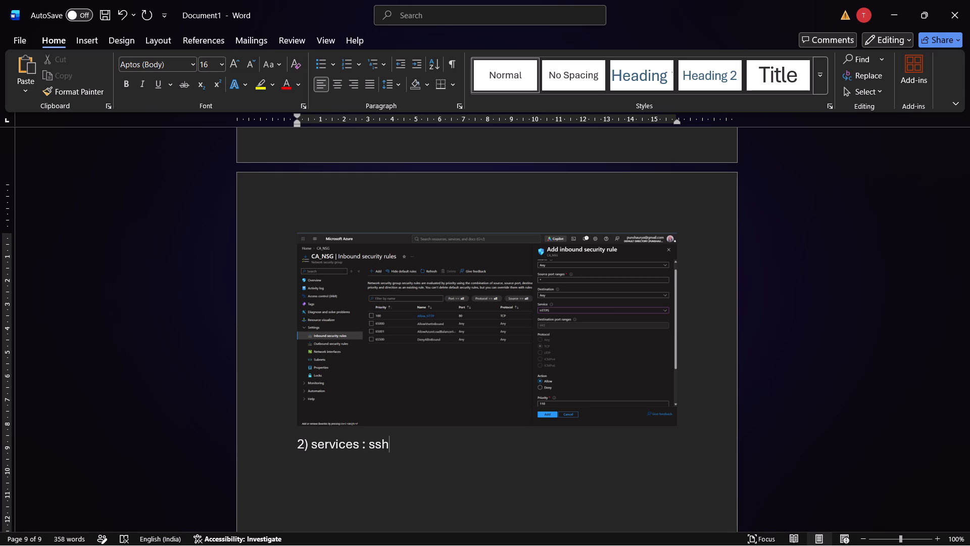
{"action": "key", "text": "Return"}
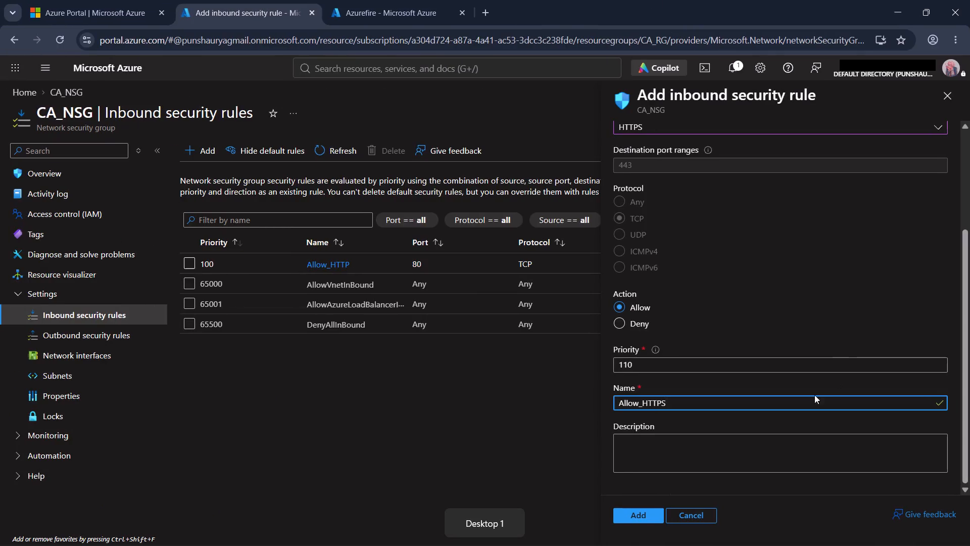
In Chrome, submit the Allow_HTTPS rule for CA_NSG and check its creation in the notifications.
{"action": "left_click", "coordinate": [640, 507]}
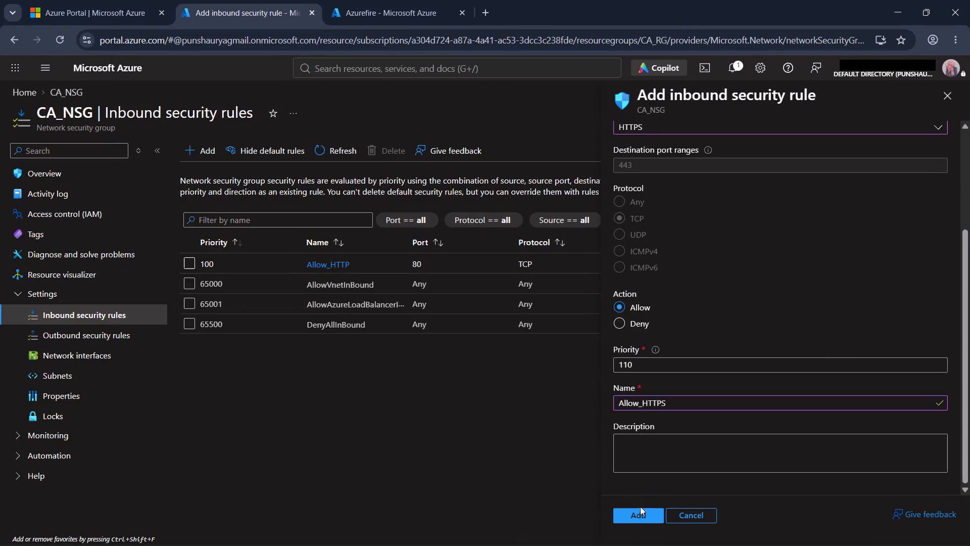
{"action": "left_click", "coordinate": [637, 515]}
{"action": "left_click", "coordinate": [732, 63]}
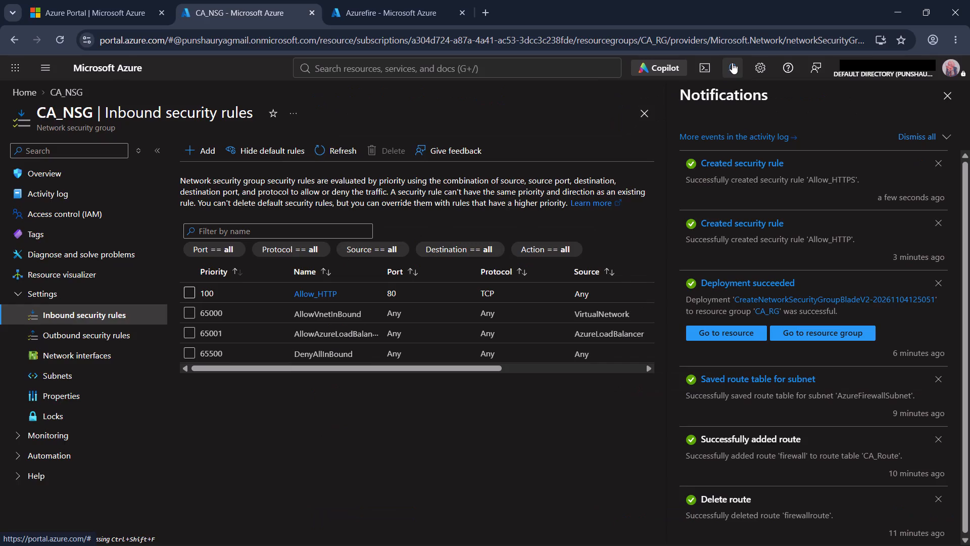
Set up a new inbound security rule for CA_NSG with service SSH and the name allow_ssh.
{"action": "left_click", "coordinate": [197, 159]}
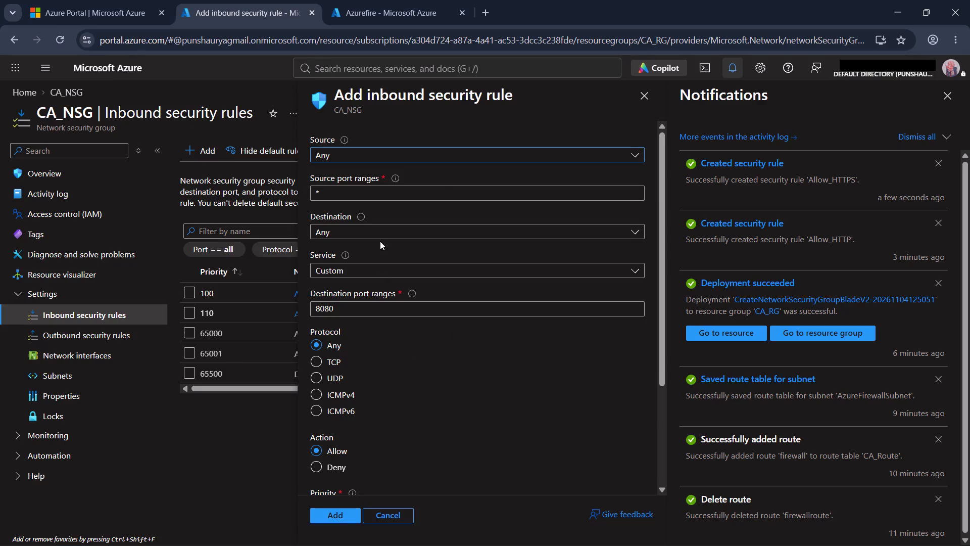
{"action": "left_click", "coordinate": [952, 88]}
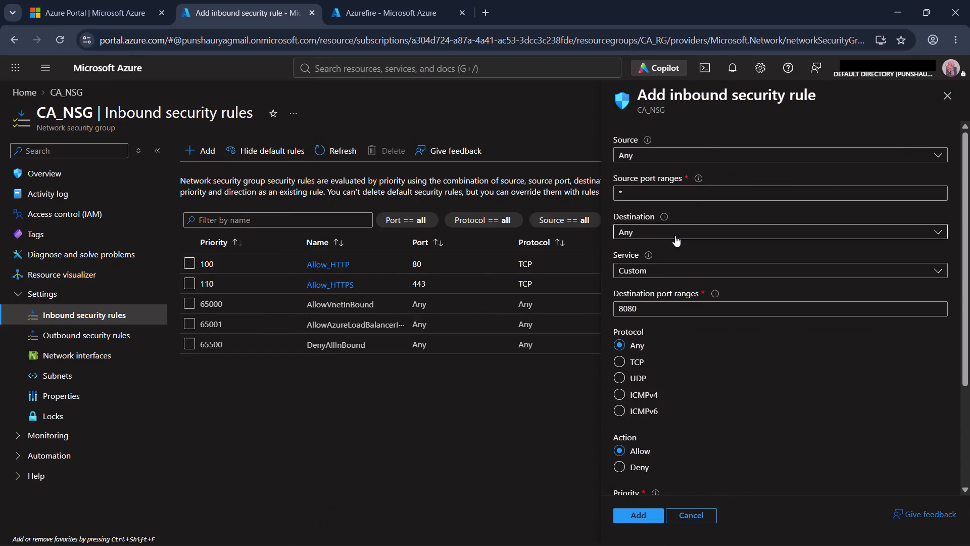
{"action": "left_click", "coordinate": [663, 271]}
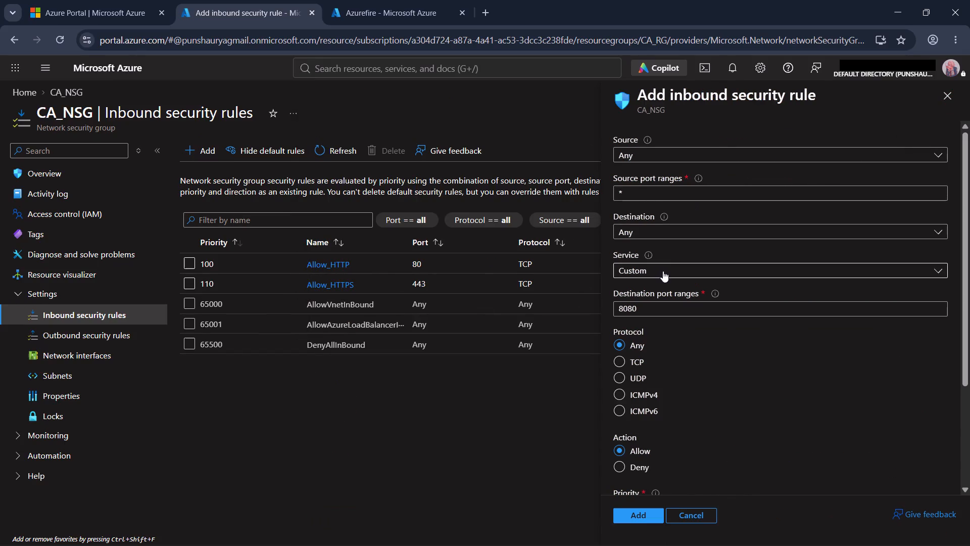
{"action": "left_click", "coordinate": [646, 328]}
{"action": "scroll", "coordinate": [646, 328], "scroll_direction": "down", "scroll_amount": 4}
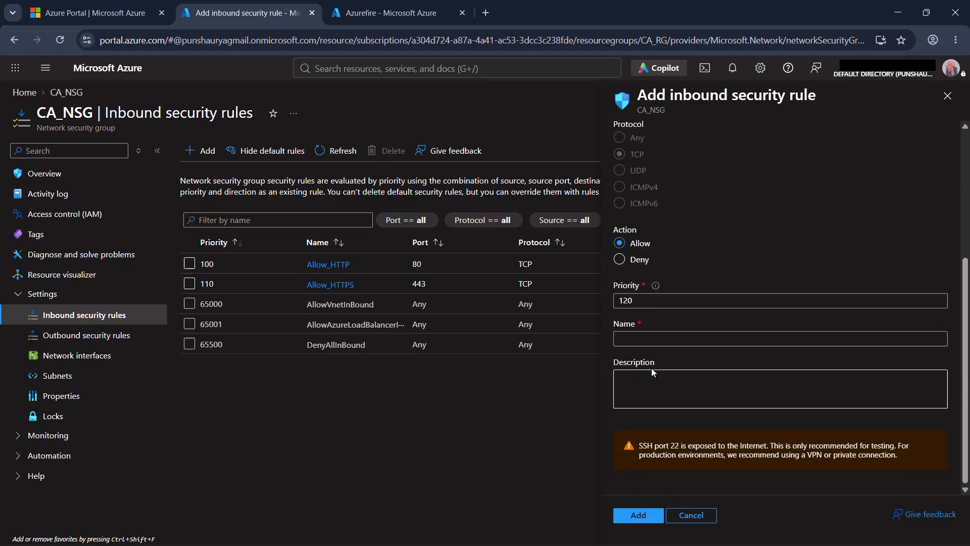
{"action": "left_click", "coordinate": [651, 340]}
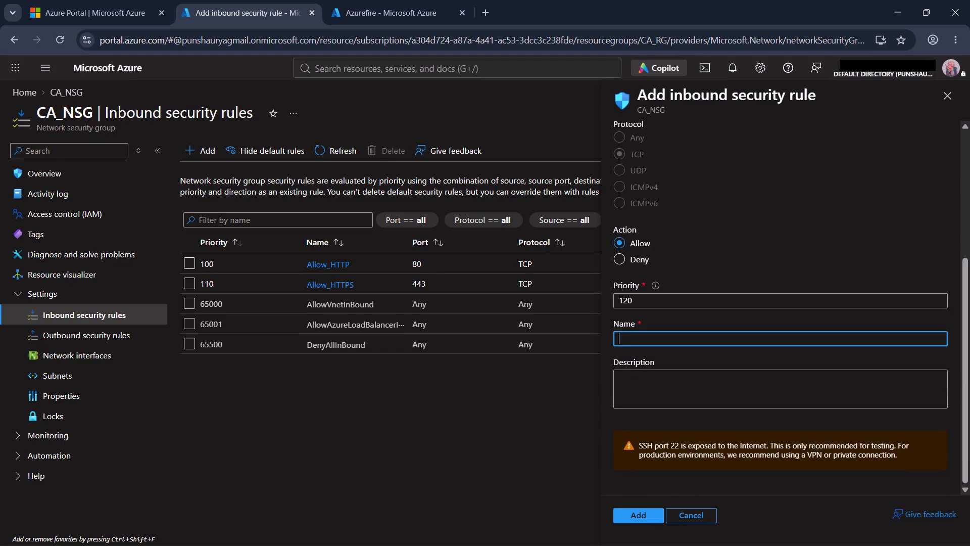
{"action": "type", "text": "allow_ssh"}
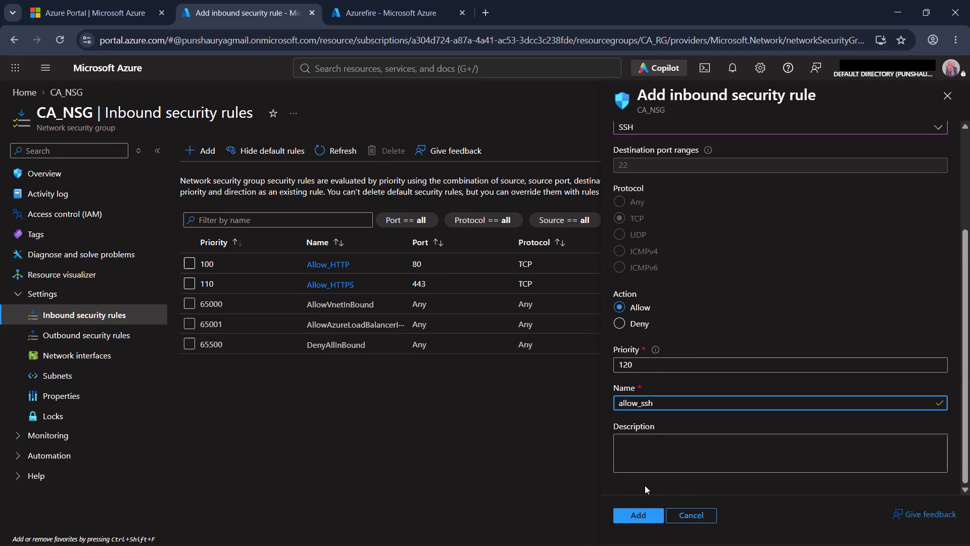
Capture the allow_ssh rule form, paste it in Word below "2) services : ssh", and start a line below it.
{"action": "key", "text": "shift+super+s"}
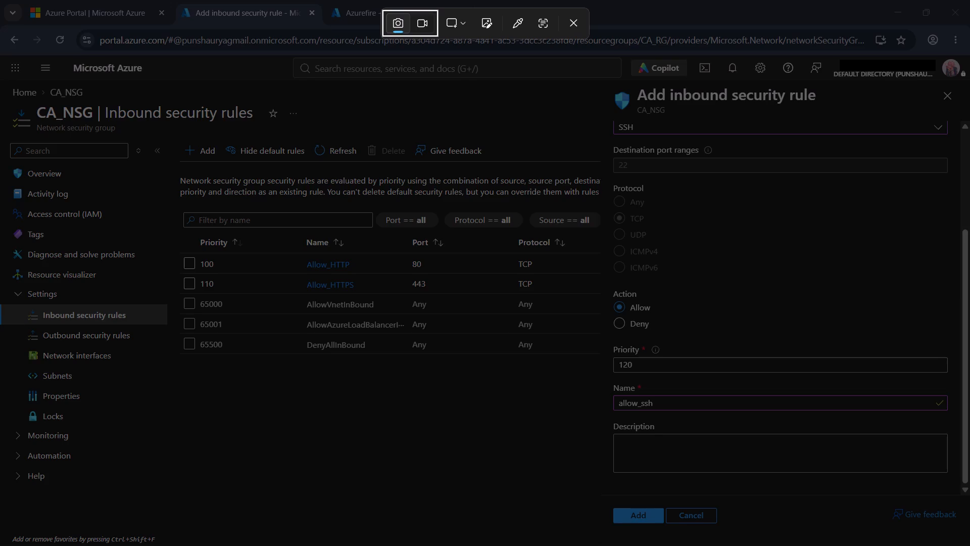
{"action": "left_click_drag", "start_coordinate": [0, 48], "coordinate": [969, 545]}
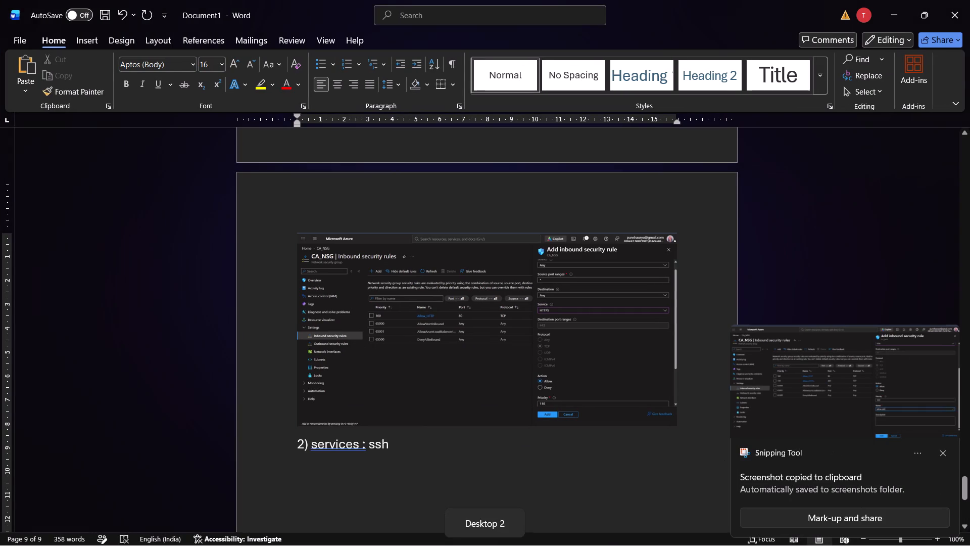
{"action": "key", "text": "ctrl+v"}
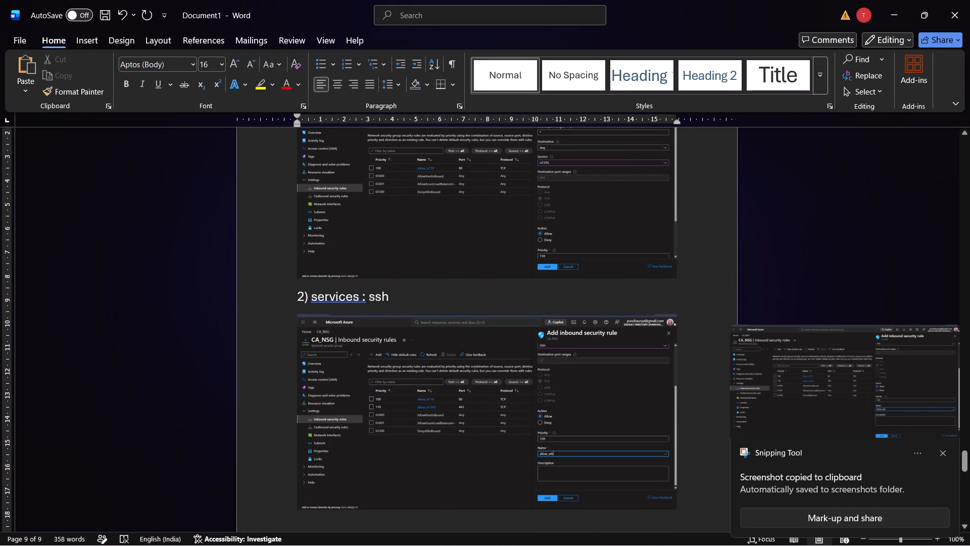
{"action": "key", "text": "Return"}
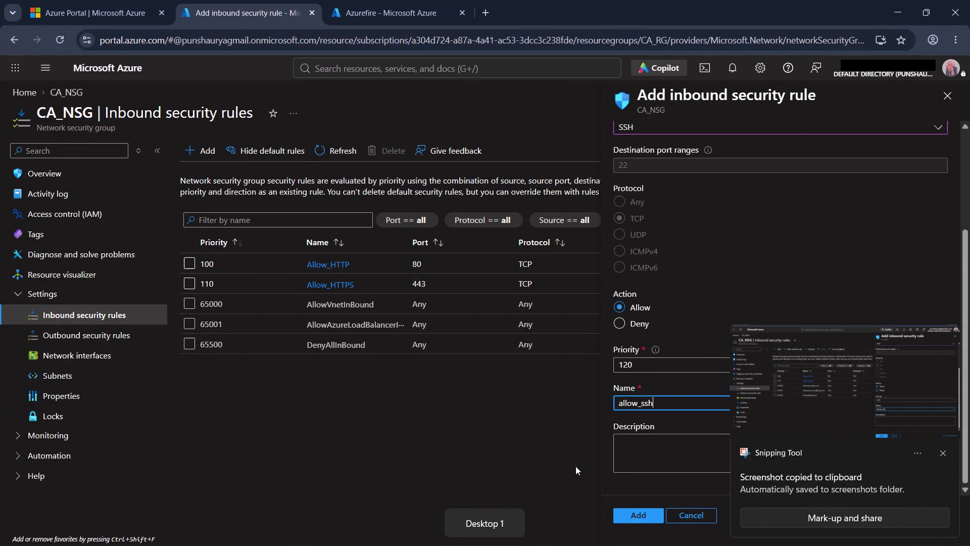
In Chrome, submit the allow_ssh inbound rule for CA_NSG.
{"action": "left_click", "coordinate": [655, 518]}
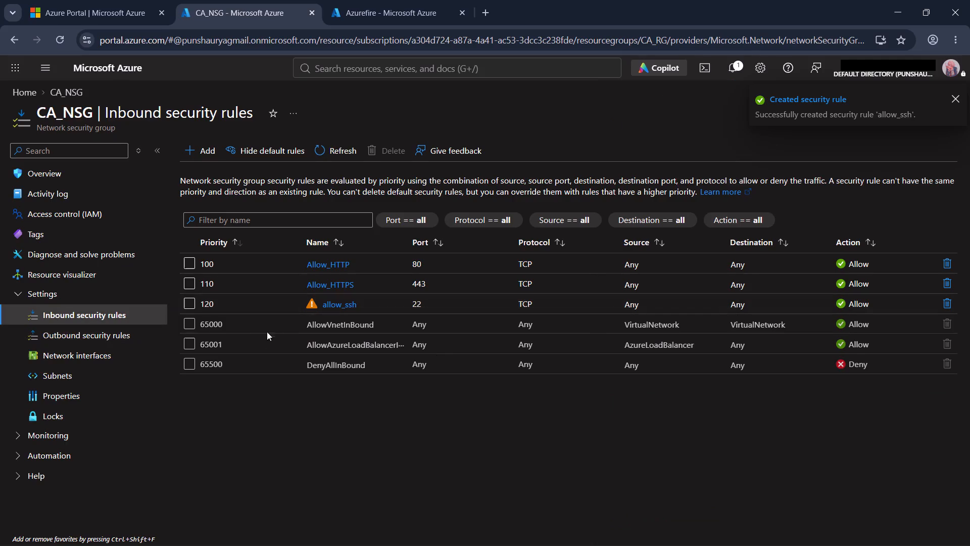
{"action": "left_click", "coordinate": [309, 305]}
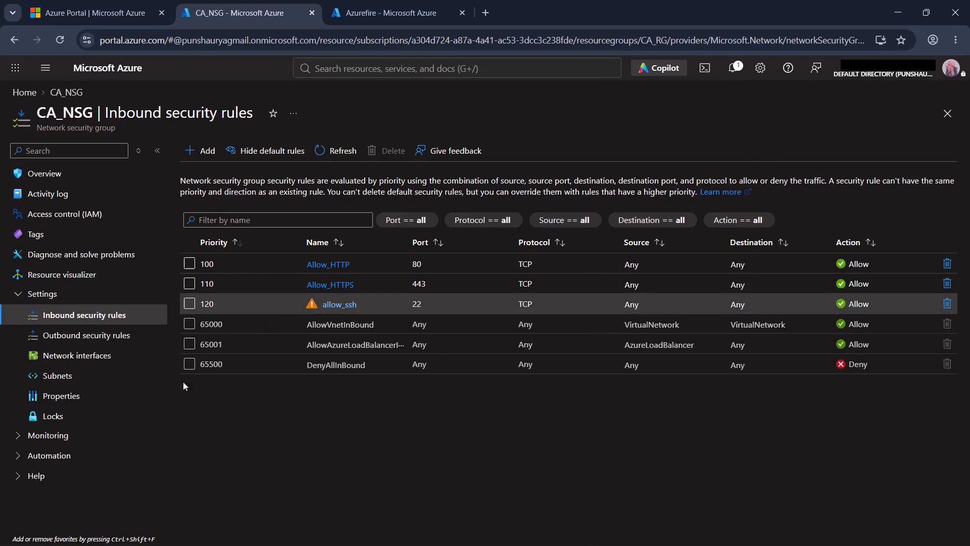
{"action": "left_click", "coordinate": [202, 416]}
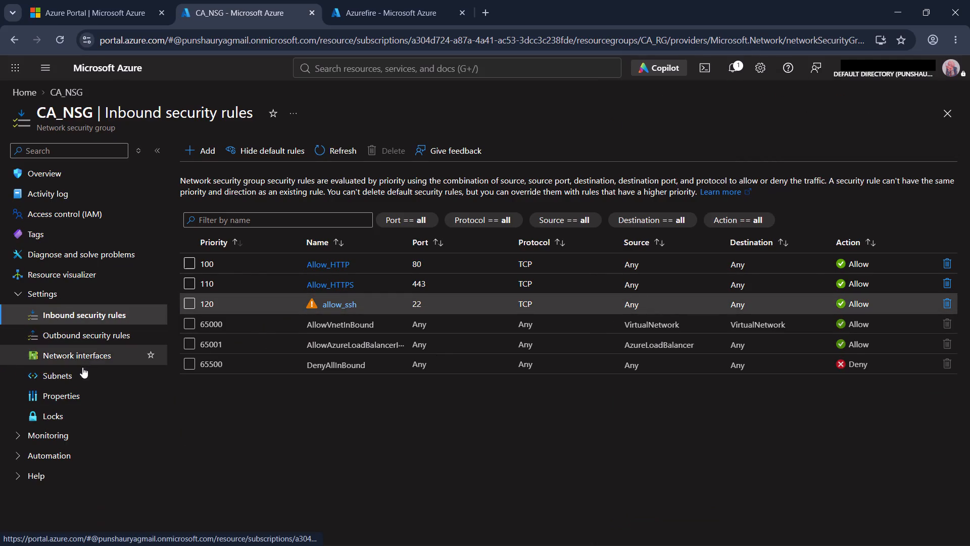
Prepare a subnet association for CA_NSG with virtual network CA_Vnet (CA_RG) and subnet default.
{"action": "left_click", "coordinate": [76, 376]}
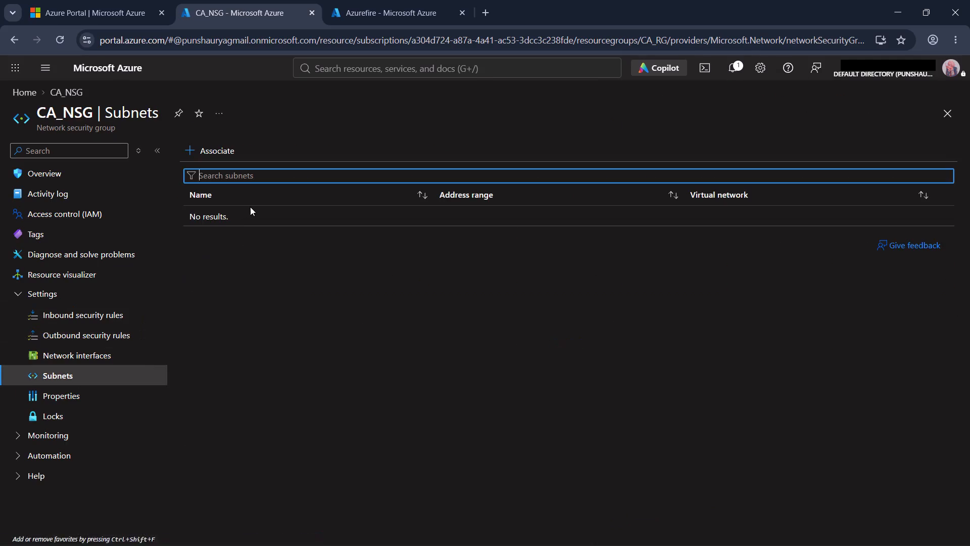
{"action": "left_click", "coordinate": [201, 154]}
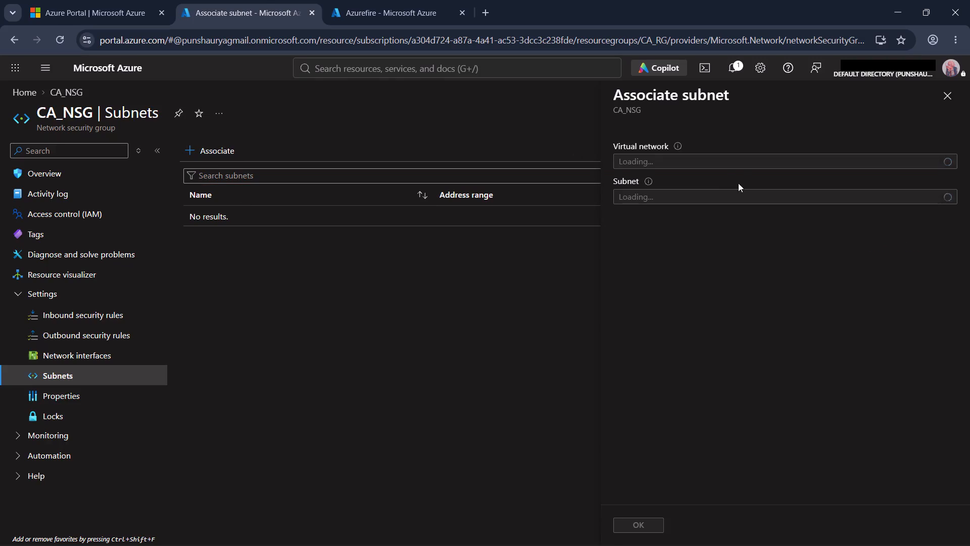
{"action": "left_click", "coordinate": [737, 165]}
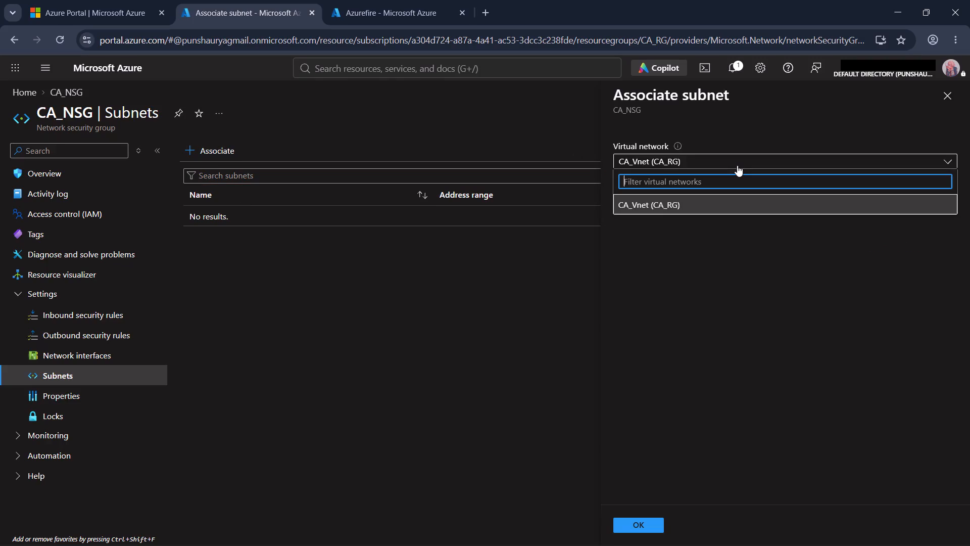
{"action": "left_click", "coordinate": [701, 250]}
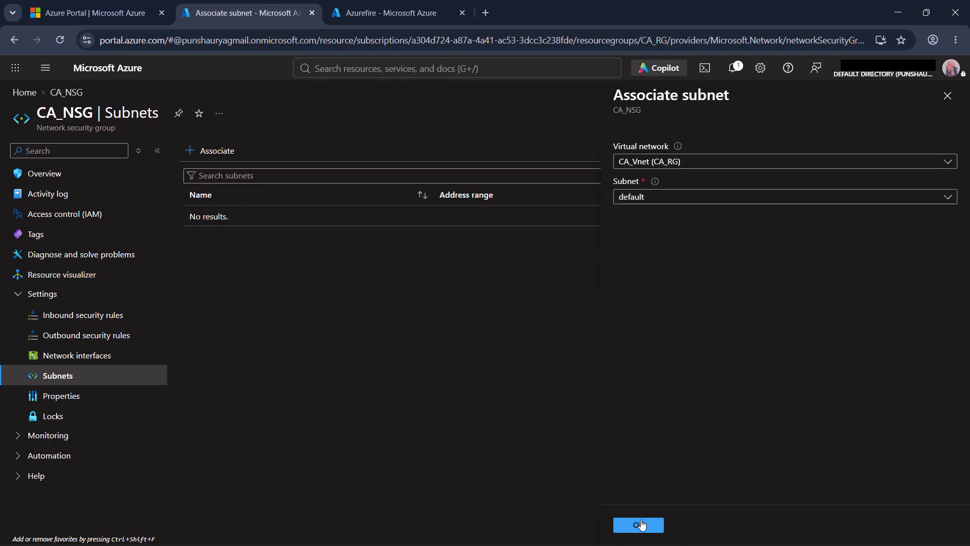
Capture a screenshot of the filled-in Associate subnet form, leaving out the browser's tab strip.
{"action": "key", "text": "shift+super+s"}
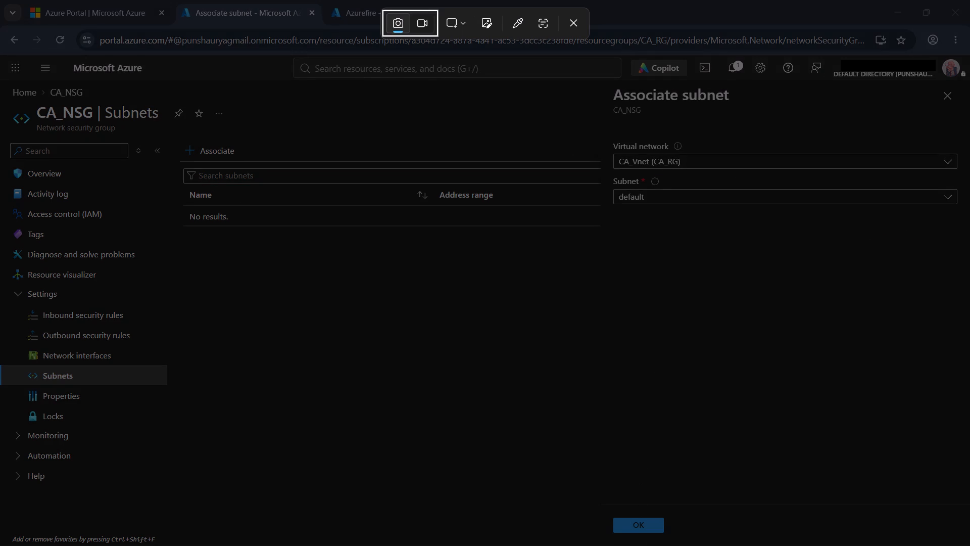
{"action": "left_click_drag", "start_coordinate": [0, 57], "coordinate": [969, 545]}
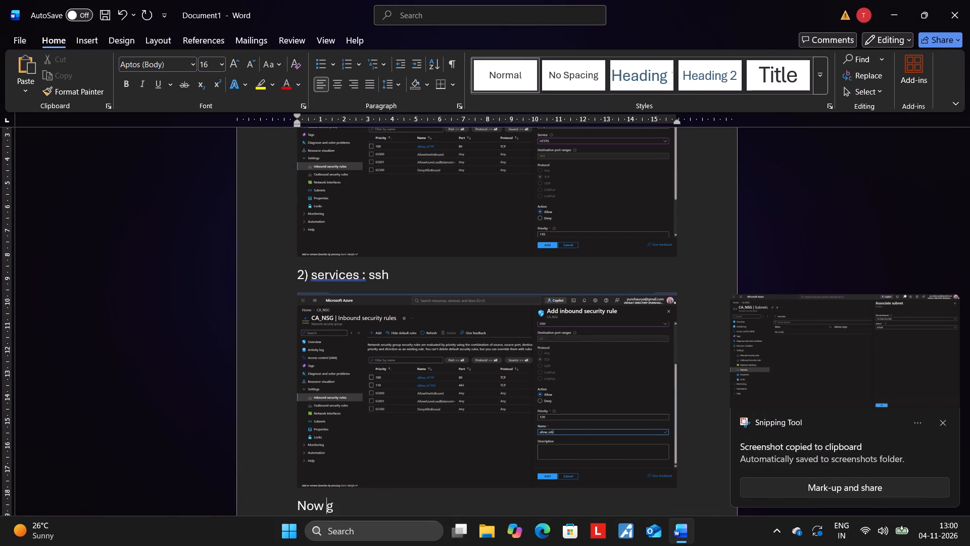
In Word, complete the line below the SSH screenshot as "Now go to subnet and click on assoctate:".
{"action": "key", "text": "BackSpace"}
{"action": "type", "text": "o subnet and click on assoctate"}
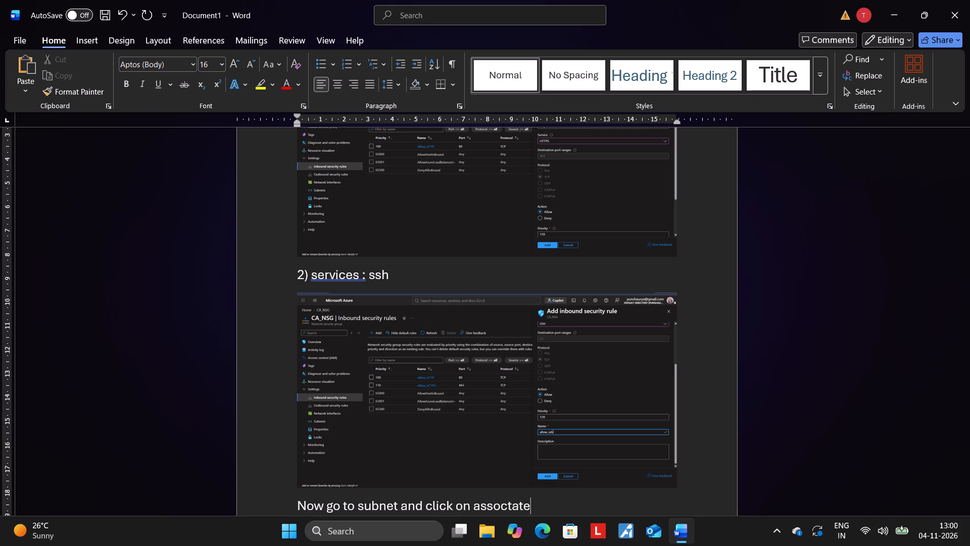
{"action": "key", "text": "shift+colon"}
Correct the spelling of the last word in the subnet instruction line to "associate".
{"action": "left_click", "coordinate": [494, 502]}
{"action": "key", "text": "BackSpace"}
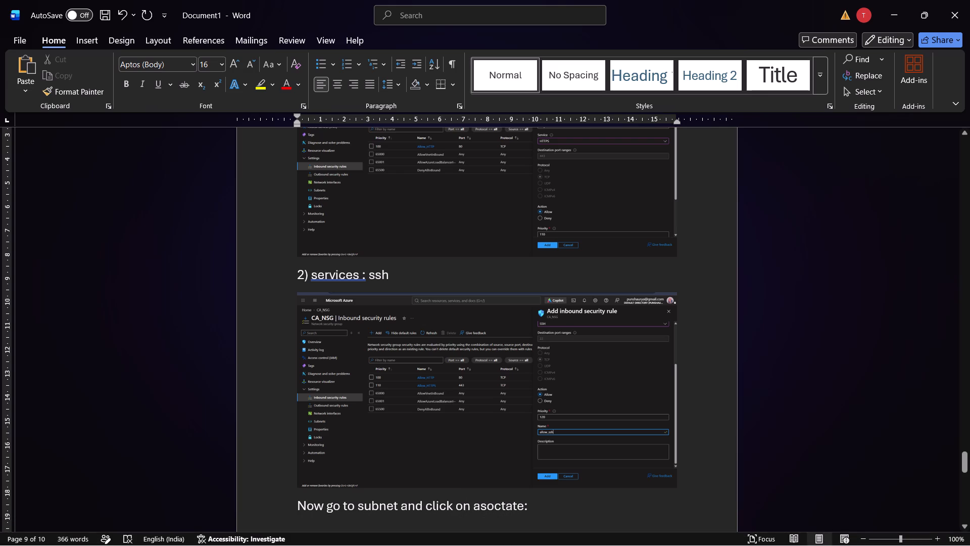
{"action": "left_click", "coordinate": [499, 508]}
{"action": "key", "text": "i"}
{"action": "left_click", "coordinate": [538, 505]}
{"action": "left_click", "coordinate": [505, 509]}
{"action": "key", "text": "a"}
{"action": "left_click", "coordinate": [524, 505]}
{"action": "key", "text": "BackSpace"}
{"action": "key", "text": "BackSpace"}
{"action": "left_click", "coordinate": [489, 508]}
{"action": "key", "text": "s"}
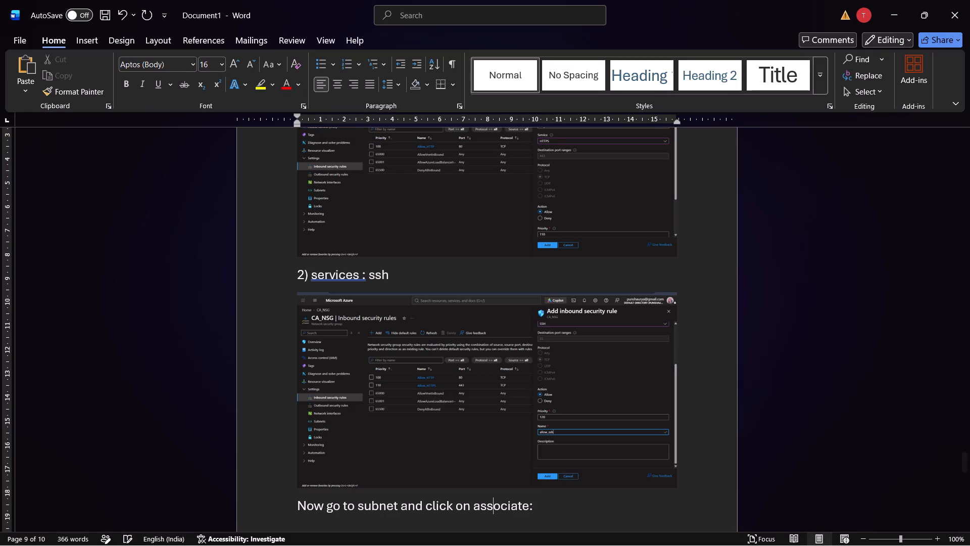
Paste the Associate subnet screenshot on a new line after "Now go to subnet and click on associate:".
{"action": "left_click", "coordinate": [553, 504]}
{"action": "key", "text": "Return"}
{"action": "key", "text": "ctrl+v"}
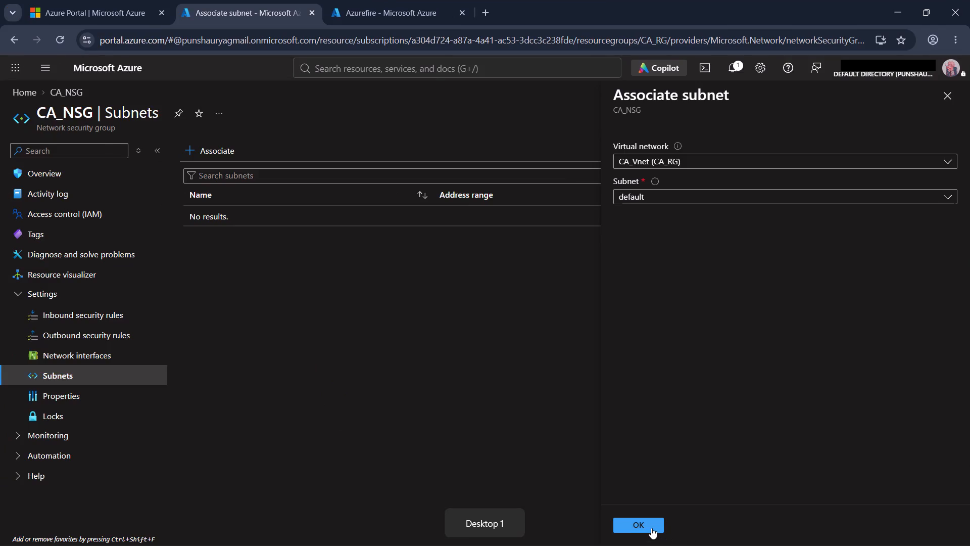
In Chrome, submit the association of CA_Vnet's default subnet with CA_NSG.
{"action": "left_click", "coordinate": [651, 528]}
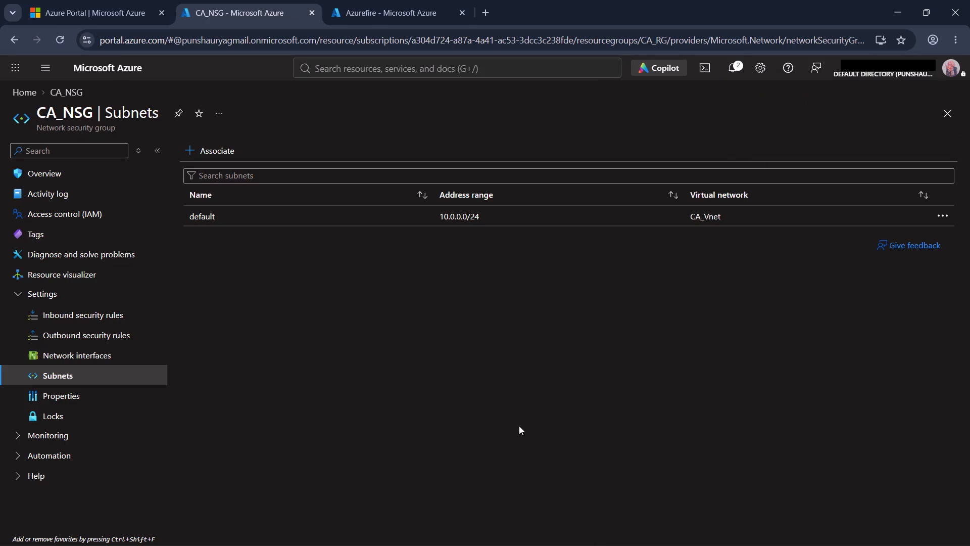
{"action": "left_click", "coordinate": [300, 280]}
Capture the CA_NSG Subnets page, paste it in Word below the Associate subnet screenshot, and start a new line.
{"action": "key", "text": "shift+super+s"}
{"action": "left_click_drag", "start_coordinate": [0, 51], "coordinate": [969, 545]}
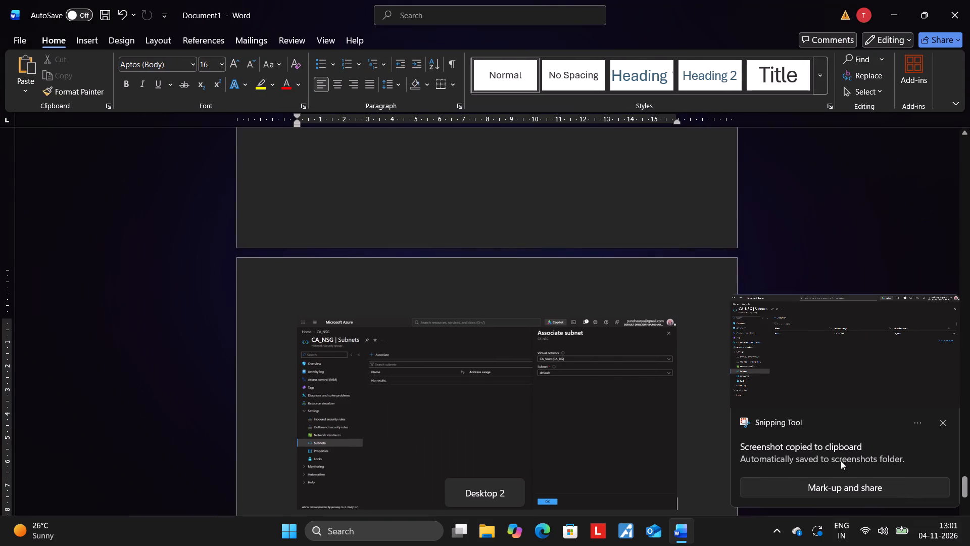
{"action": "scroll", "coordinate": [701, 417], "scroll_direction": "down", "scroll_amount": 1}
{"action": "key", "text": "Return"}
{"action": "key", "text": "ctrl+v"}
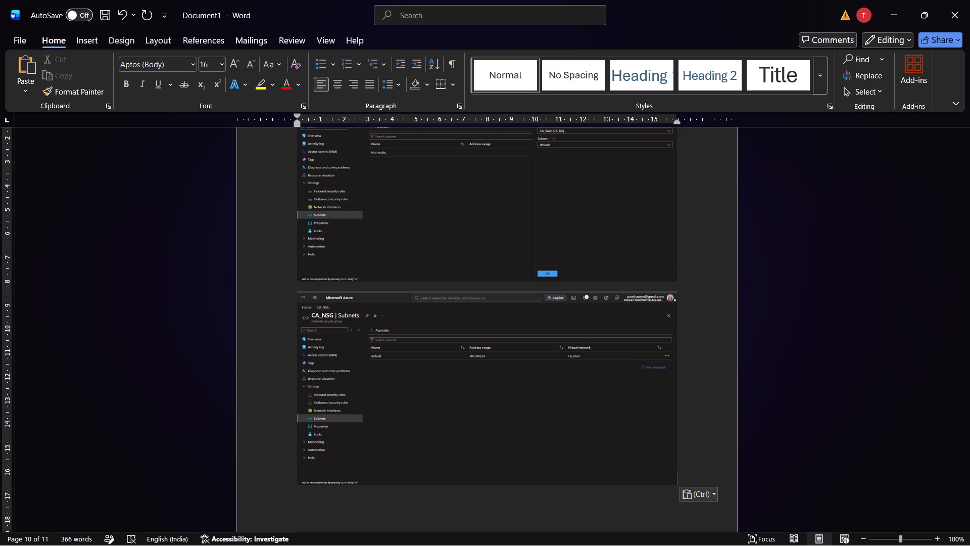
{"action": "key", "text": "Return"}
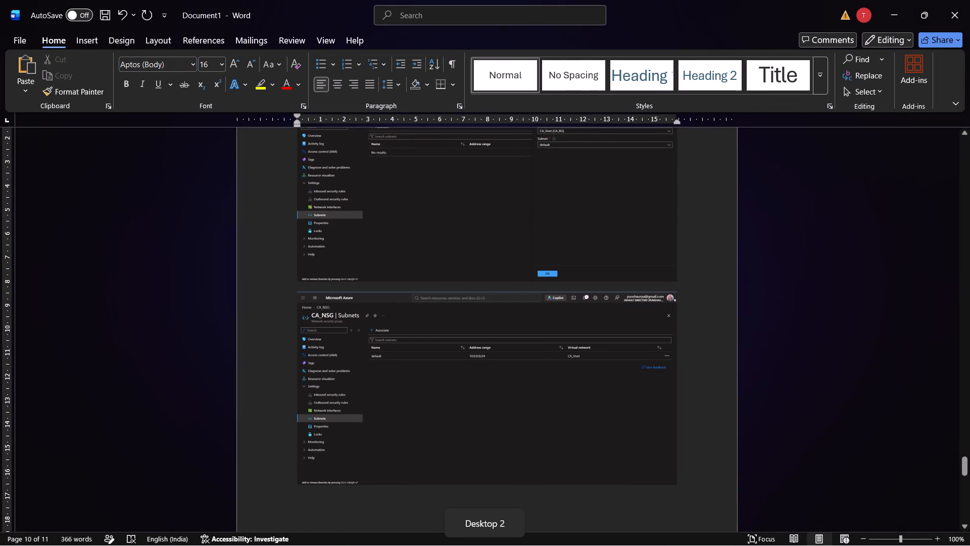
On the first page, add the line "Qno No 2:" above "1)Azure firewall and UDR:", with a blank line separating it from the registration number.
{"action": "scroll", "coordinate": [392, 320], "scroll_direction": "up", "scroll_amount": 16}
{"action": "scroll", "coordinate": [392, 320], "scroll_direction": "up", "scroll_amount": 19}
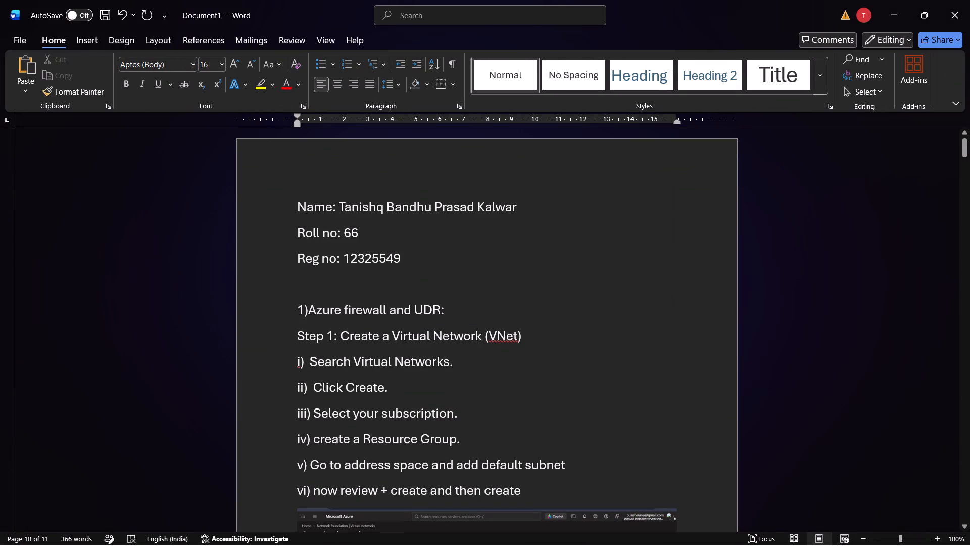
{"action": "left_click", "coordinate": [309, 299]}
{"action": "key", "text": "Tab"}
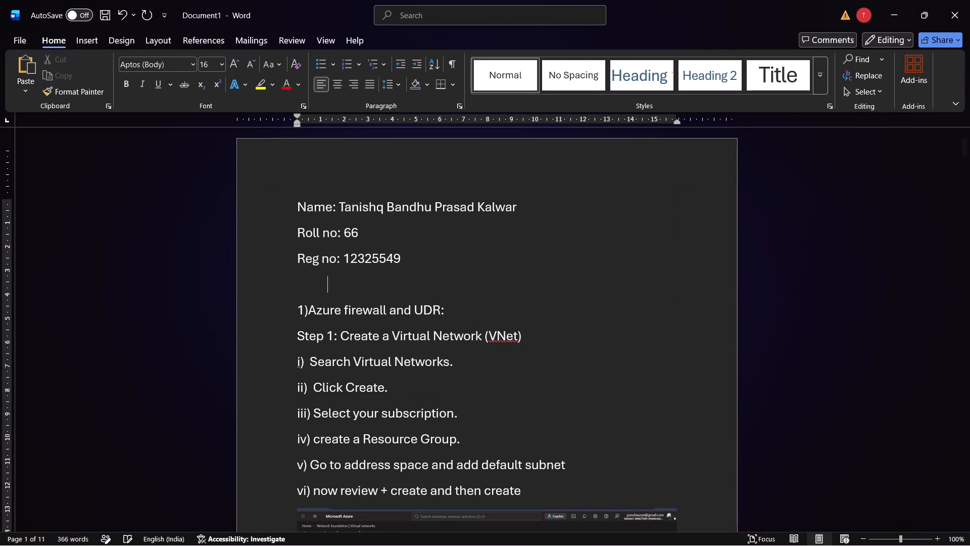
{"action": "key", "text": "q"}
{"action": "key", "text": "BackSpace"}
{"action": "key", "text": "BackSpace"}
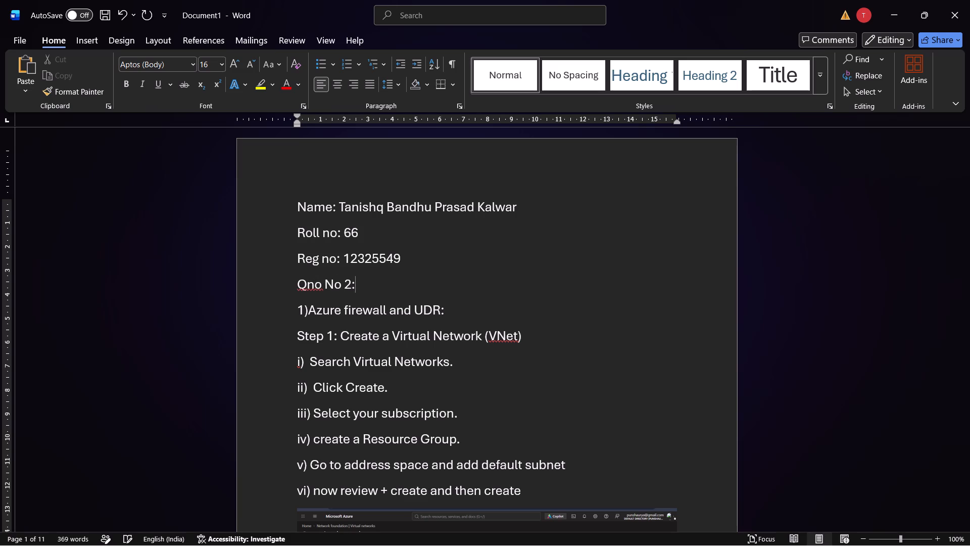
{"action": "left_click", "coordinate": [409, 252]}
{"action": "key", "text": "Return"}
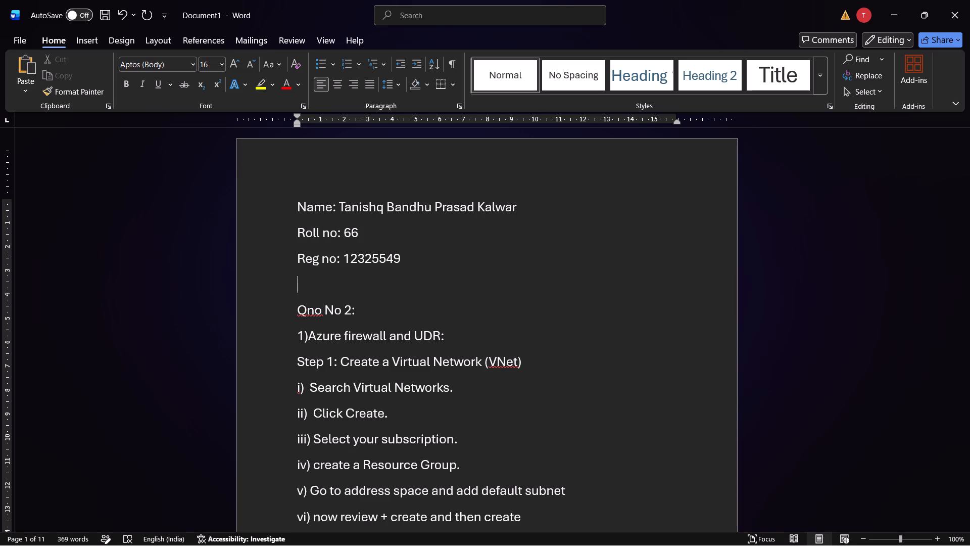
Start saving a copy of the document to the Downloads folder on this PC.
{"action": "left_click", "coordinate": [20, 35]}
{"action": "left_click", "coordinate": [38, 233]}
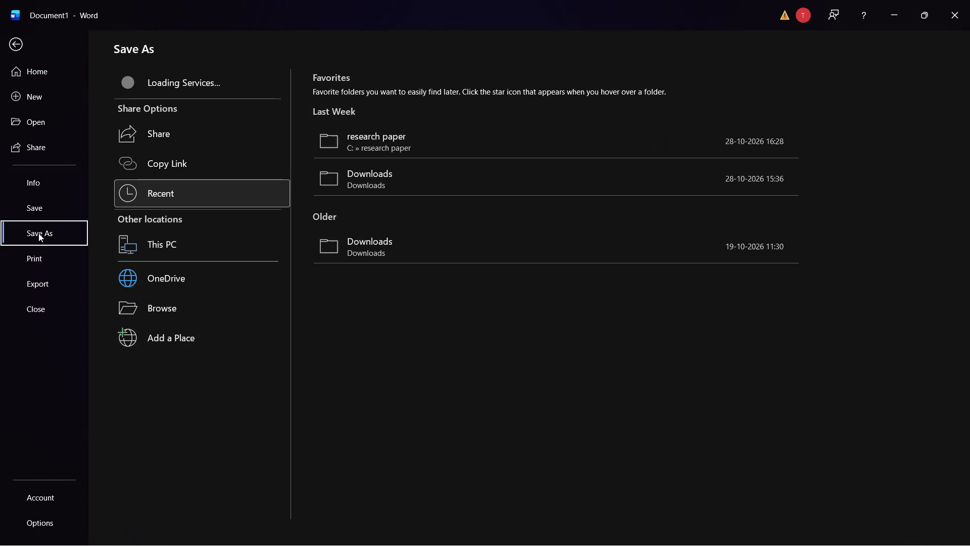
{"action": "left_click", "coordinate": [180, 251]}
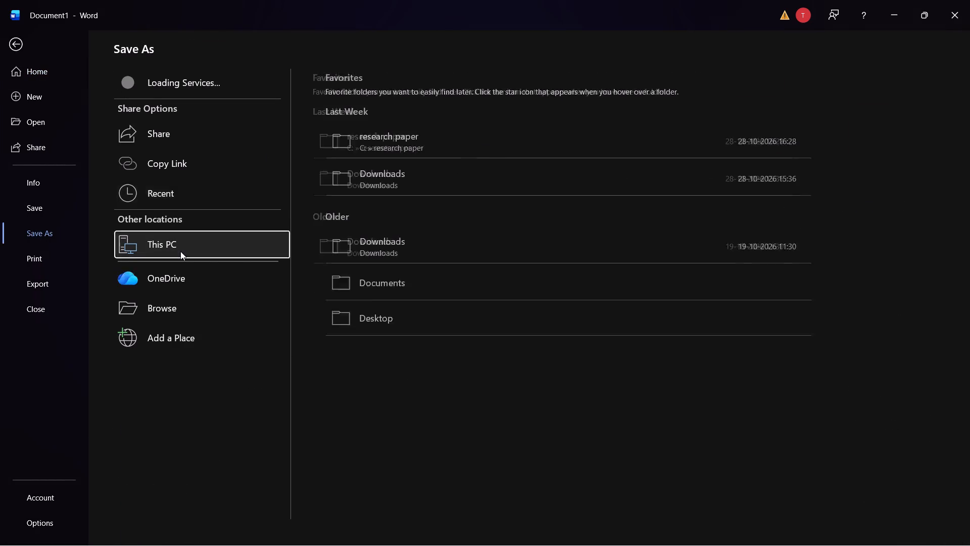
{"action": "left_click", "coordinate": [201, 248]}
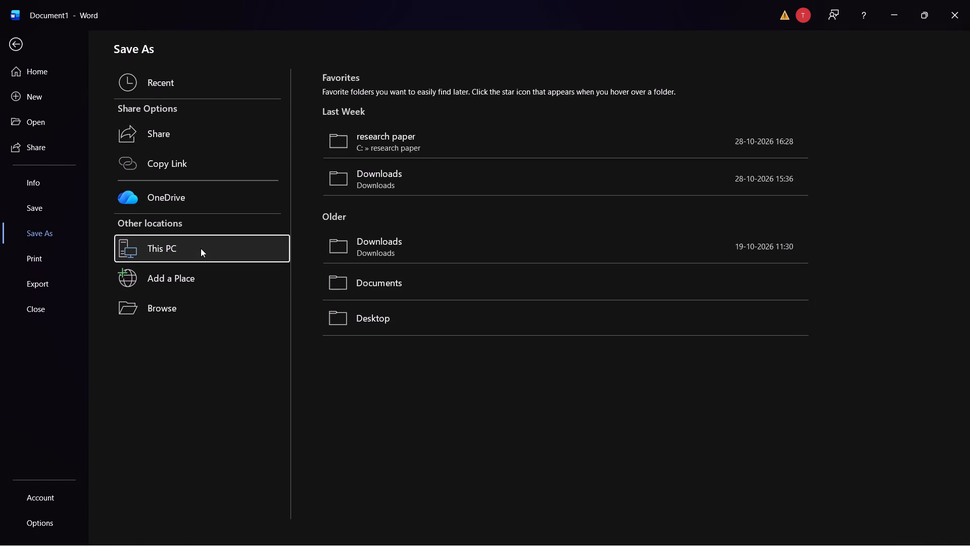
{"action": "left_click", "coordinate": [384, 253]}
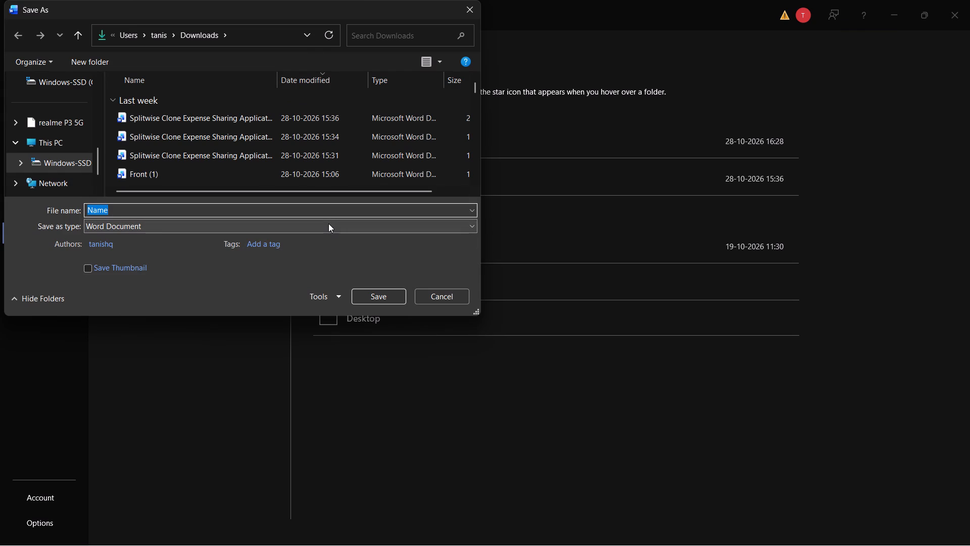
Name the file "Tanishq_cloud", set its file type to PDF, and save it.
{"action": "left_click", "coordinate": [328, 223]}
{"action": "key", "text": "BackSpace"}
{"action": "type", "text": "tanishq"}
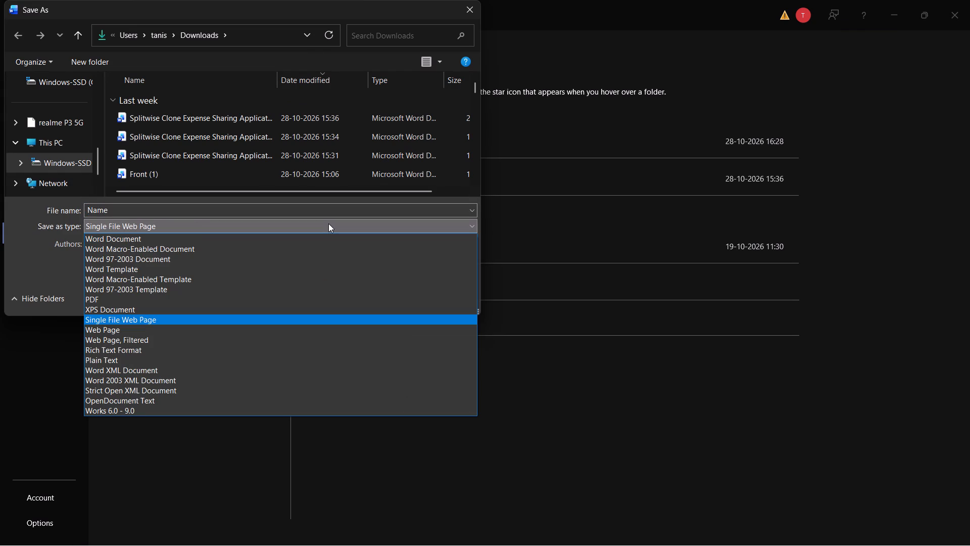
{"action": "left_click", "coordinate": [141, 210]}
{"action": "left_click", "coordinate": [141, 210]}
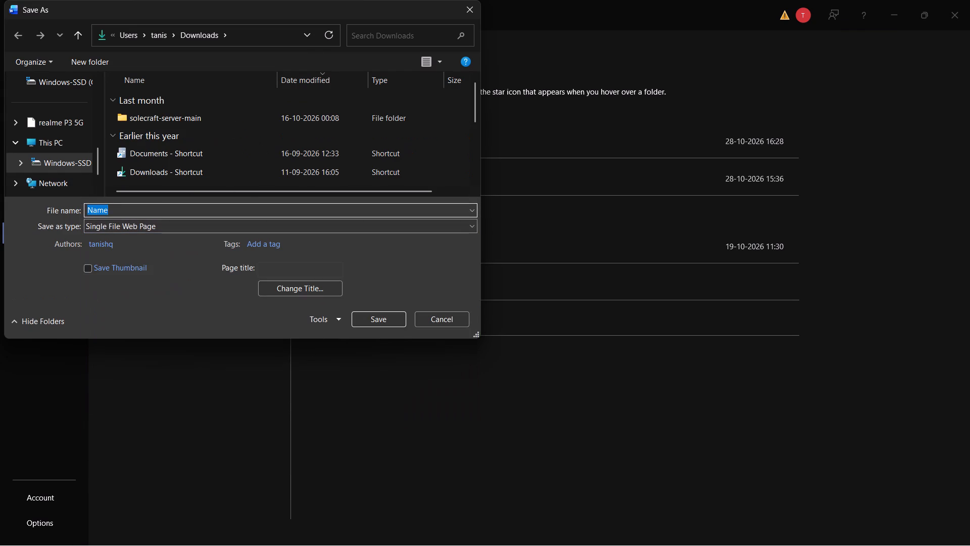
{"action": "key", "text": "BackSpace"}
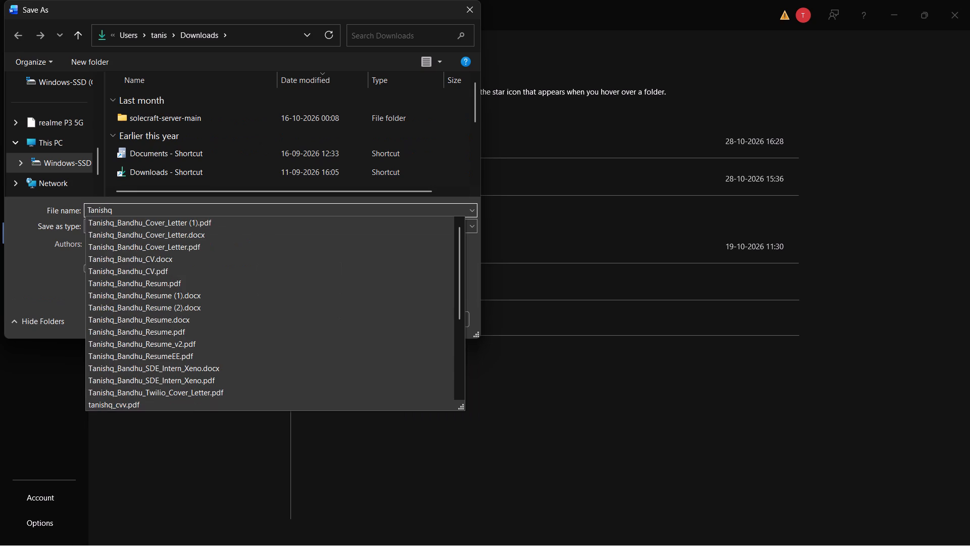
{"action": "key", "text": "shift+underscore"}
{"action": "type", "text": "cloud"}
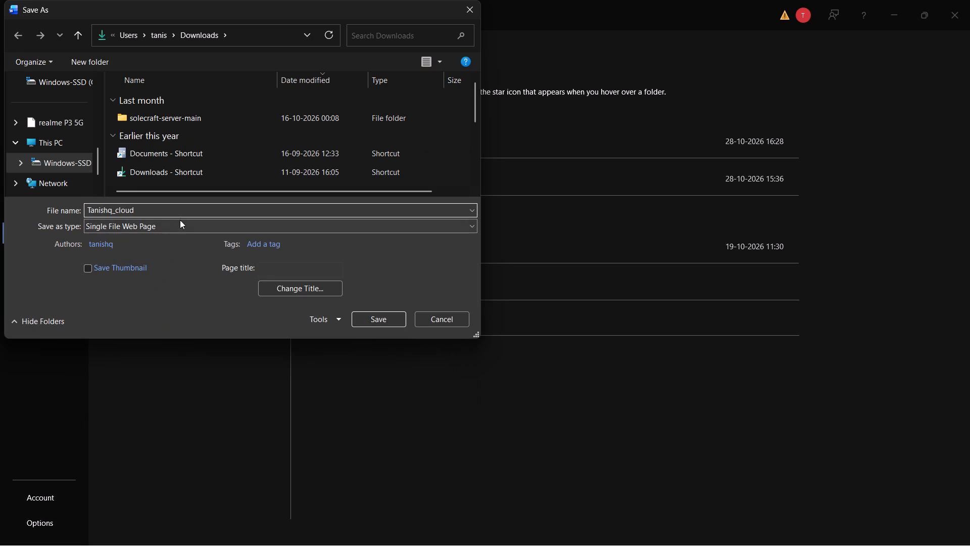
{"action": "left_click", "coordinate": [180, 226]}
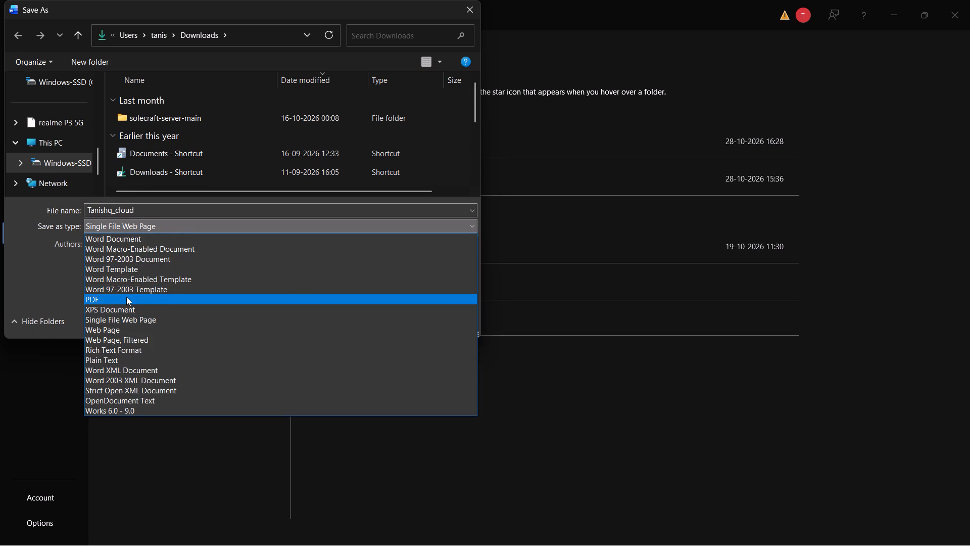
{"action": "left_click", "coordinate": [126, 297]}
{"action": "left_click", "coordinate": [366, 323]}
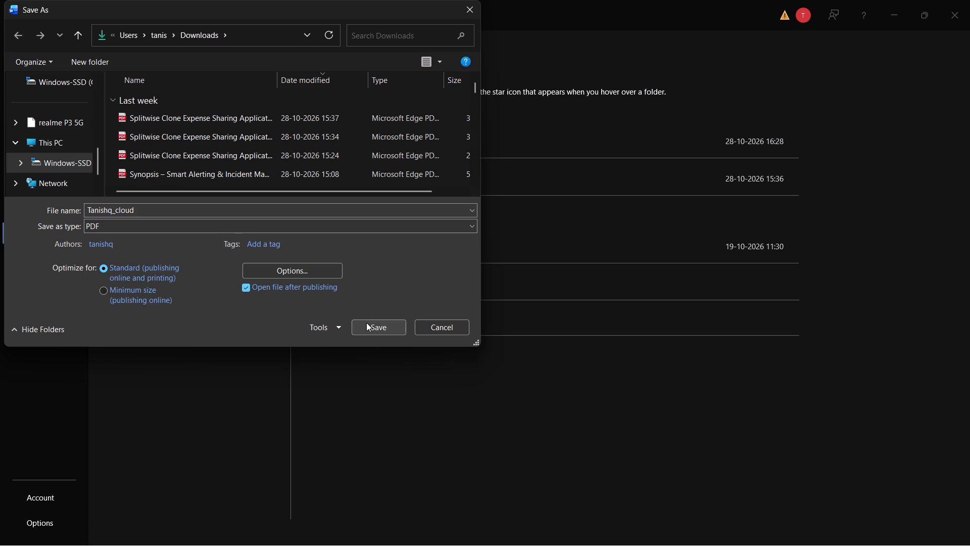
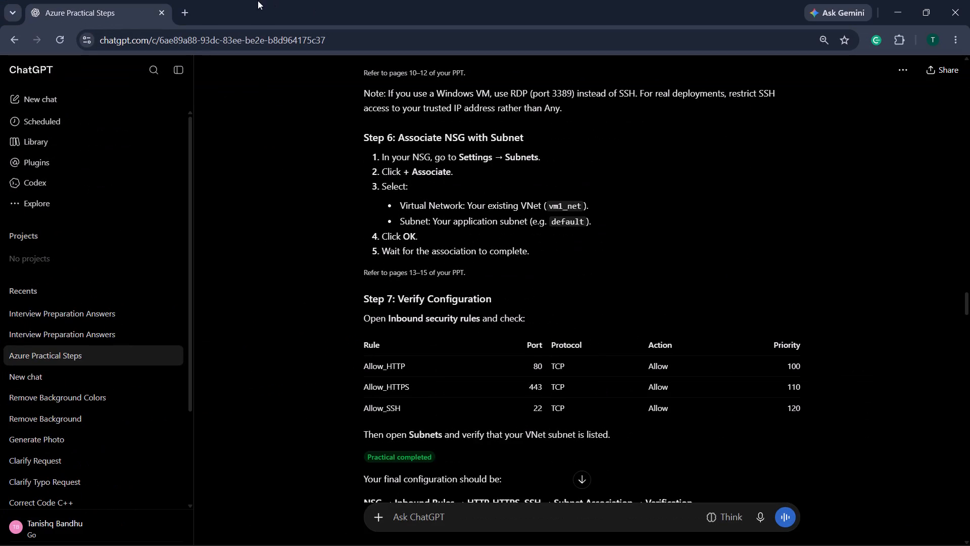
In Chrome, replace the Azure Practical Steps chat tab with a new tab and open web.whatsapp.com in it.
{"action": "left_click", "coordinate": [182, 13]}
{"action": "left_click", "coordinate": [163, 13]}
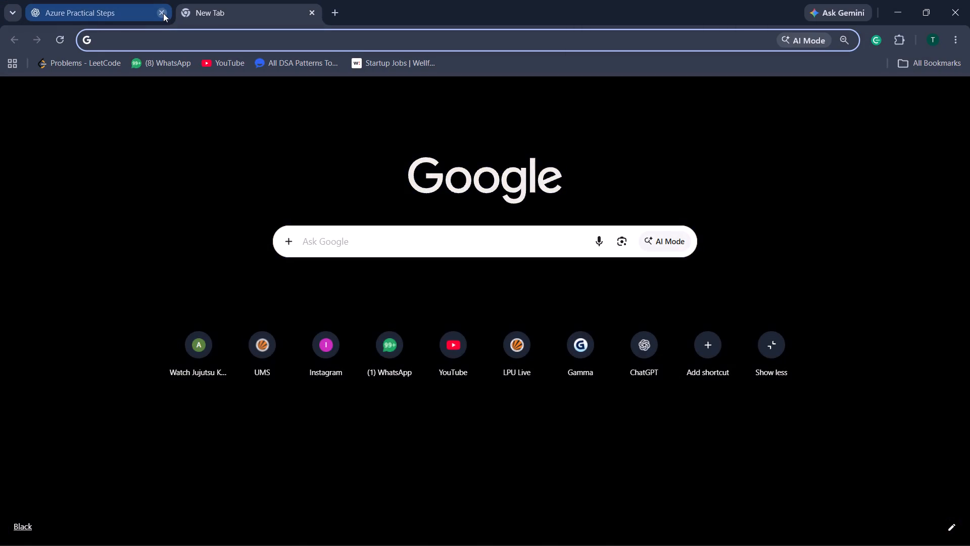
{"action": "left_click", "coordinate": [163, 13]}
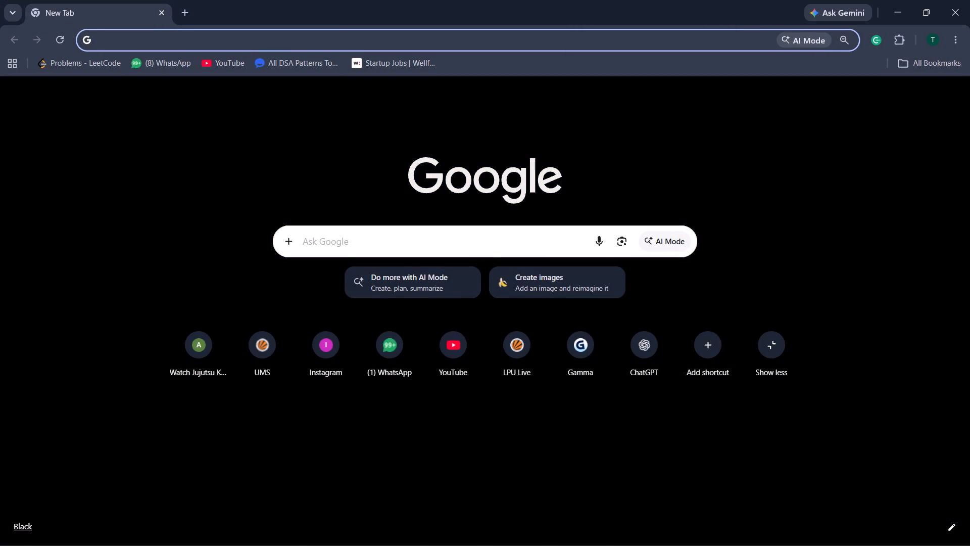
{"action": "left_click", "coordinate": [106, 44]}
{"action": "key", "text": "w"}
{"action": "key", "text": "Return"}
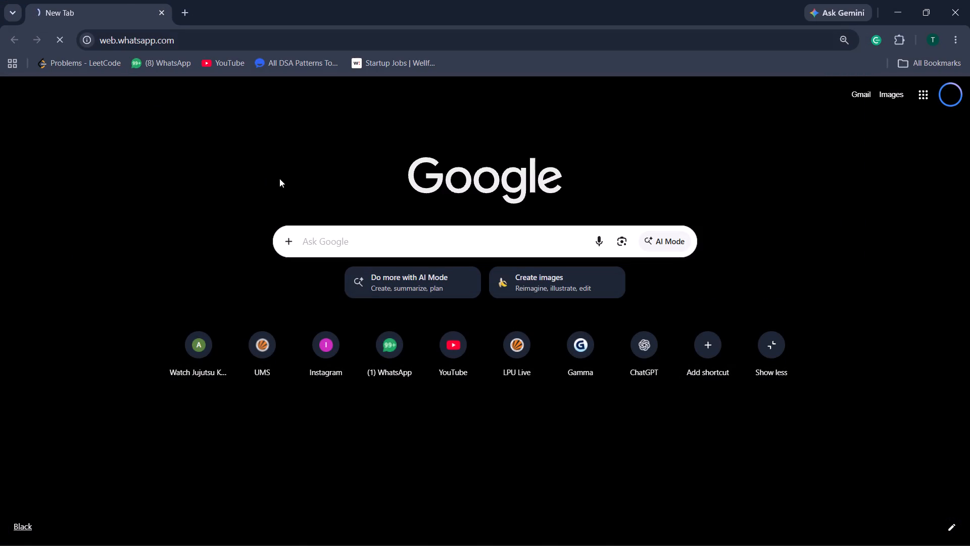